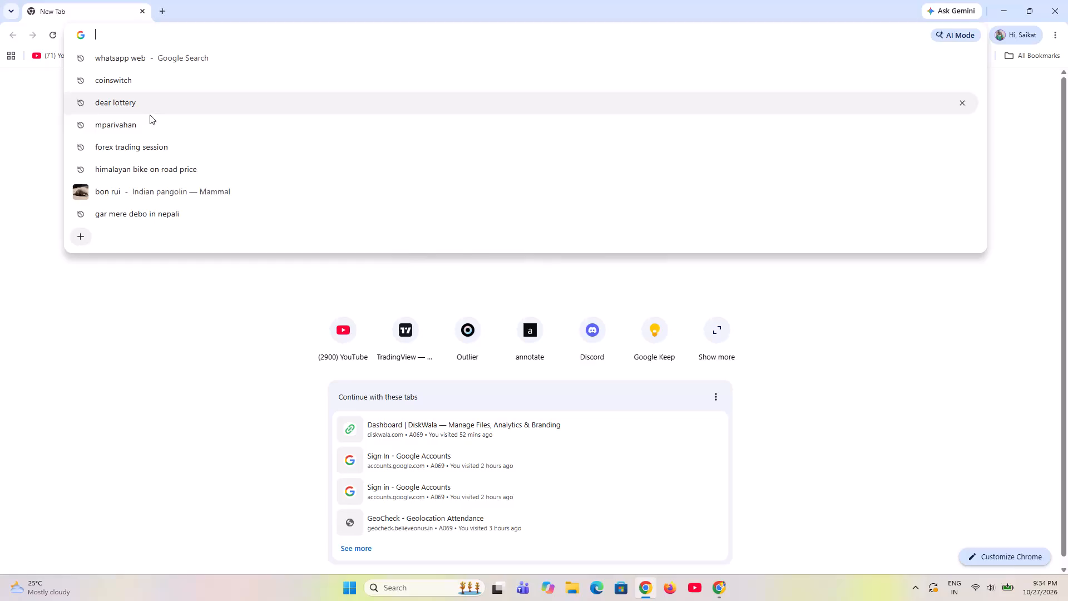
Open the TradingView website from the saved bookmark and dismiss the Pinterest notification.
click(901, 467)
click(670, 53)
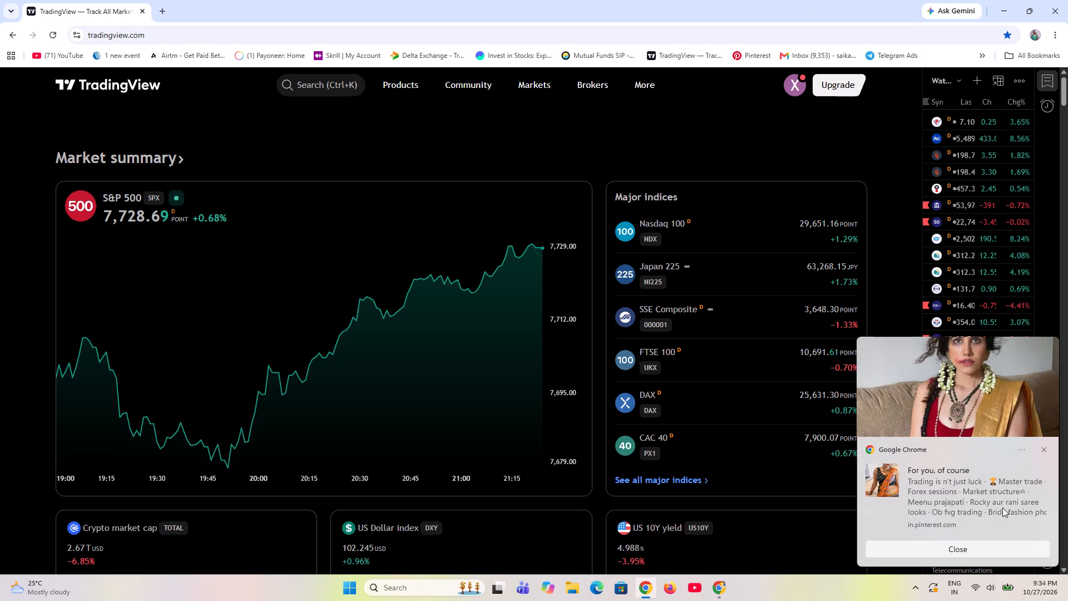
click(1042, 449)
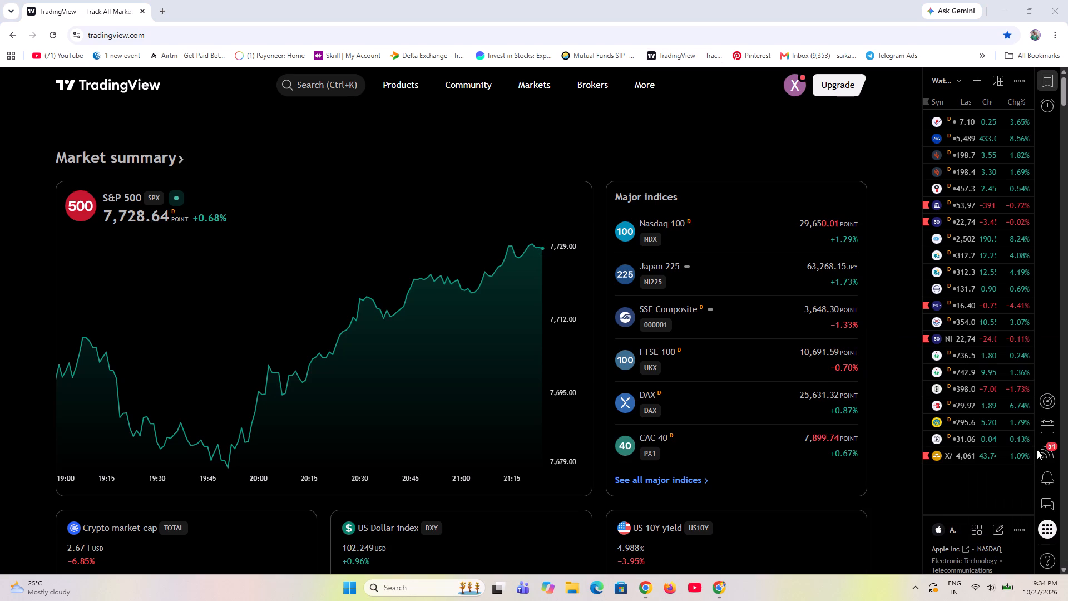
Open the full chart for Gold Spot / U.S. Dollar (XAUUSD), selecting the symbol in the watchlist.
click(974, 458)
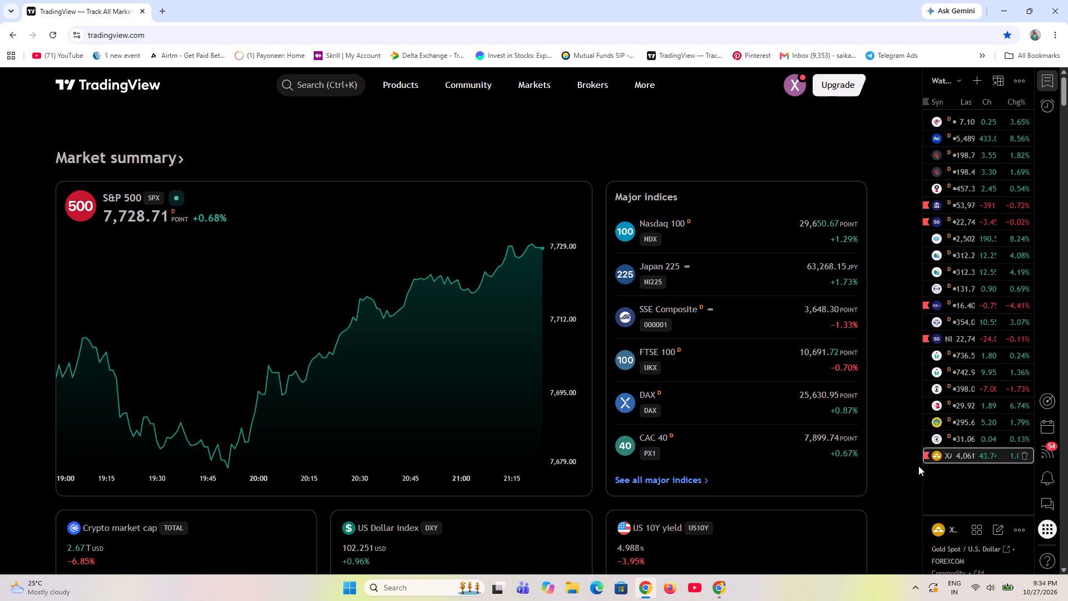
click(834, 339)
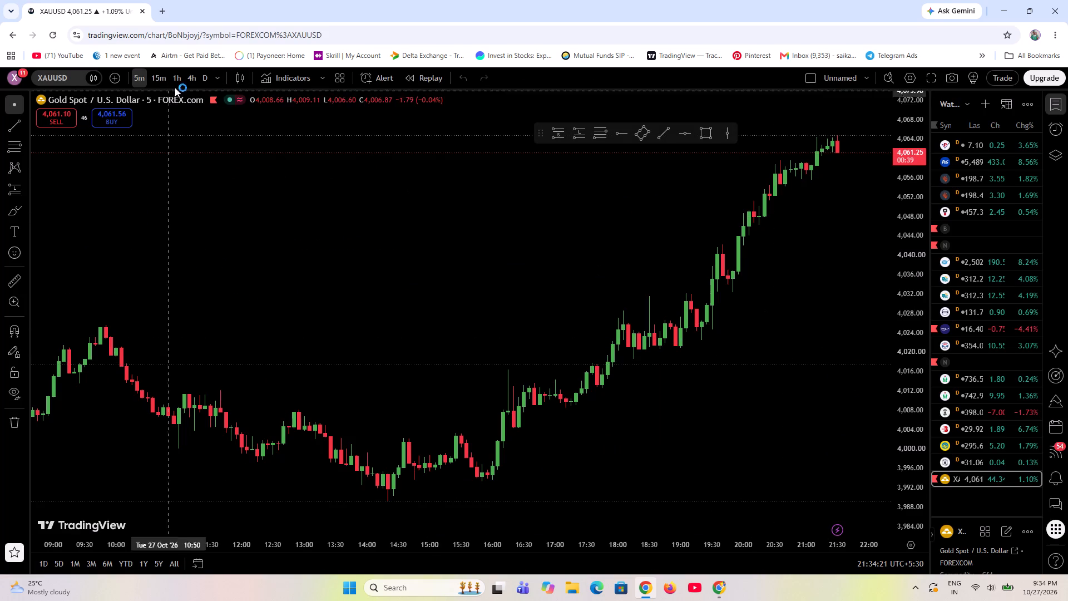
Switch the XAUUSD chart to the daily timeframe.
click(202, 81)
Remove all 22 existing drawings from the XAUUSD chart.
scroll(897, 333, down, 4)
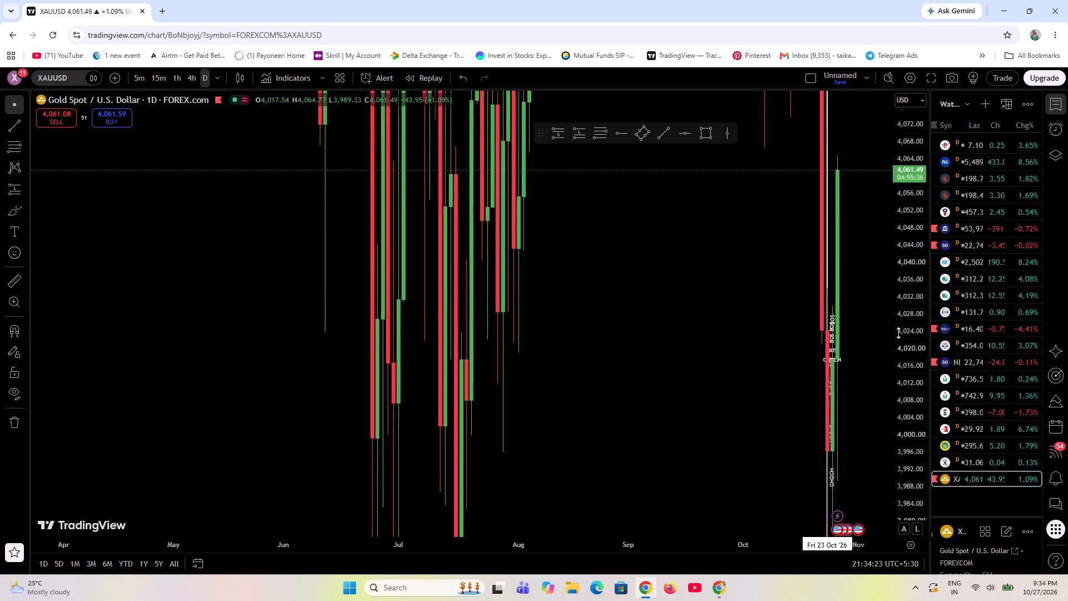
scroll(898, 333, down, 20)
scroll(898, 333, down, 20)
scroll(898, 333, down, 20)
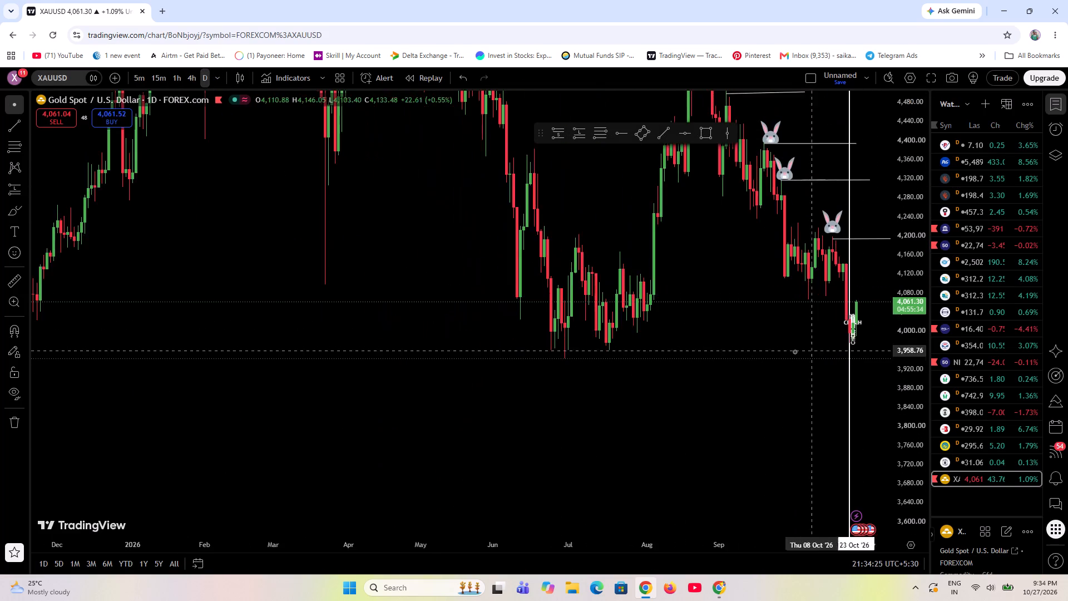
scroll(749, 356, up, 16)
scroll(617, 372, up, 4)
scroll(615, 371, down, 14)
drag(641, 427, 317, 480)
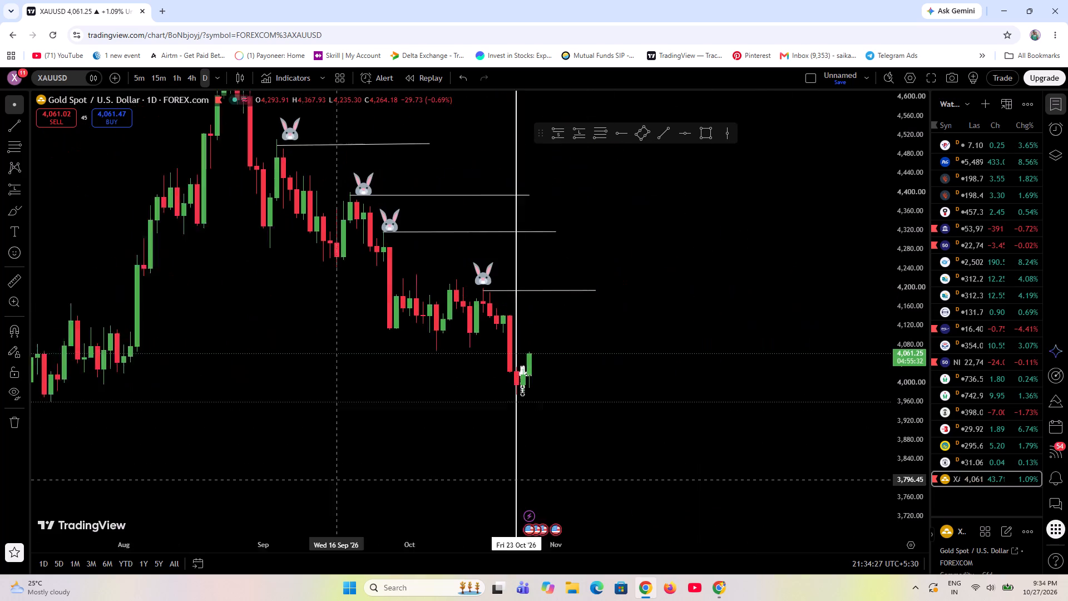
drag(317, 480, 259, 480)
scroll(650, 427, up, 4)
scroll(420, 406, down, 9)
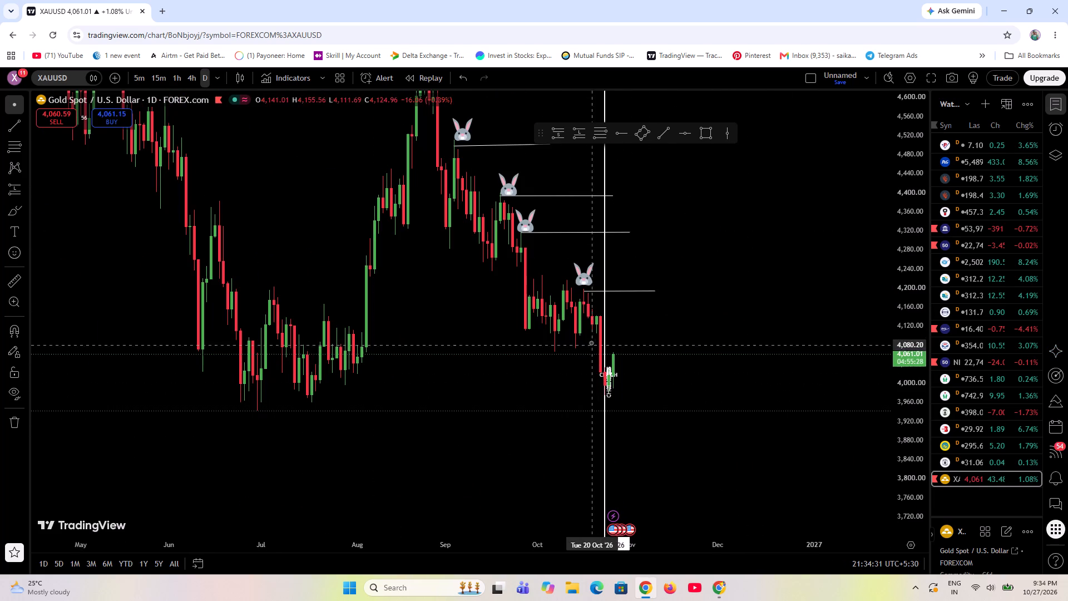
drag(706, 418, 617, 383)
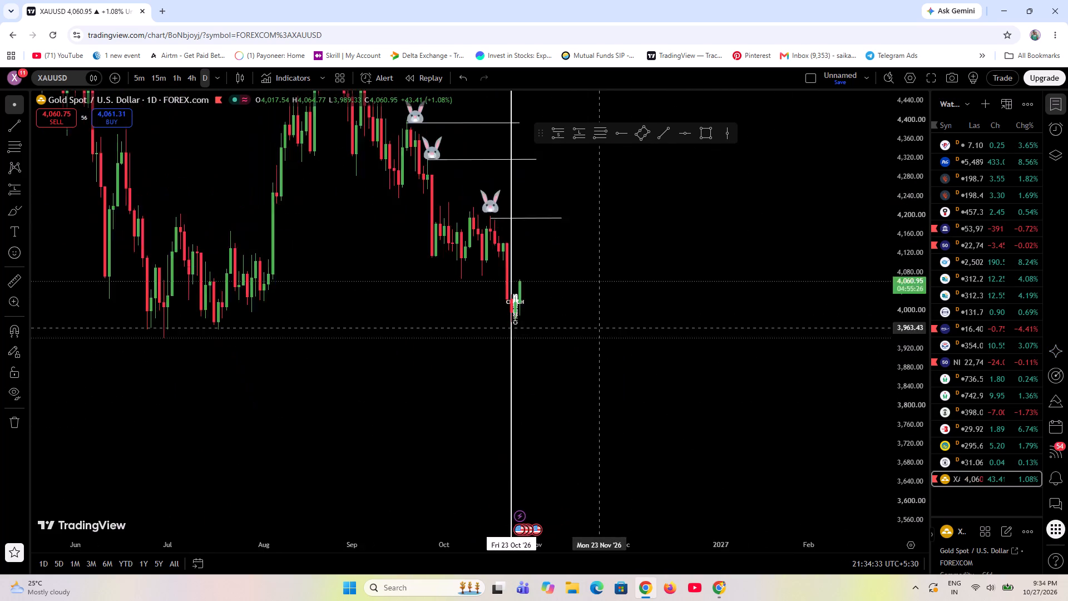
drag(617, 383, 674, 577)
right_click(661, 279)
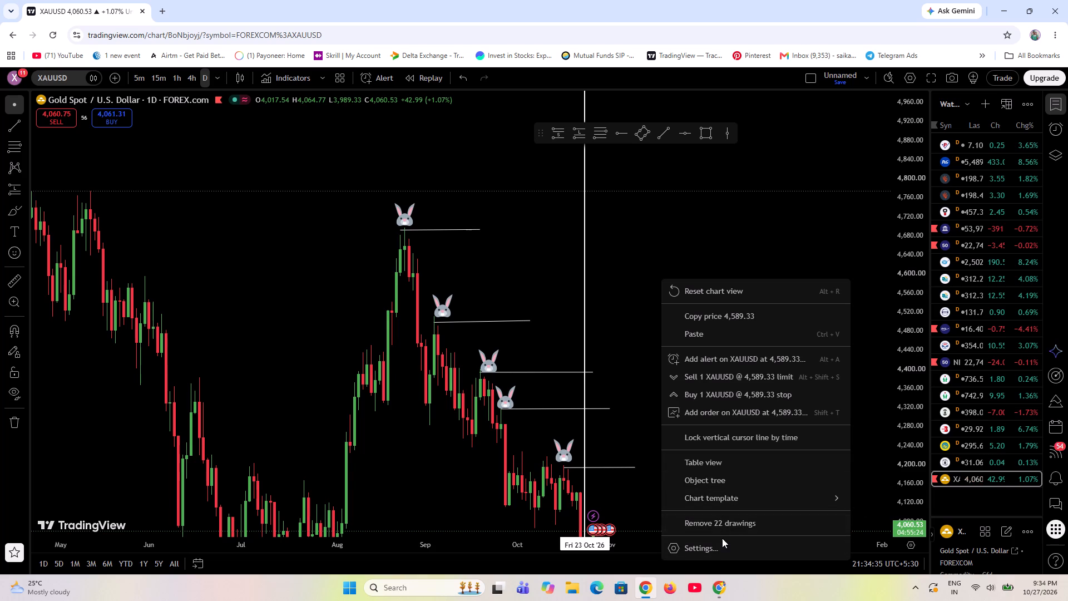
click(723, 519)
Draw a descending trend line from the 25 August high at about 4,700 to about 4,000 in early November.
scroll(576, 350, down, 6)
scroll(666, 403, up, 11)
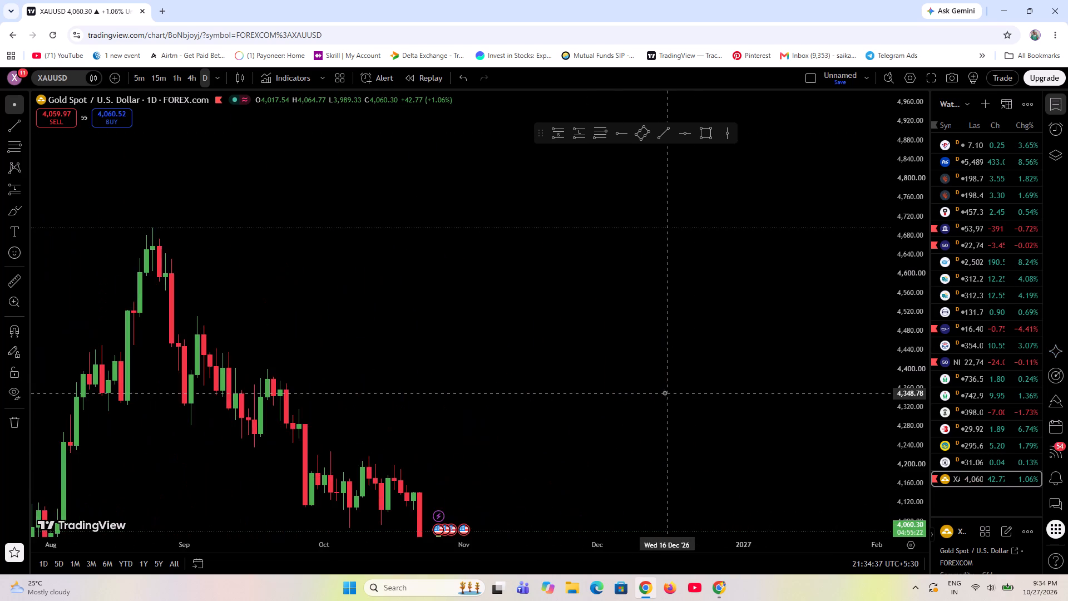
drag(530, 401, 708, 217)
scroll(892, 368, down, 19)
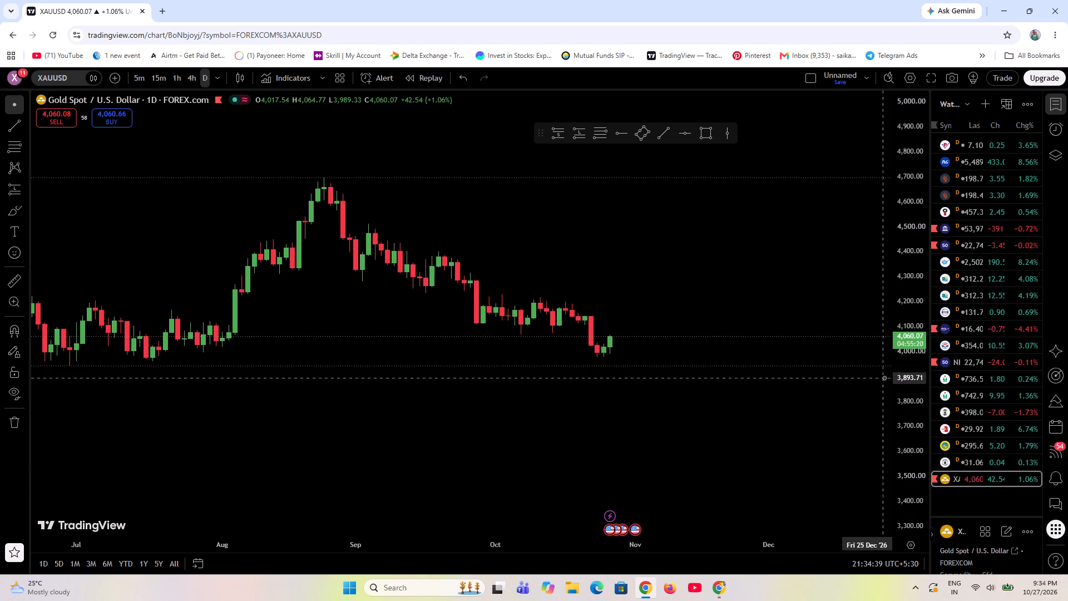
scroll(884, 378, down, 6)
scroll(666, 417, down, 12)
scroll(709, 421, up, 18)
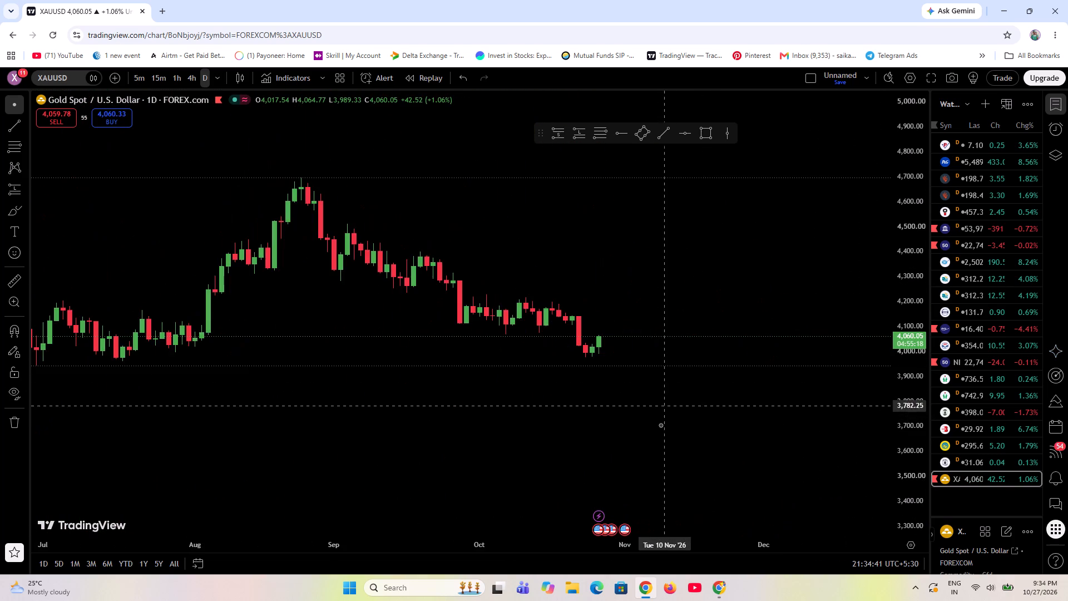
drag(664, 427, 678, 520)
scroll(920, 450, up, 9)
drag(722, 423, 721, 364)
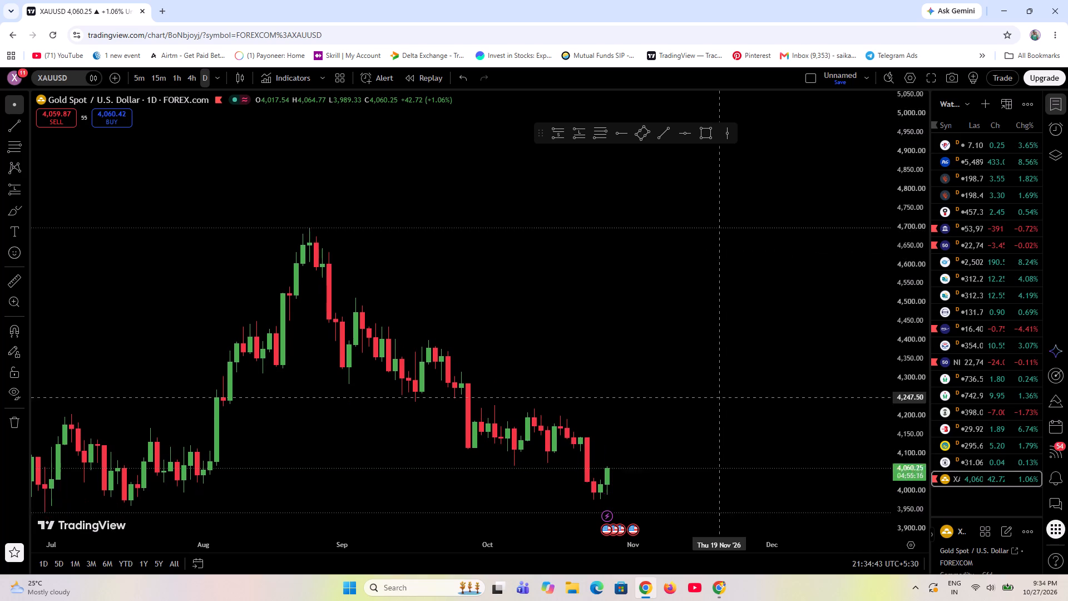
drag(721, 364, 719, 247)
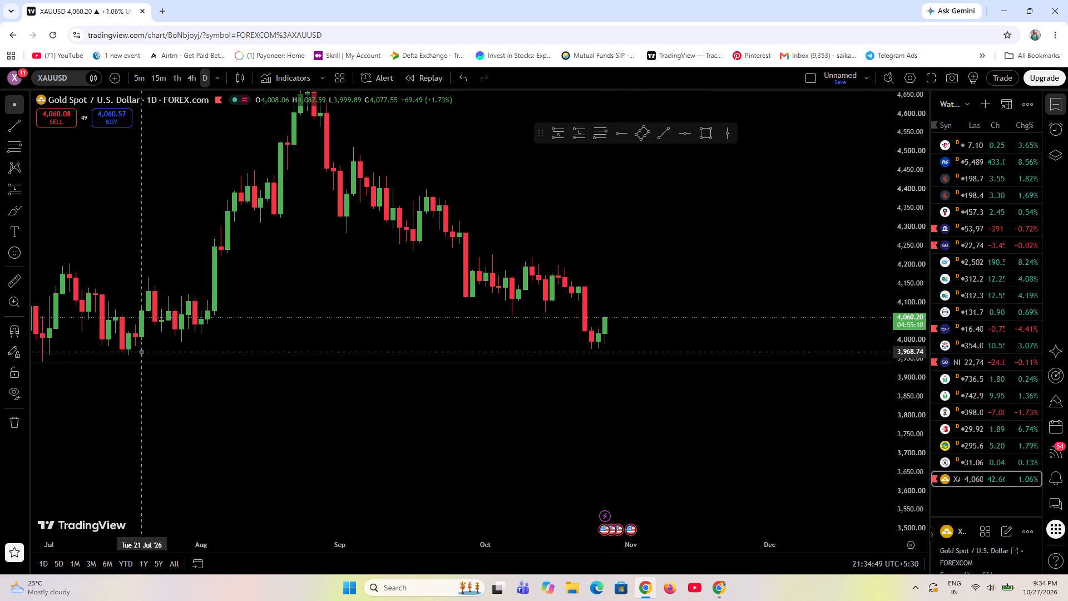
scroll(295, 390, down, 7)
scroll(478, 440, up, 4)
scroll(404, 416, up, 5)
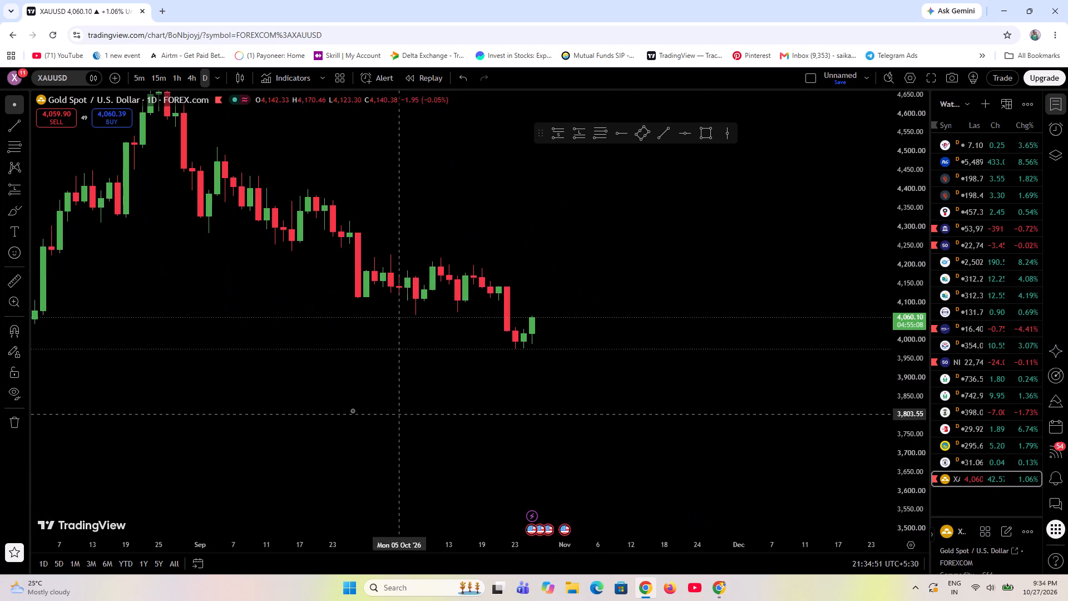
drag(269, 397, 242, 504)
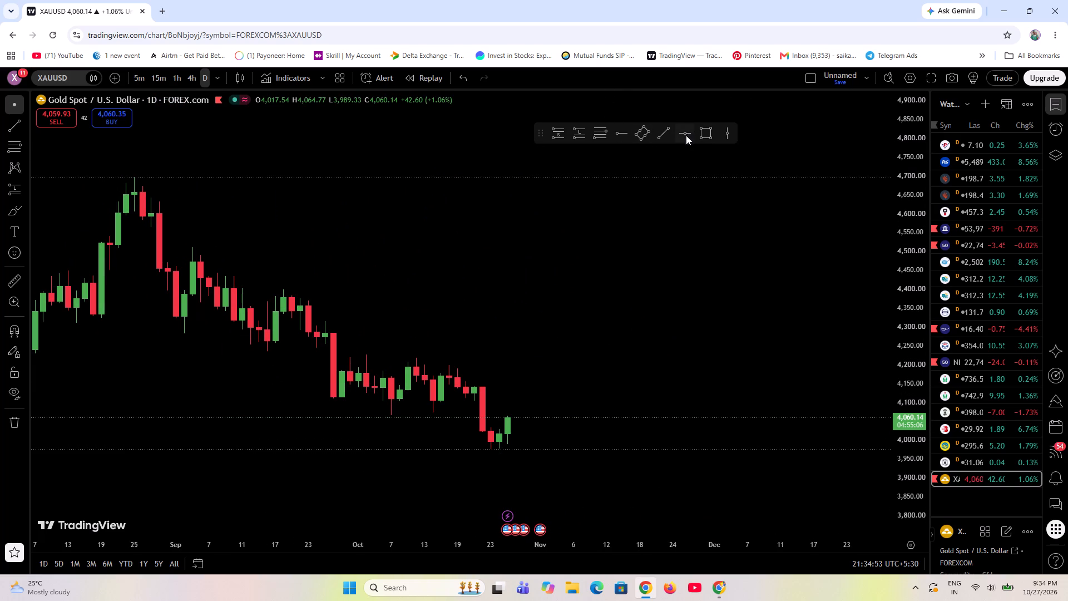
click(661, 134)
click(133, 176)
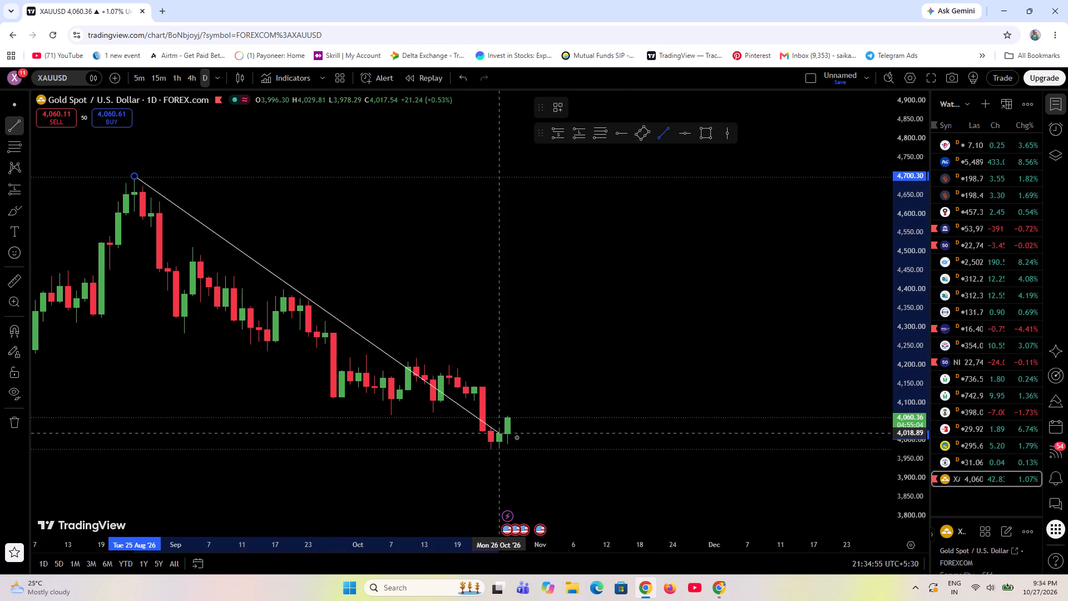
click(574, 439)
click(646, 321)
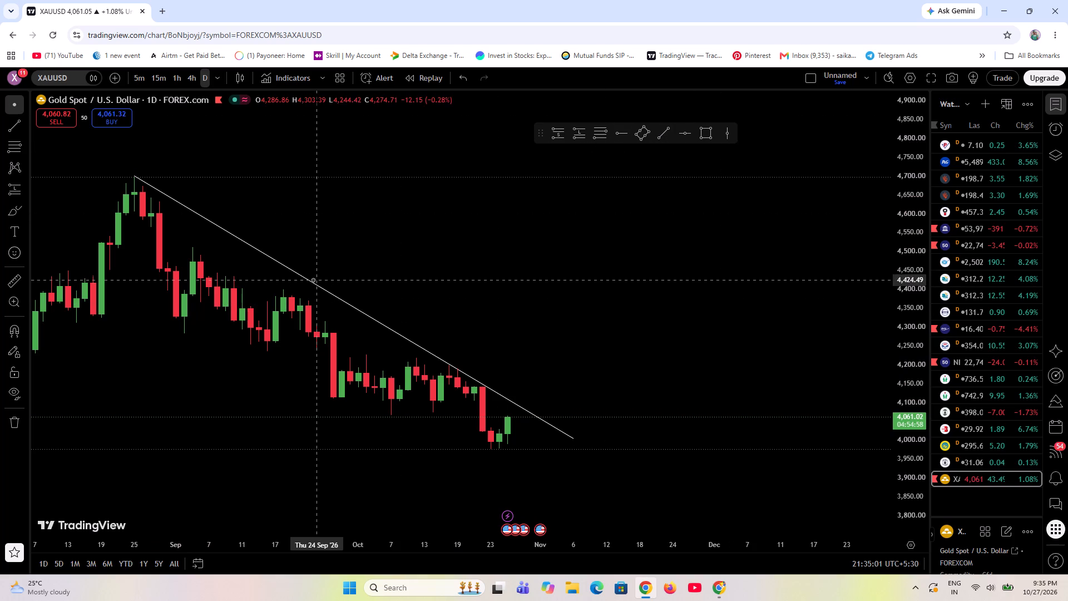
Shift the descending trend line to run from about 4,720 on 21 August to about 4,025 on 4 November.
drag(317, 286, 294, 294)
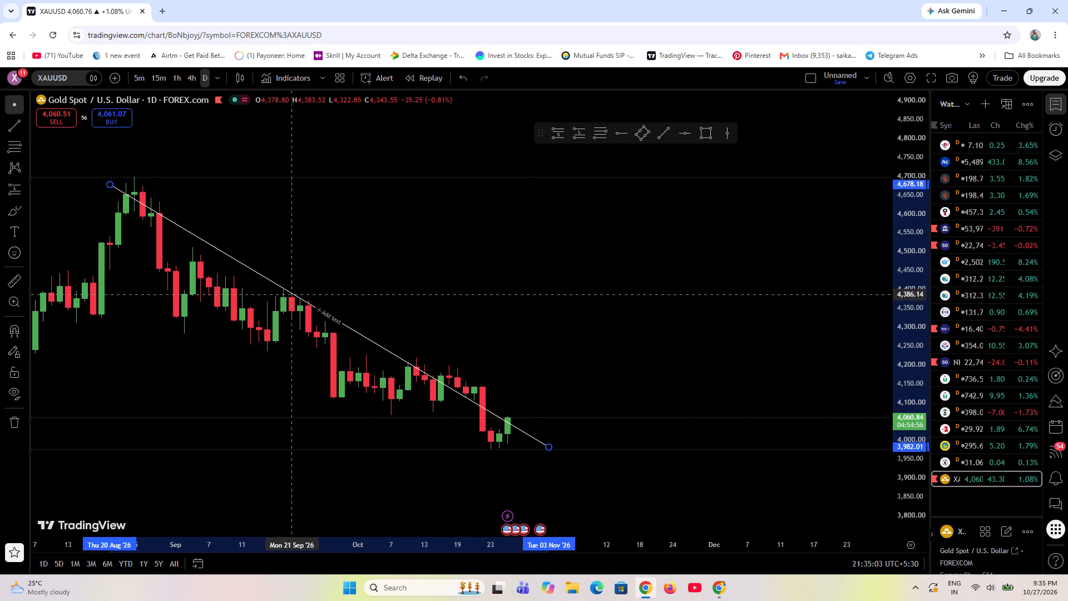
drag(294, 294, 301, 280)
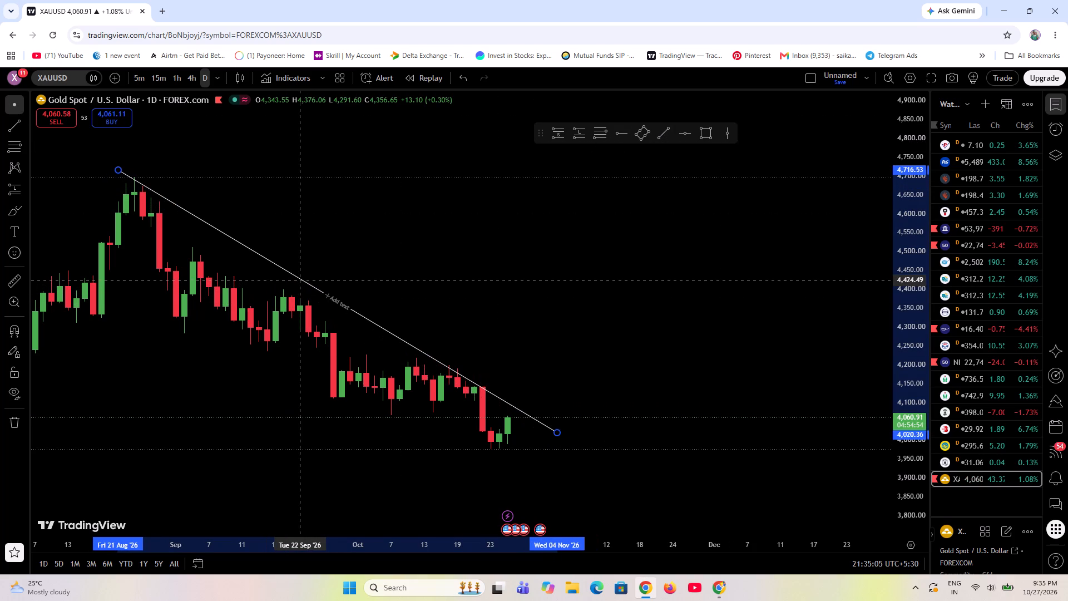
drag(301, 280, 303, 278)
click(638, 297)
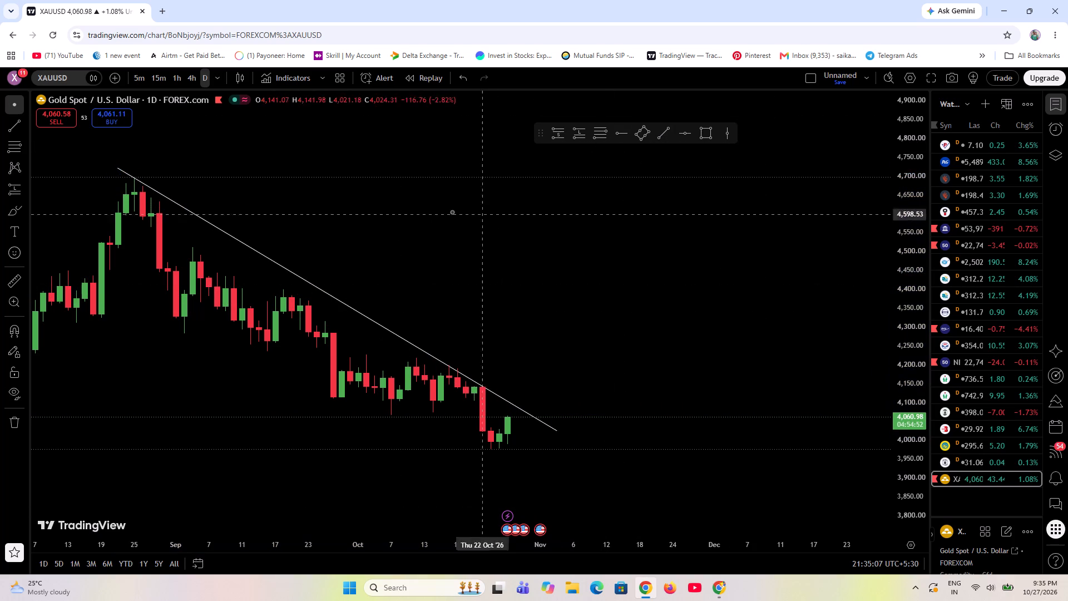
Switch the XAUUSD chart to the 4-hour timeframe.
scroll(423, 323, up, 6)
scroll(423, 322, down, 8)
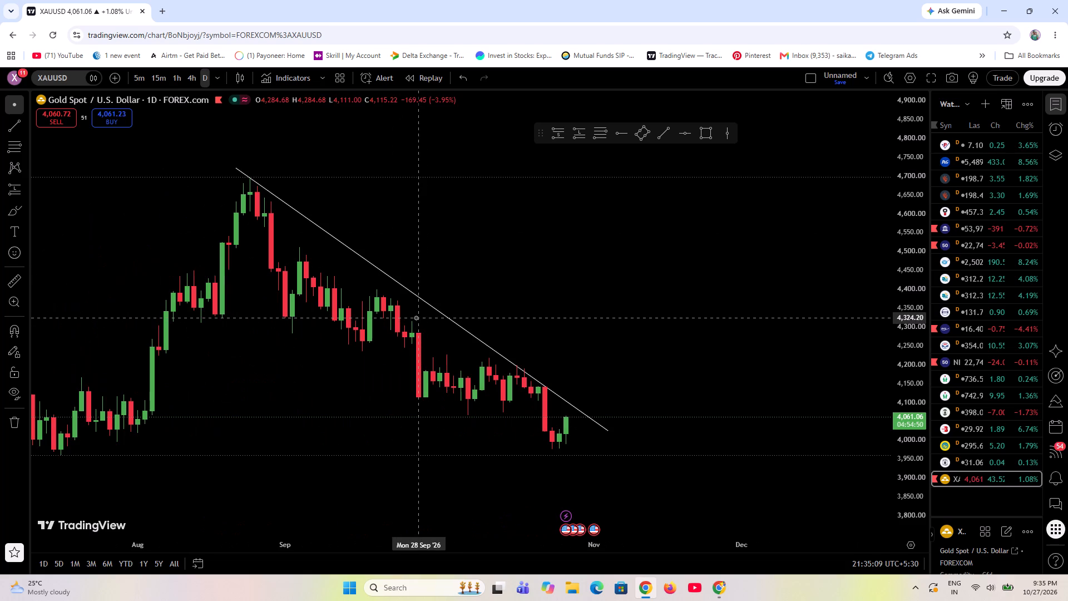
scroll(462, 459, up, 3)
scroll(462, 456, down, 5)
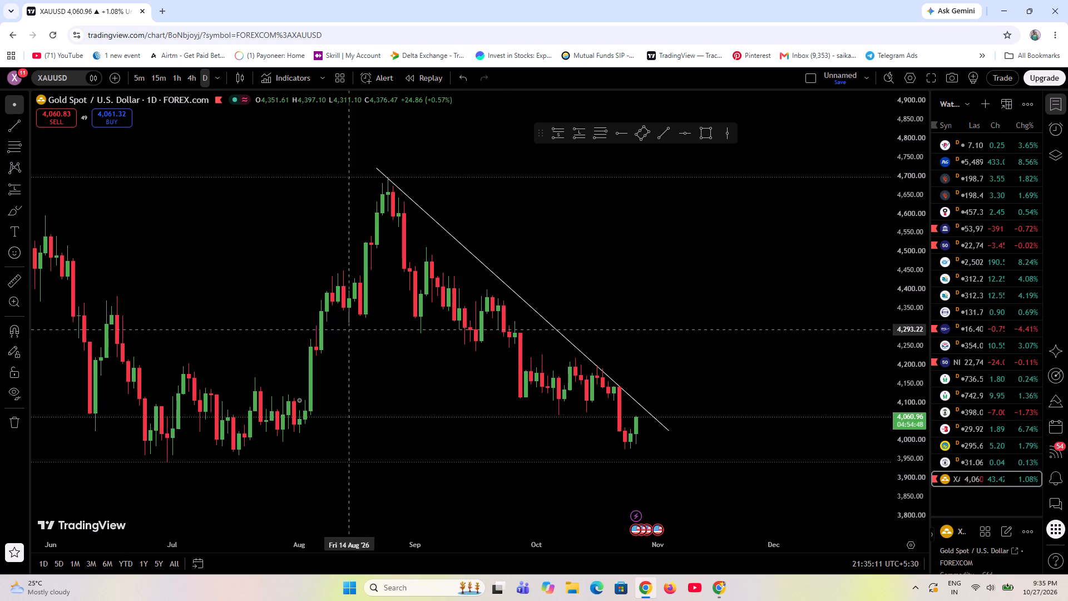
scroll(317, 419, up, 7)
drag(264, 272, 545, 240)
scroll(364, 403, up, 1)
click(188, 73)
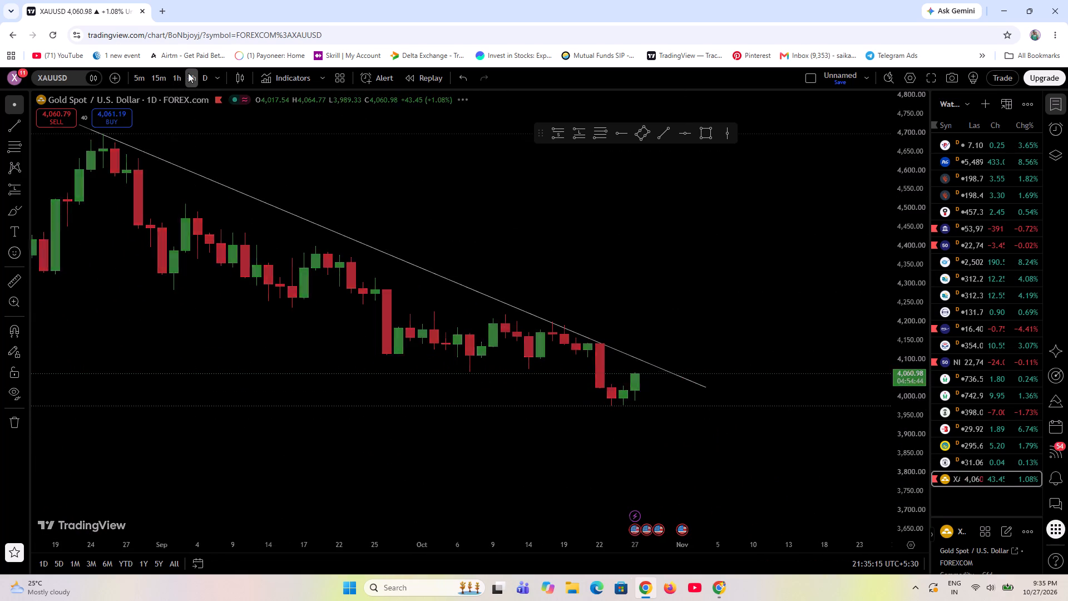
Draw a near-horizontal line from the 12 October swing high at about 4,217 to 20 October with the Trend Line tool.
scroll(343, 437, down, 12)
scroll(426, 415, up, 7)
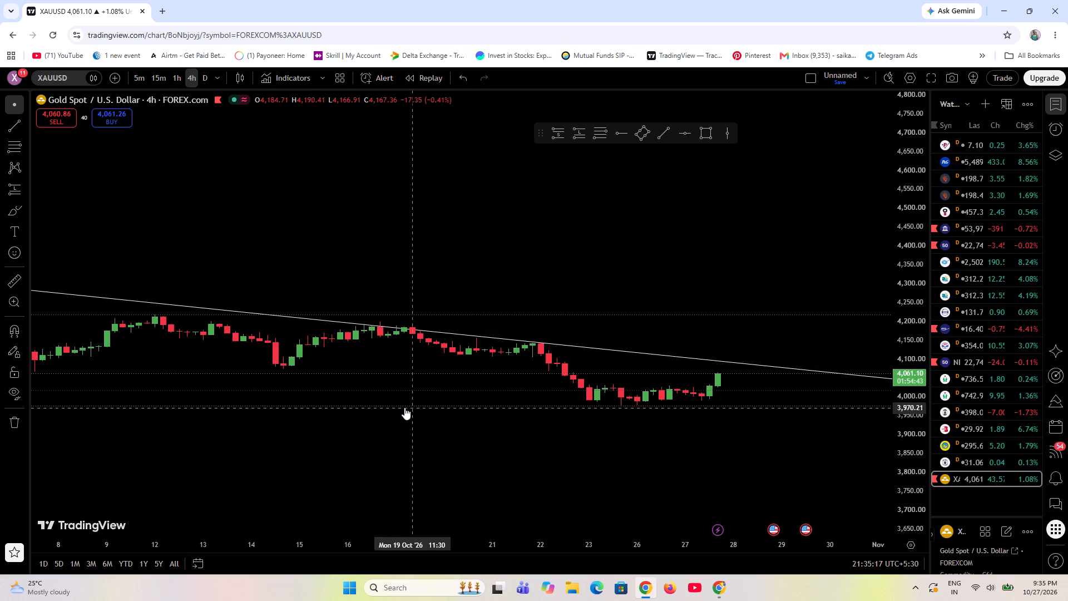
scroll(251, 372, down, 10)
scroll(908, 442, up, 18)
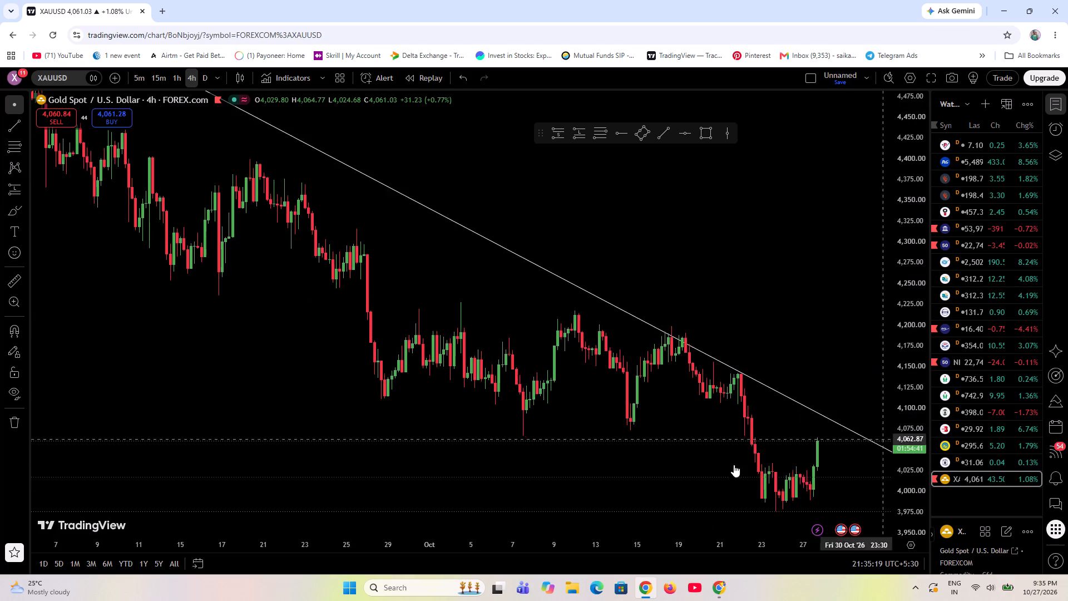
scroll(561, 474, up, 5)
scroll(307, 459, down, 9)
scroll(542, 480, up, 11)
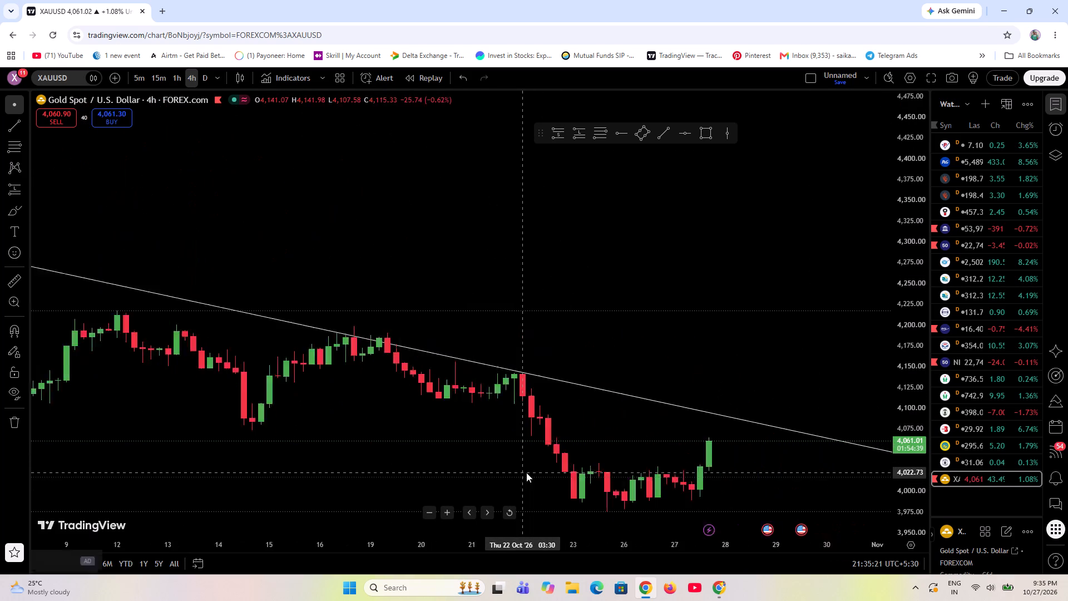
scroll(526, 472, up, 2)
drag(337, 454, 488, 353)
click(279, 495)
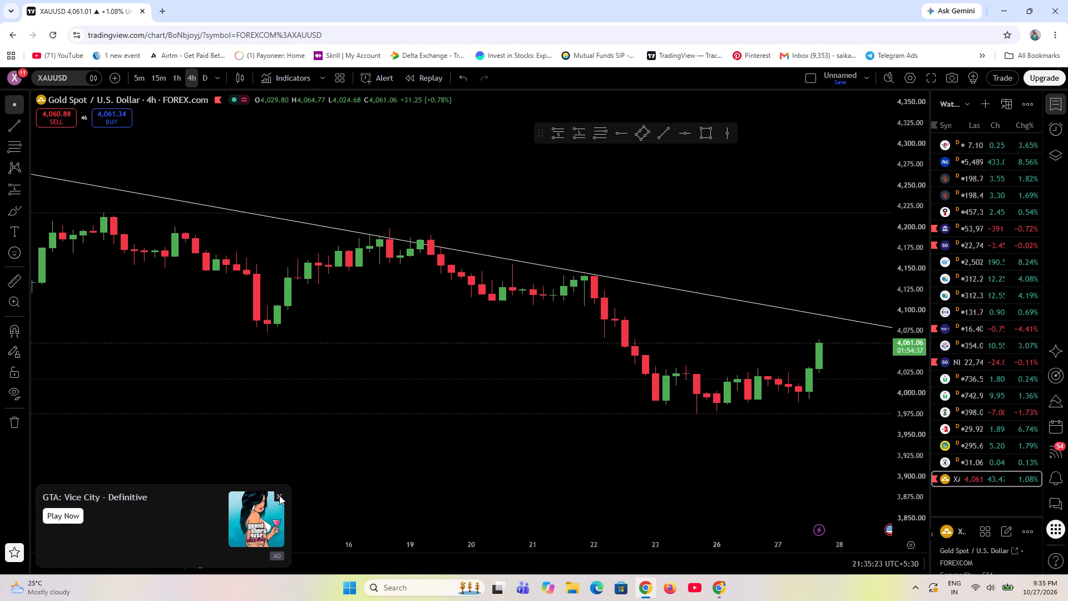
scroll(429, 491, up, 3)
scroll(425, 491, down, 7)
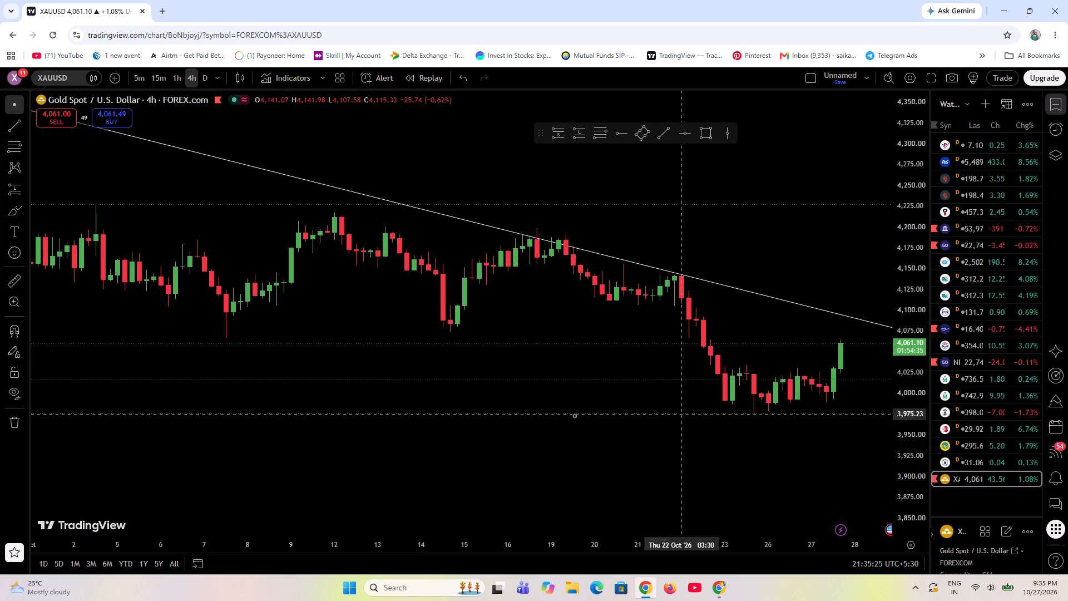
scroll(587, 415, up, 1)
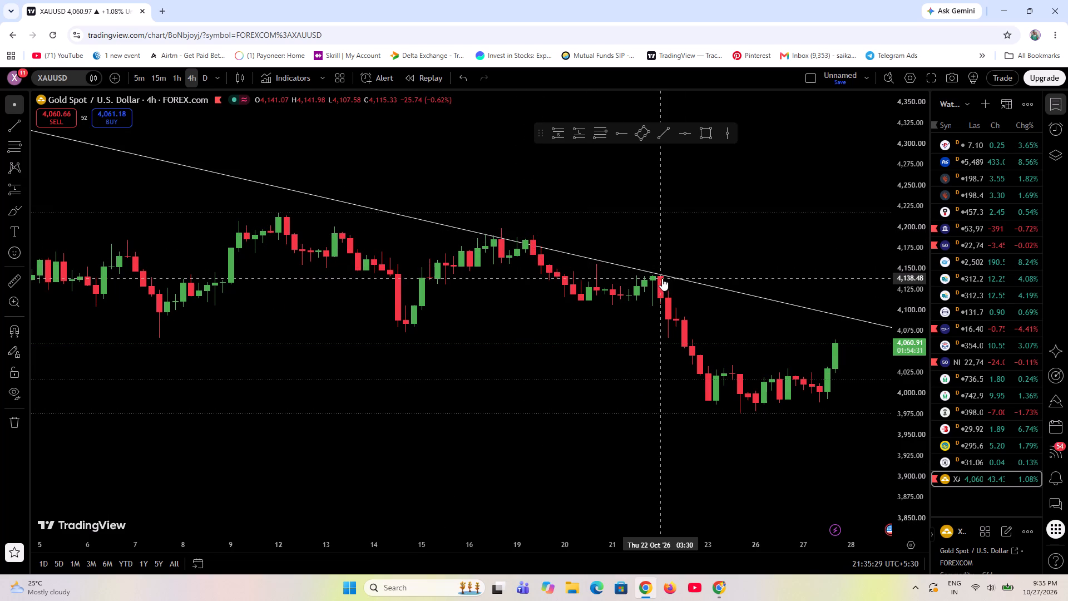
scroll(265, 406, down, 4)
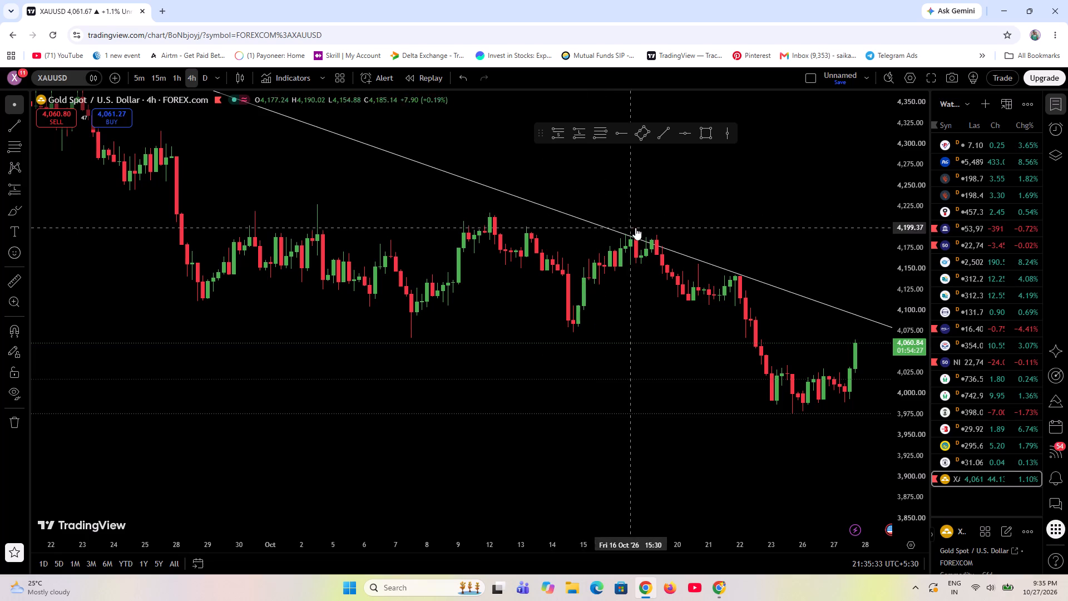
click(662, 135)
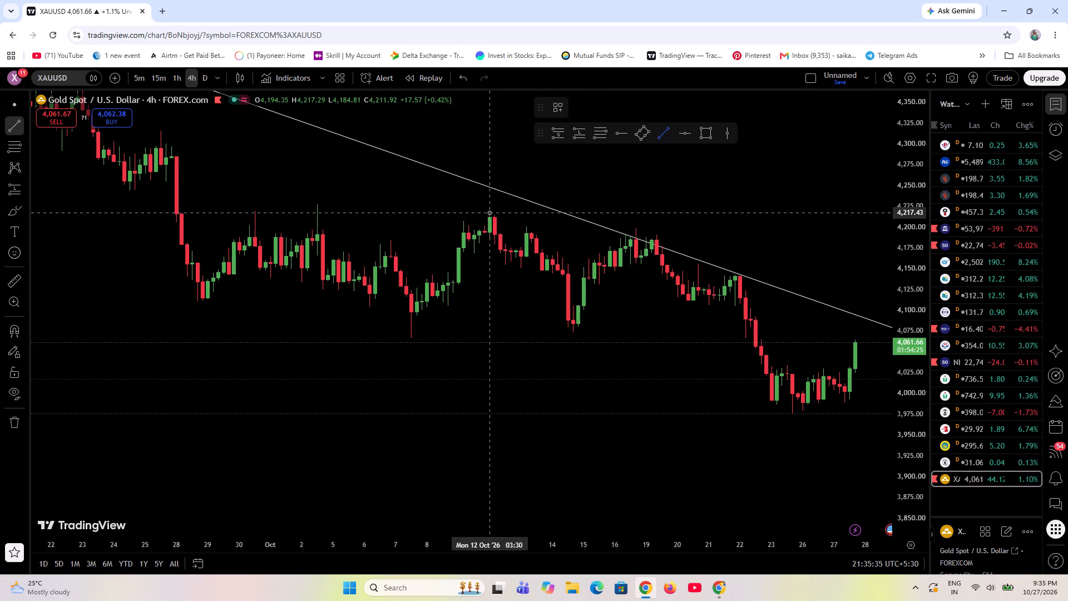
click(489, 213)
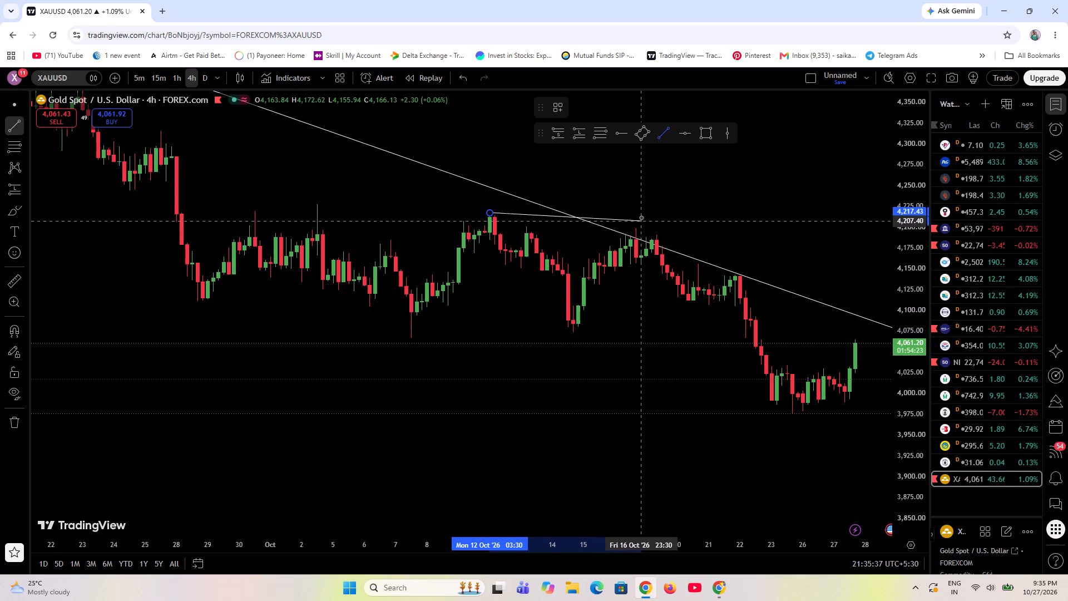
click(675, 212)
click(710, 206)
Complete and delete the near-horizontal trend line drawn from the 12 October swing high.
click(670, 213)
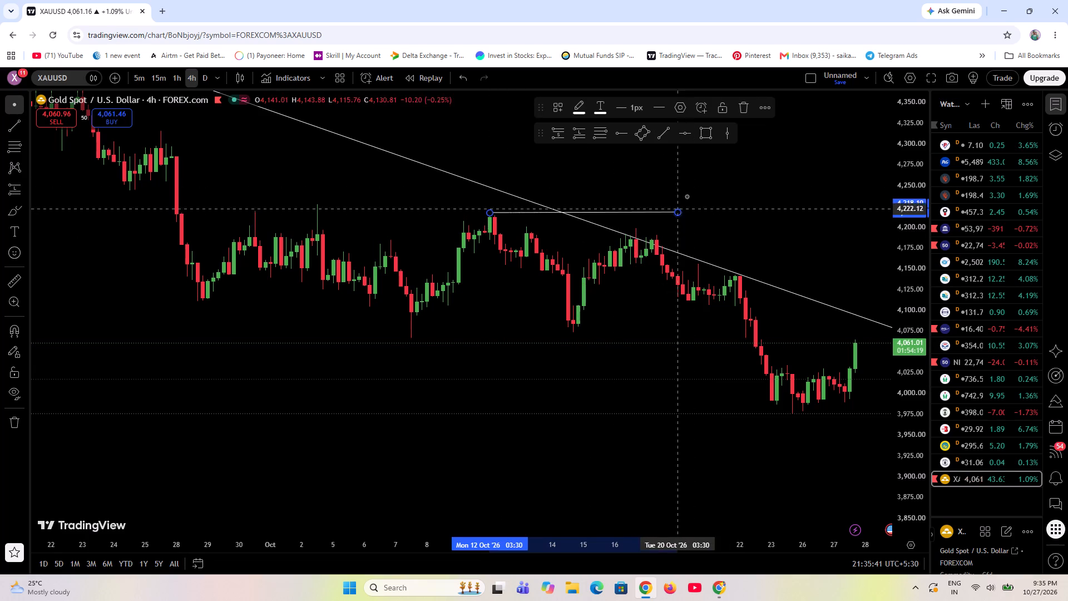
click(738, 108)
Examine the 4-hour price action along the descending trend line from mid-August through the late October candles.
scroll(634, 214, down, 8)
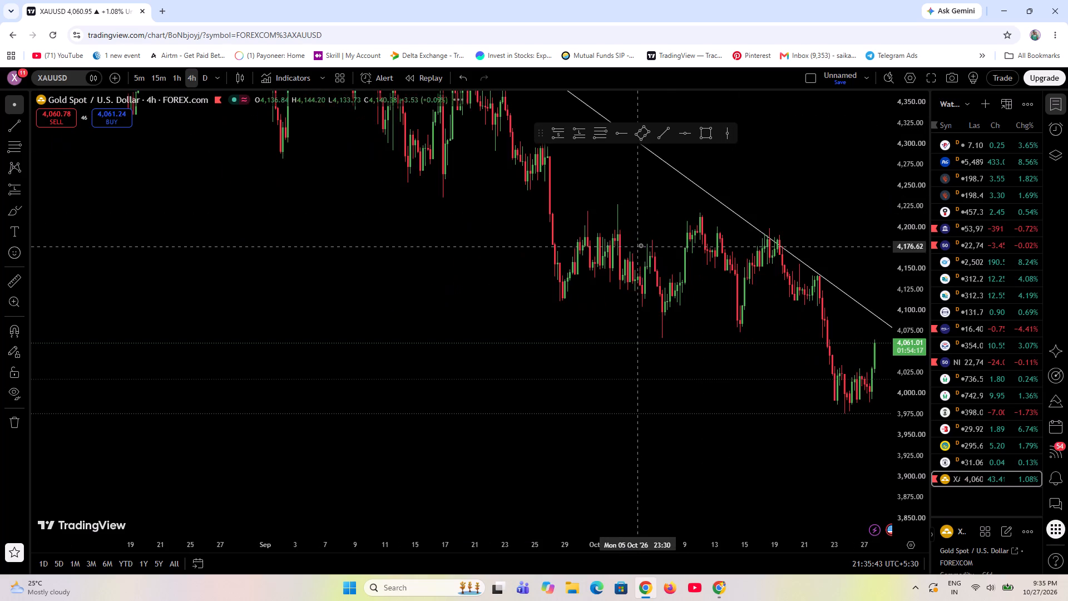
scroll(669, 238, down, 9)
scroll(693, 343, up, 8)
drag(272, 285, 251, 510)
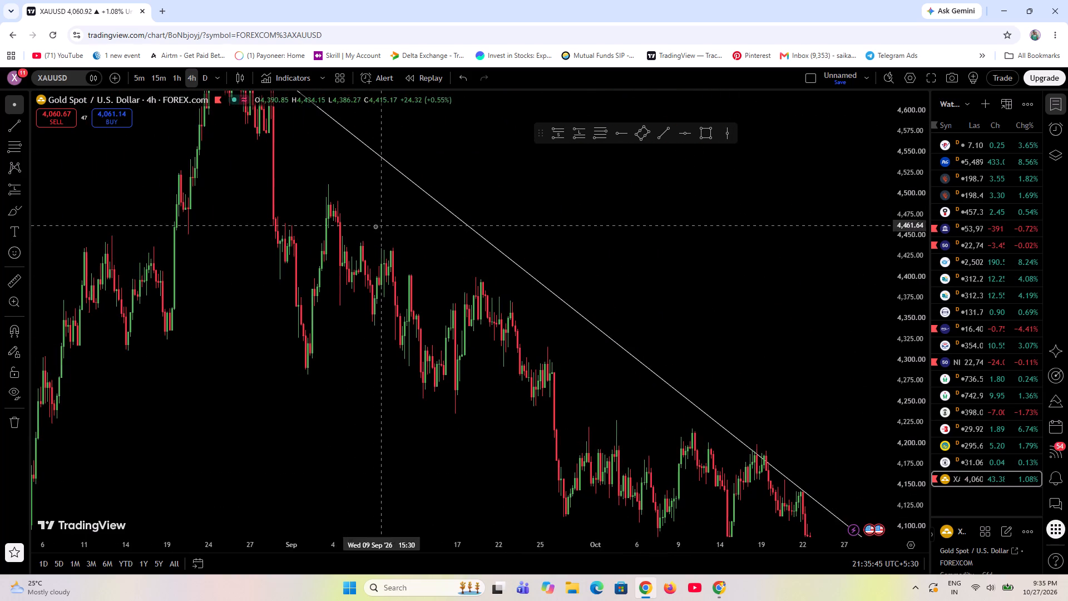
scroll(306, 337, down, 9)
scroll(313, 338, up, 8)
scroll(243, 330, up, 5)
scroll(0, 422, down, 6)
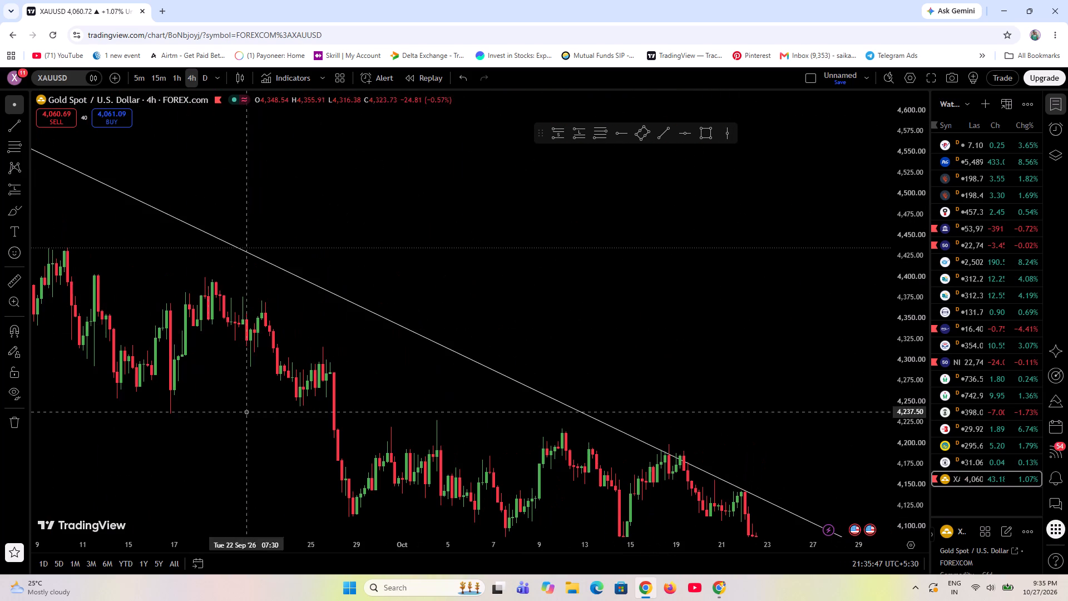
drag(134, 421, 880, 475)
scroll(344, 344, up, 5)
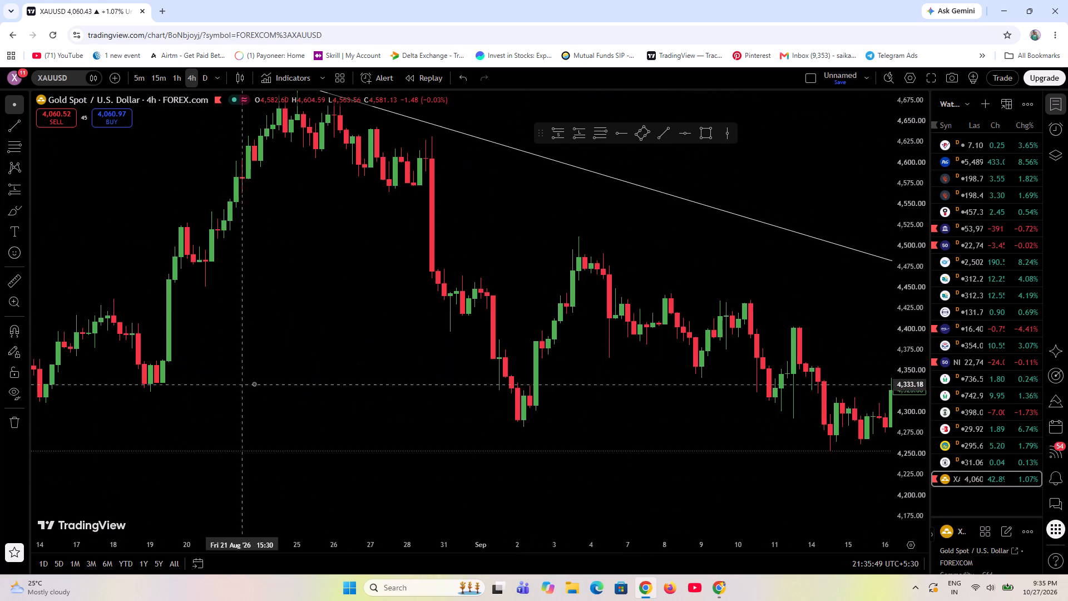
drag(461, 371, 132, 76)
drag(760, 267, 0, 284)
drag(563, 343, 125, 284)
scroll(320, 404, up, 4)
drag(253, 420, 555, 484)
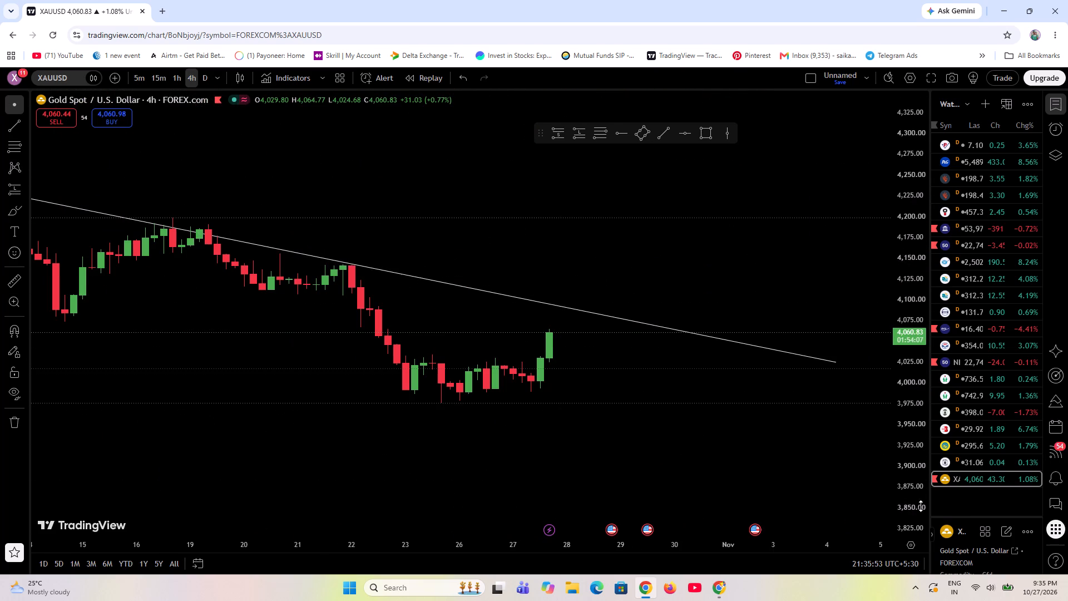
scroll(913, 504, up, 12)
scroll(586, 485, up, 5)
drag(432, 441, 591, 362)
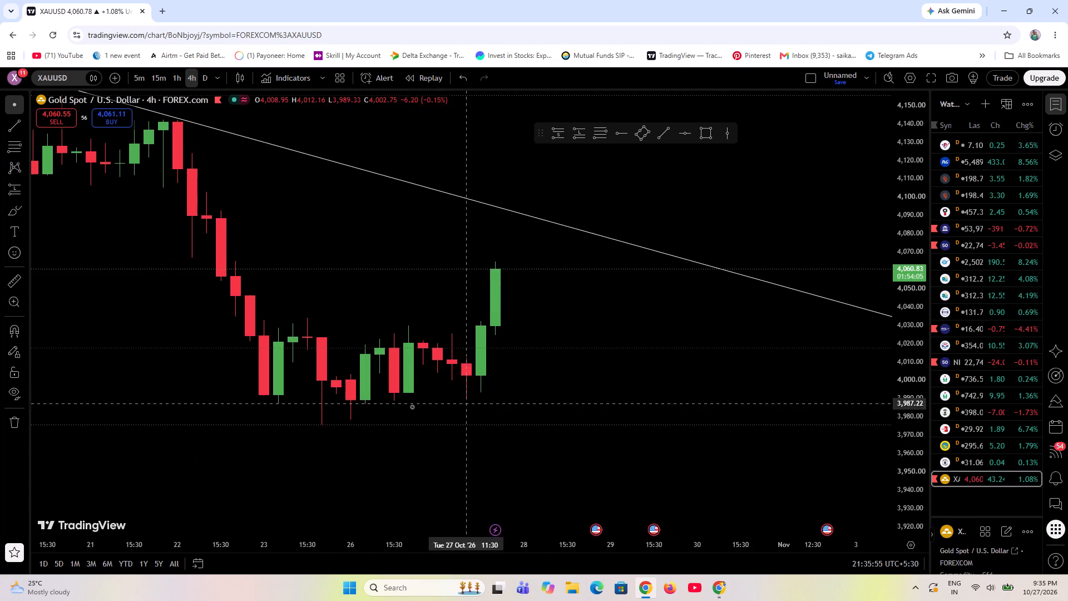
scroll(306, 387, up, 5)
scroll(349, 353, down, 6)
drag(649, 418, 595, 449)
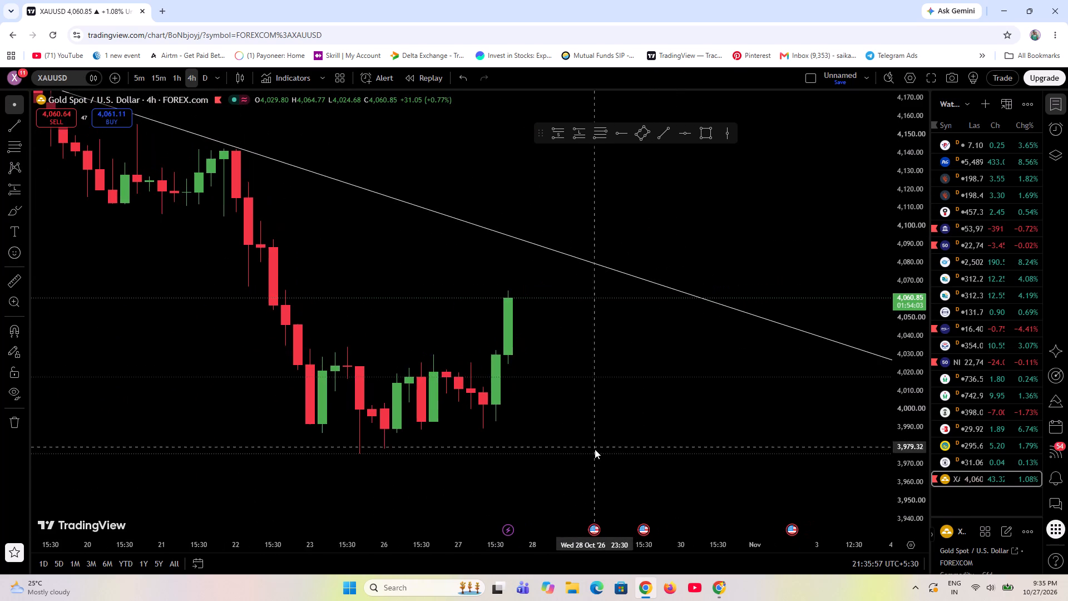
drag(595, 449, 595, 447)
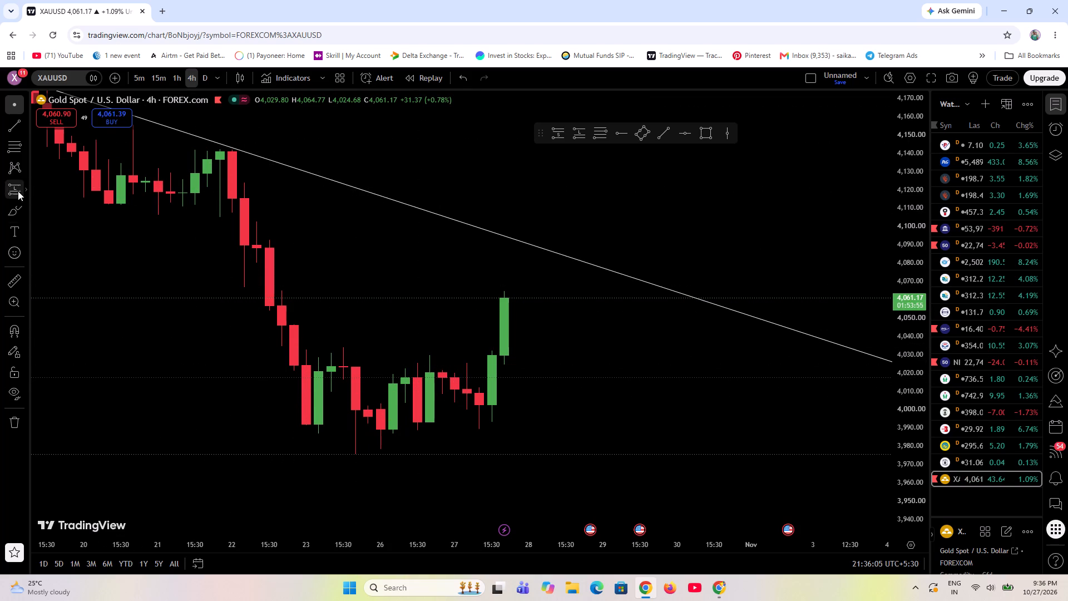
Draw a small freehand loop just above the 27 October candles at about 4,028 with the Brush tool.
click(8, 213)
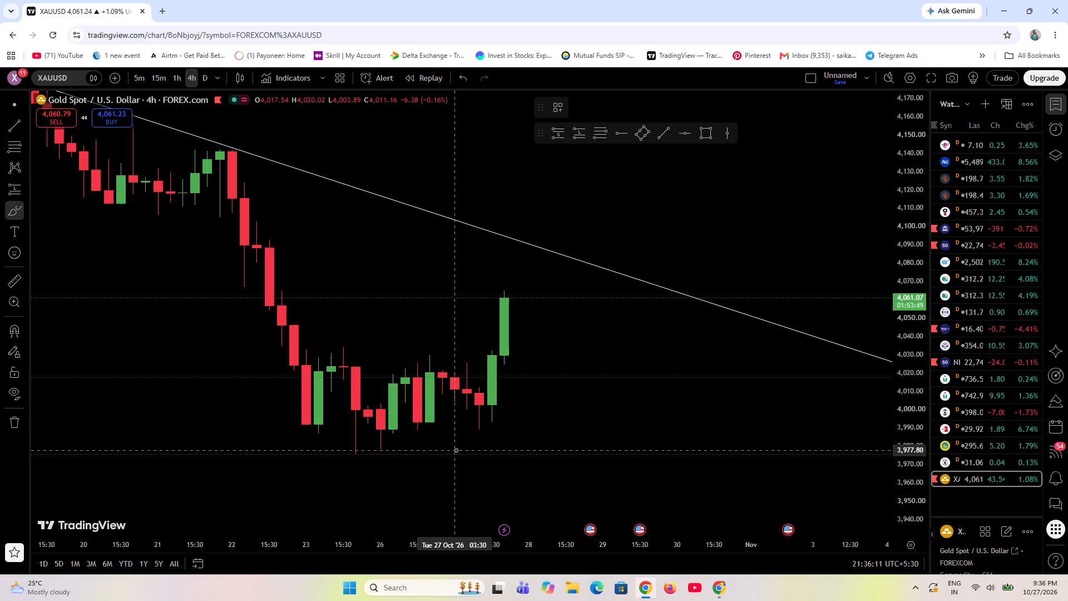
click(454, 362)
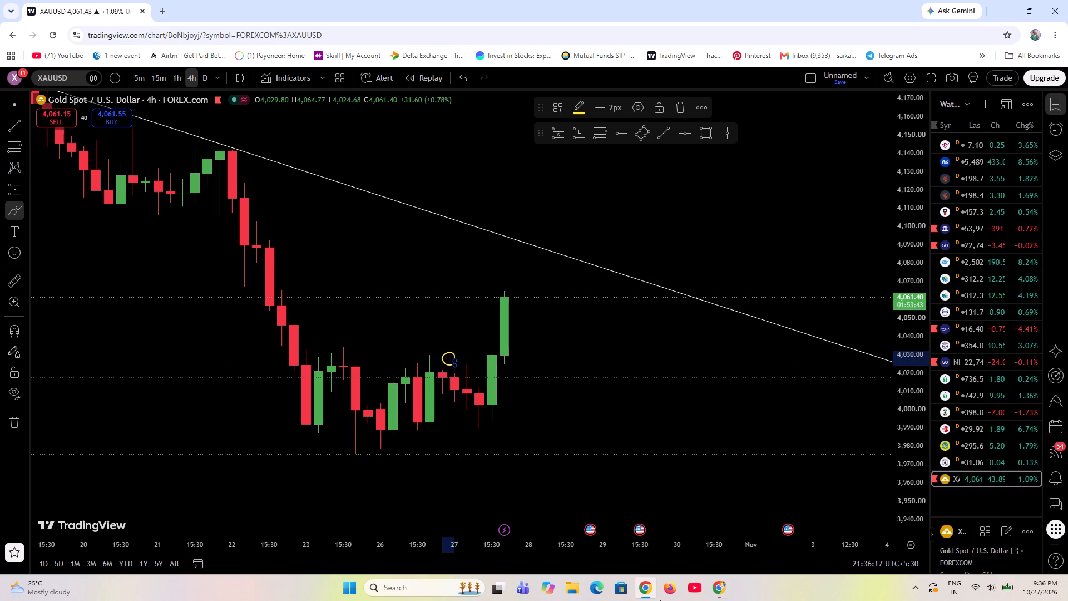
click(576, 290)
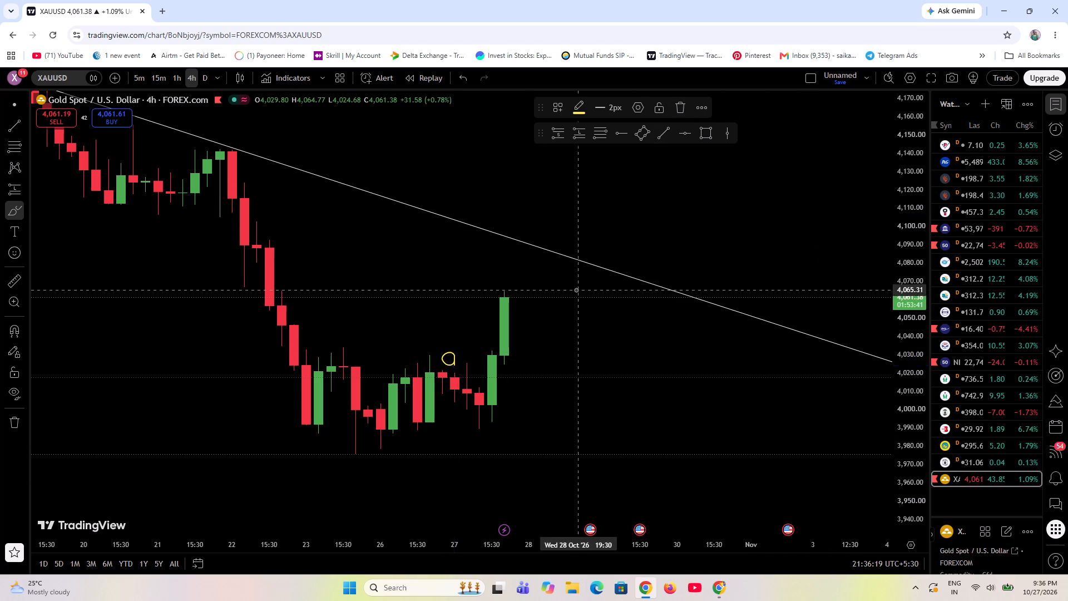
click(678, 103)
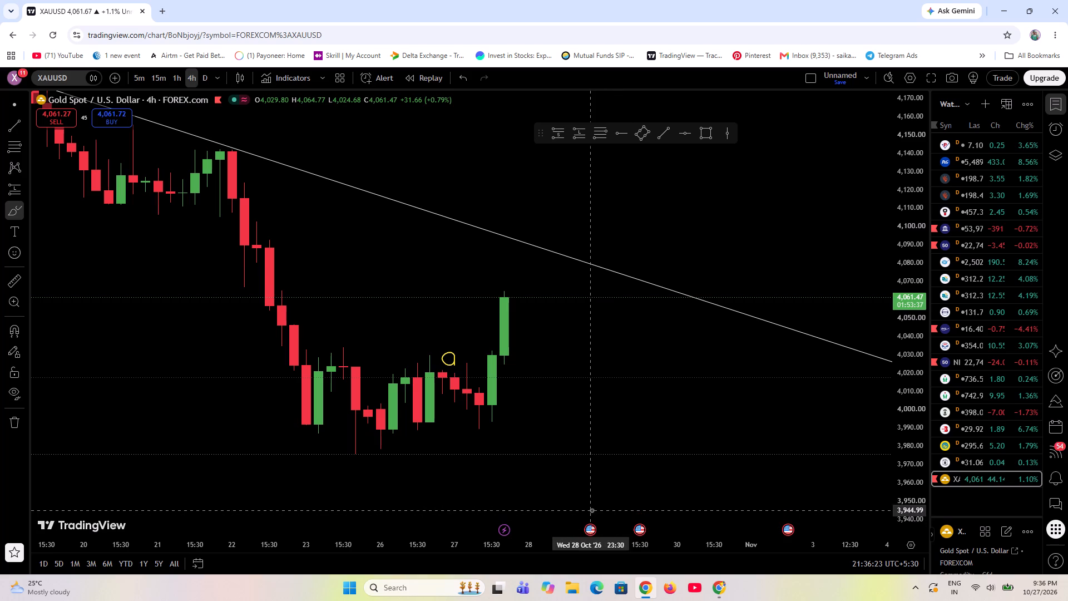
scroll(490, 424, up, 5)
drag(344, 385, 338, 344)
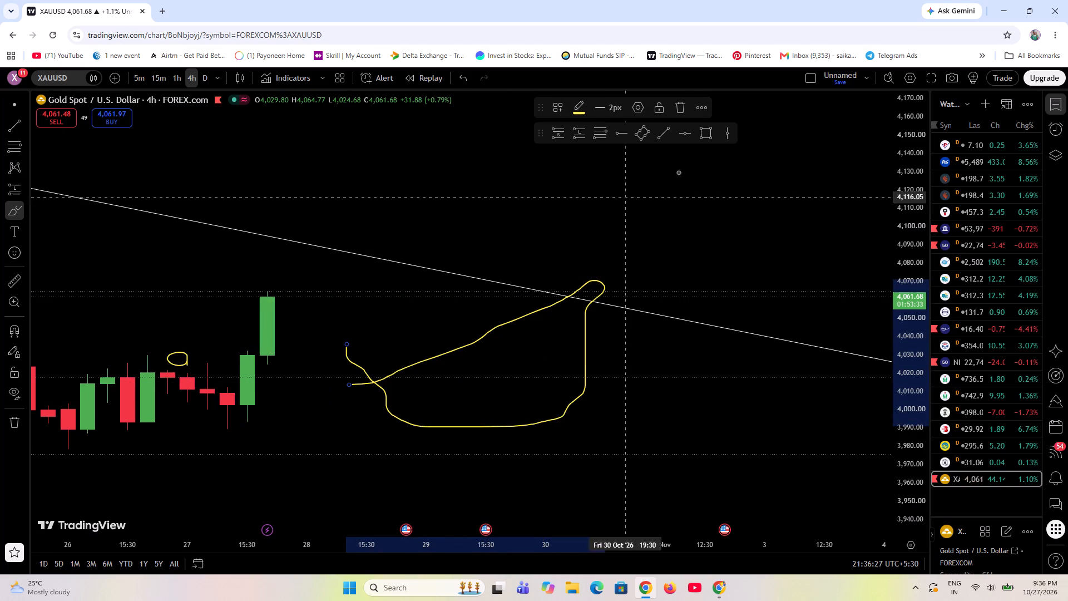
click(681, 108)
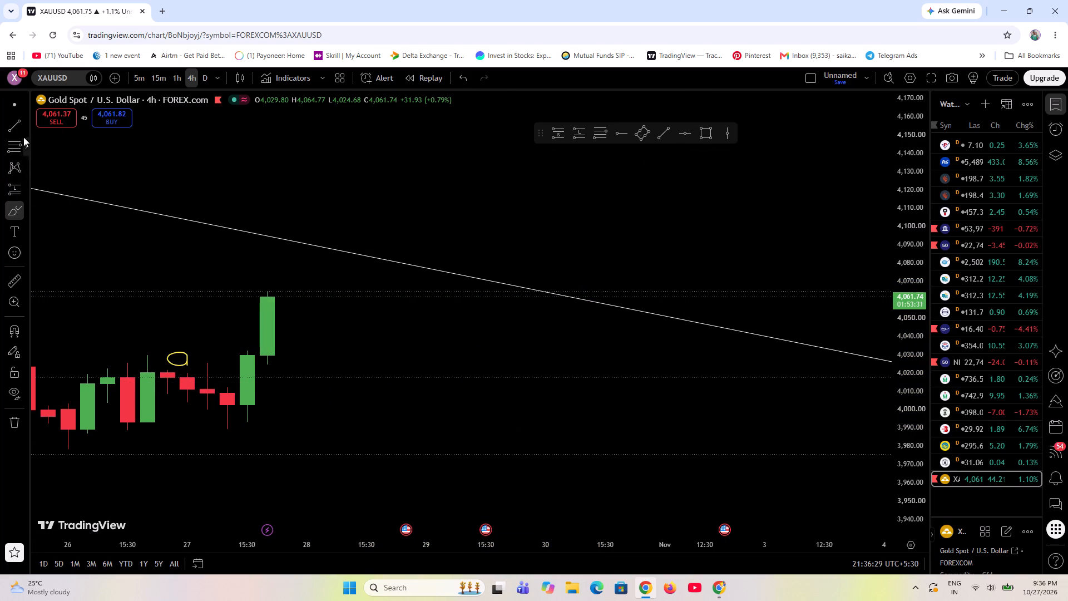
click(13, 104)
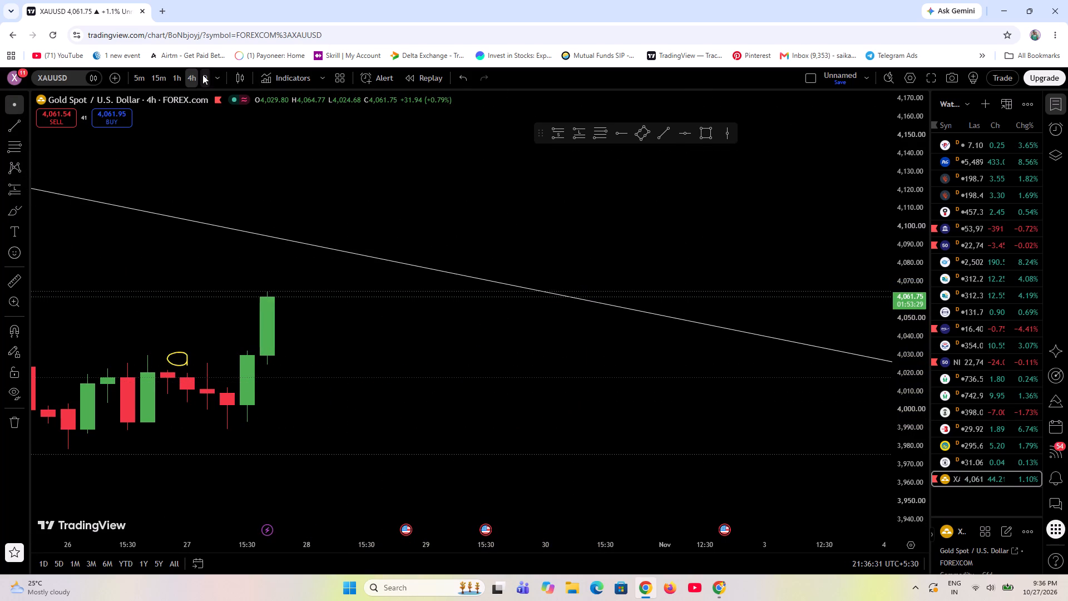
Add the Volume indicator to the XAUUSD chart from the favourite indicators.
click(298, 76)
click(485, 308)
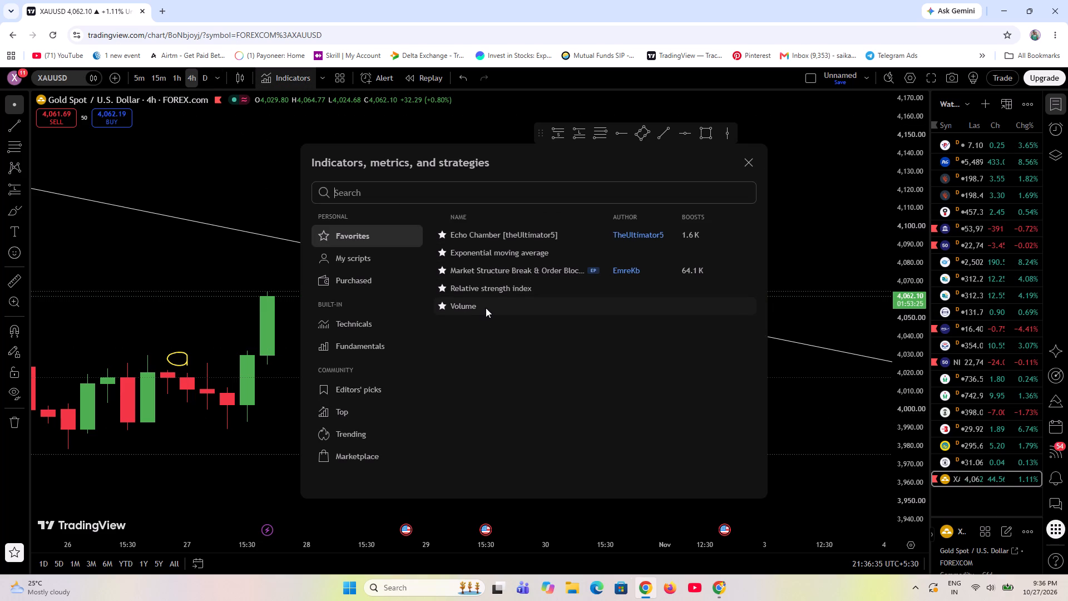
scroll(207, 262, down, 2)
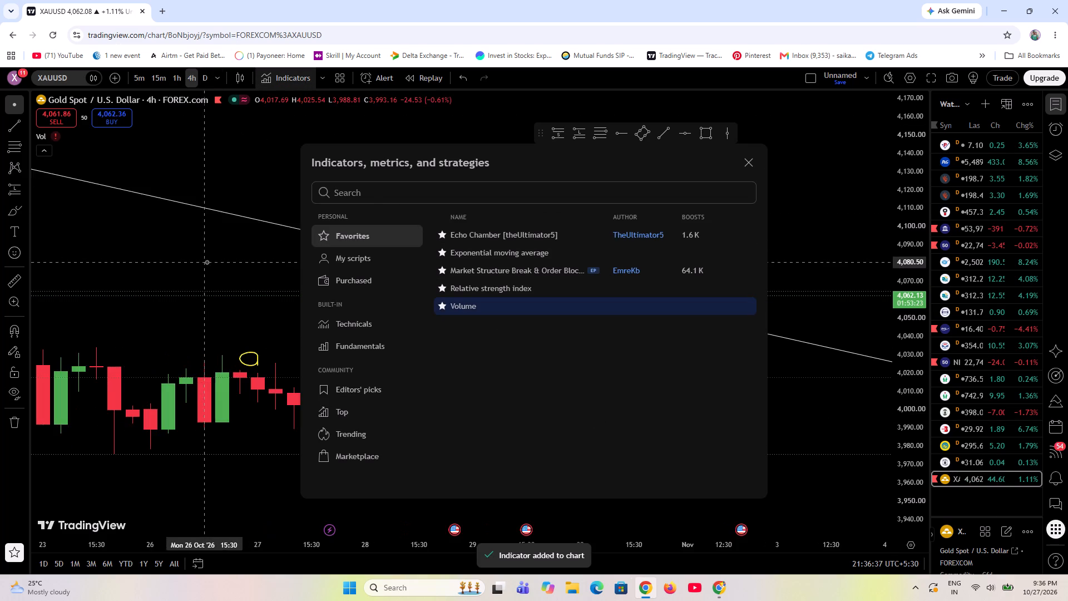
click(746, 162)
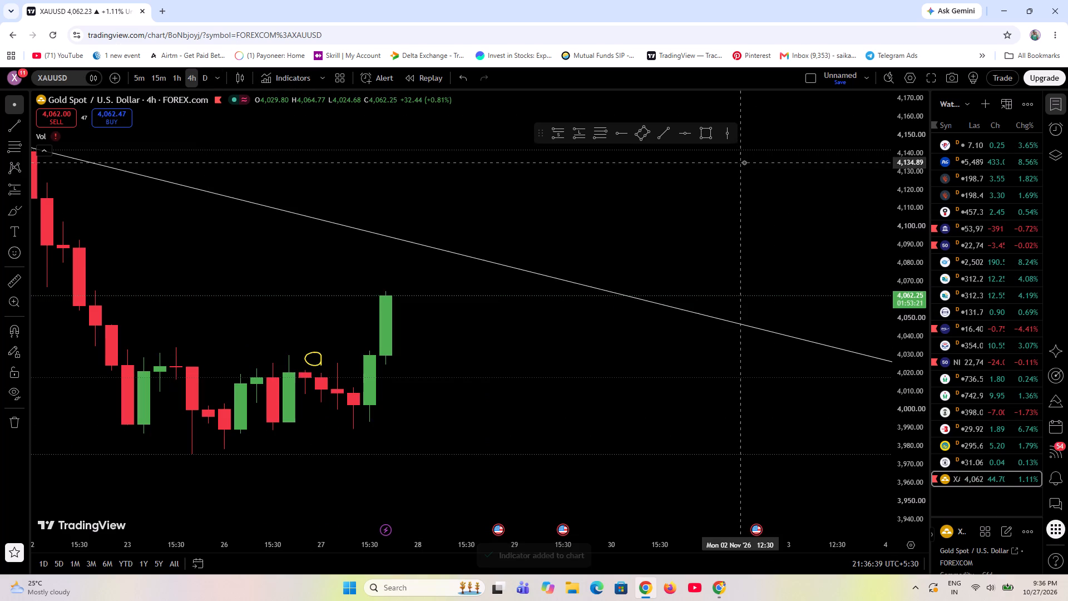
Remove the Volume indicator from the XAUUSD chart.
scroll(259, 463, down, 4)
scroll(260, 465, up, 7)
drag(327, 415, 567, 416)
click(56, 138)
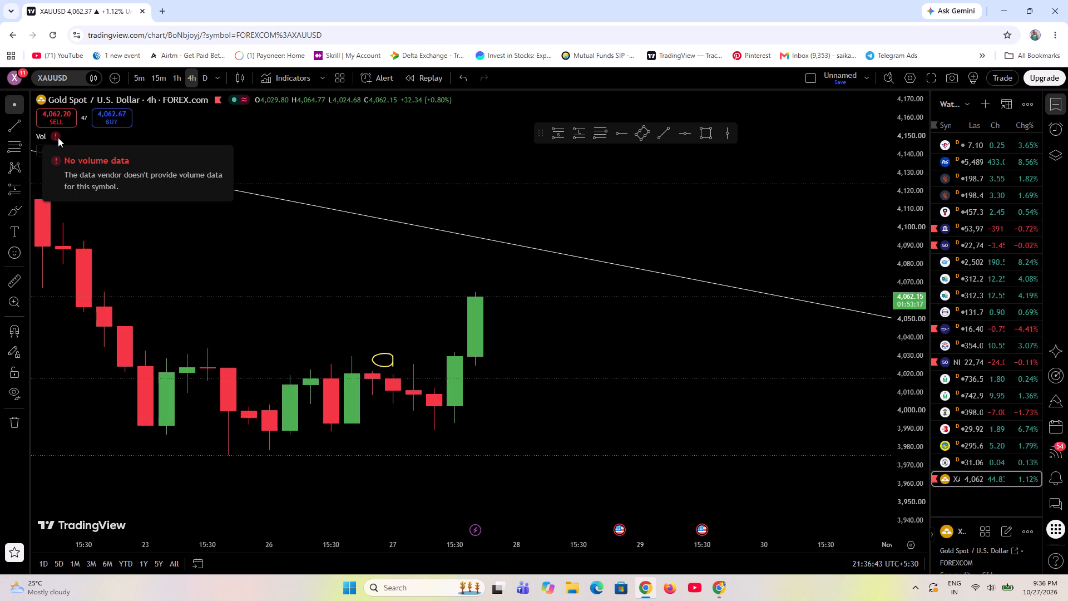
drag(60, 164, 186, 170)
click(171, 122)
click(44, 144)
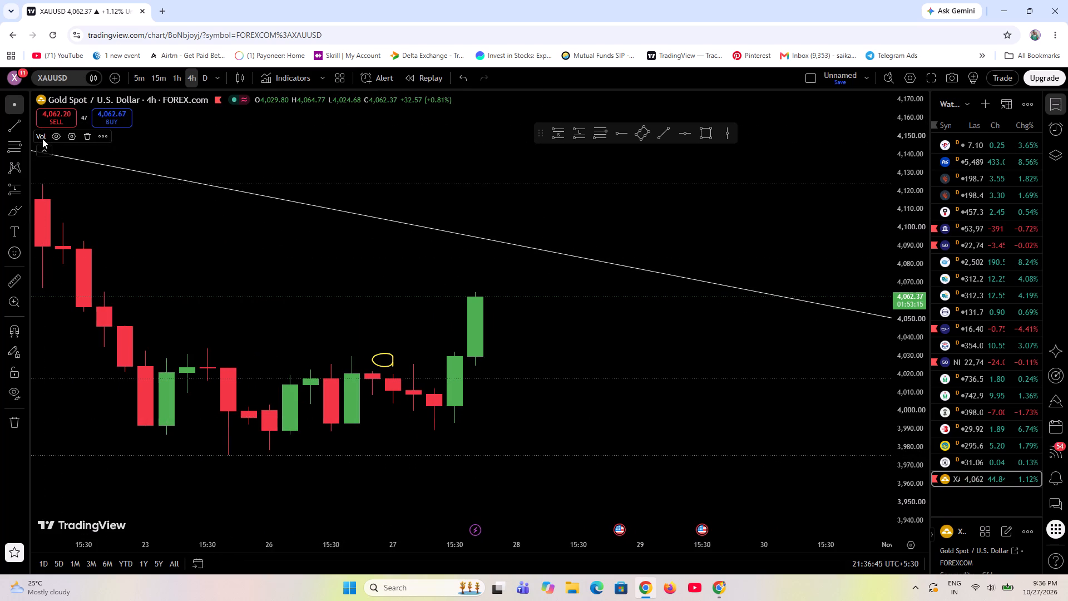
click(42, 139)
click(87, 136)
Add two Exponential moving average indicators to the XAUUSD chart.
click(276, 80)
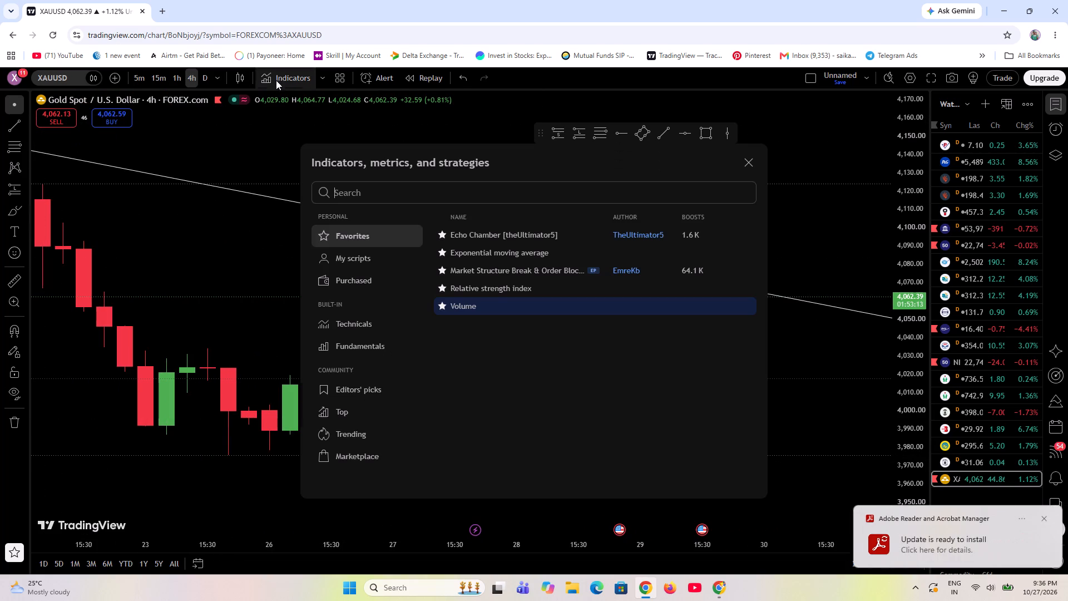
click(508, 258)
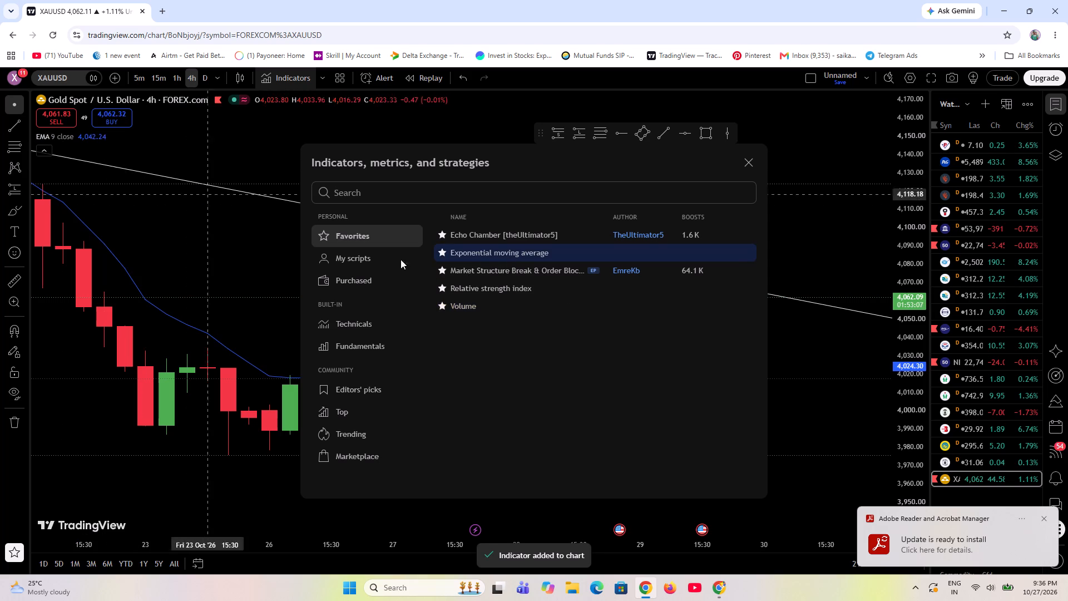
click(483, 255)
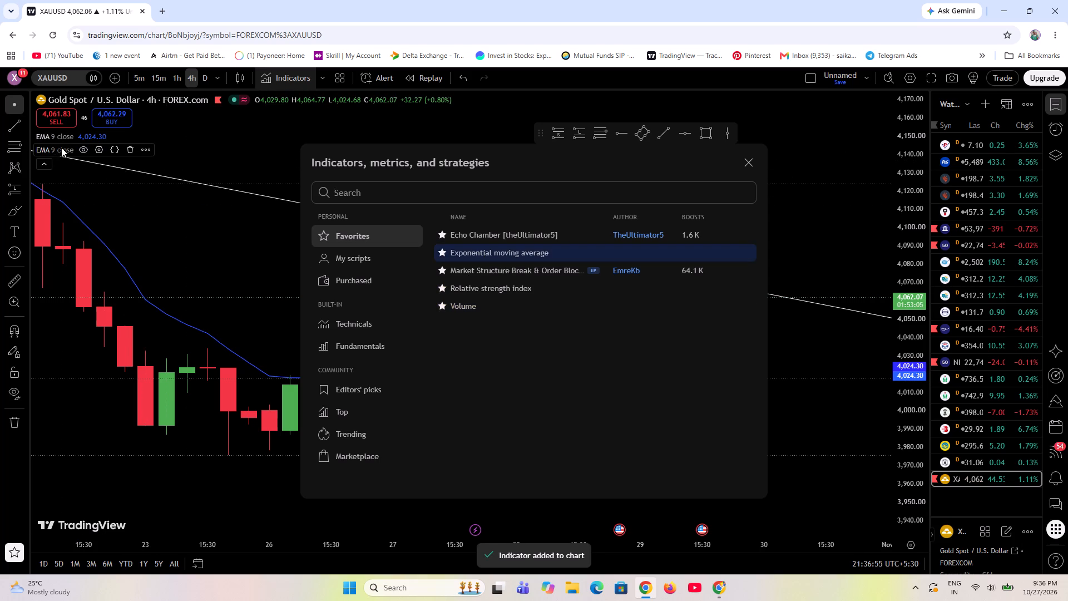
Set the second EMA's length to 15.
click(61, 147)
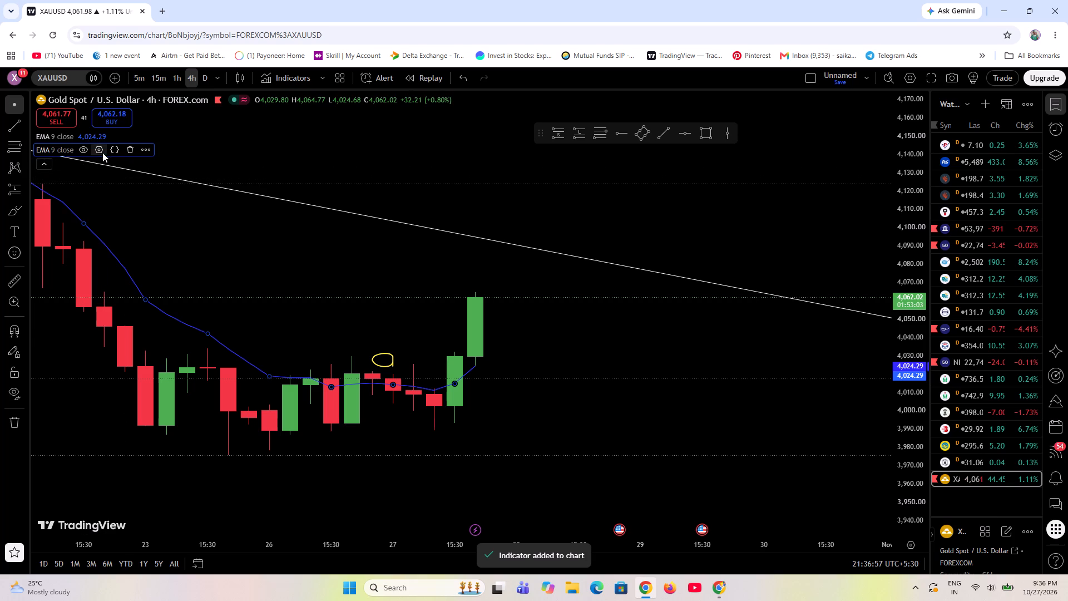
click(97, 148)
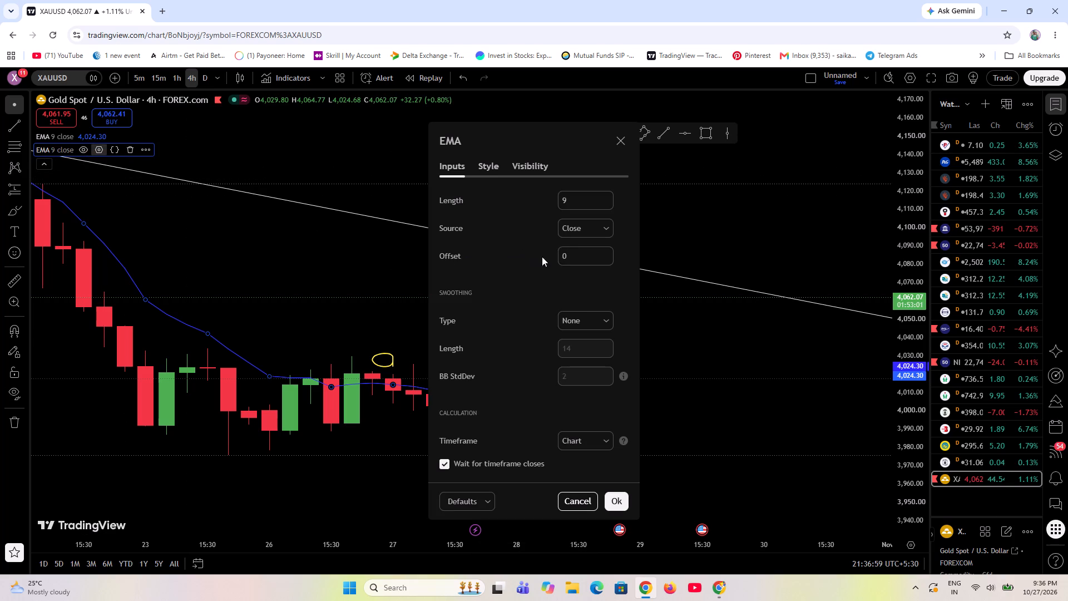
click(574, 201)
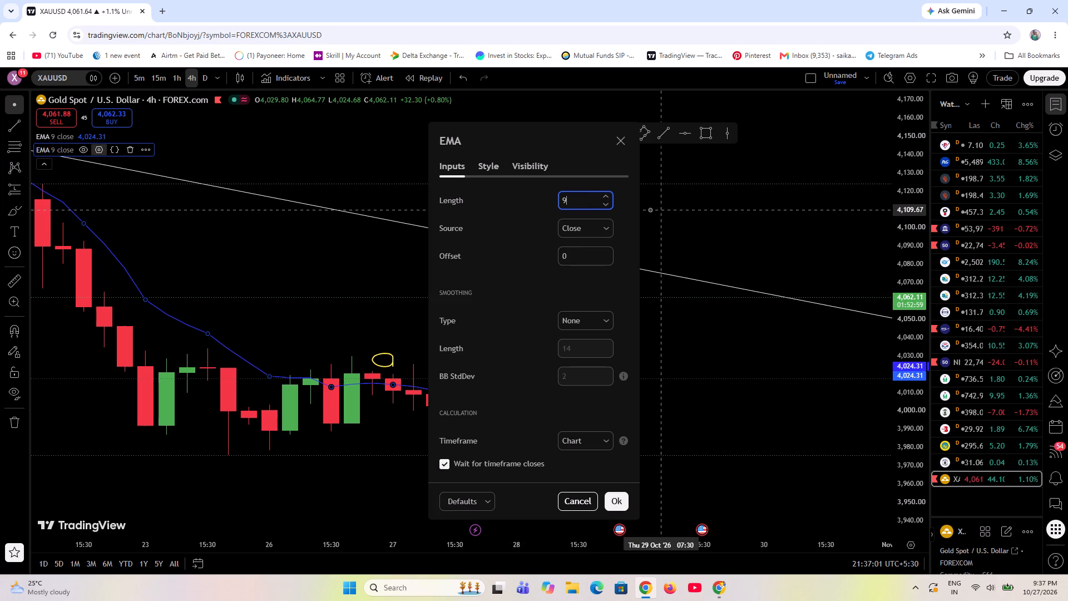
key(BackSpace)
key(1)
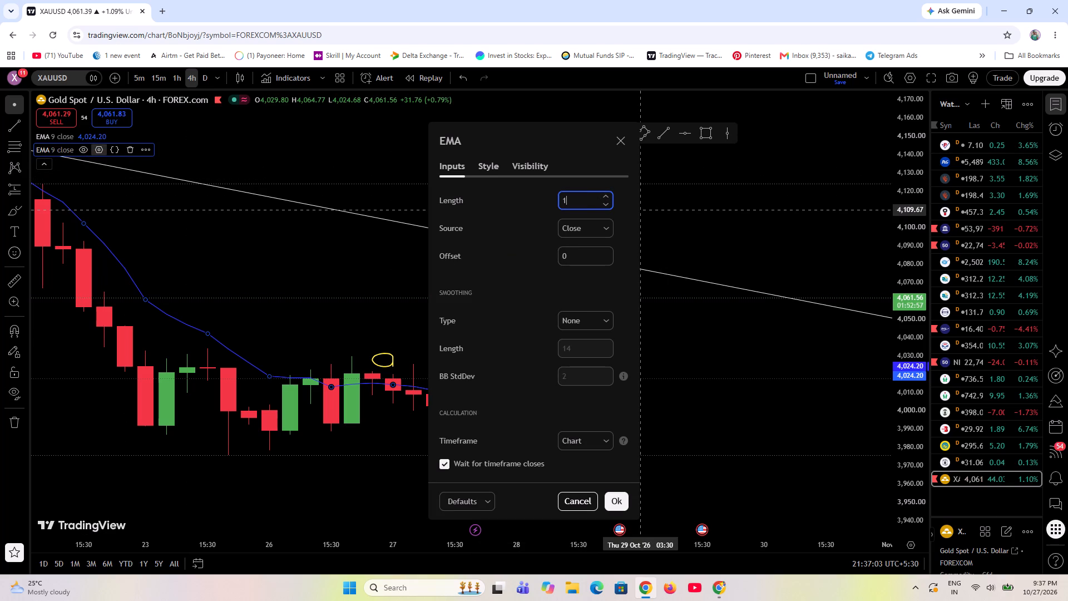
key(5)
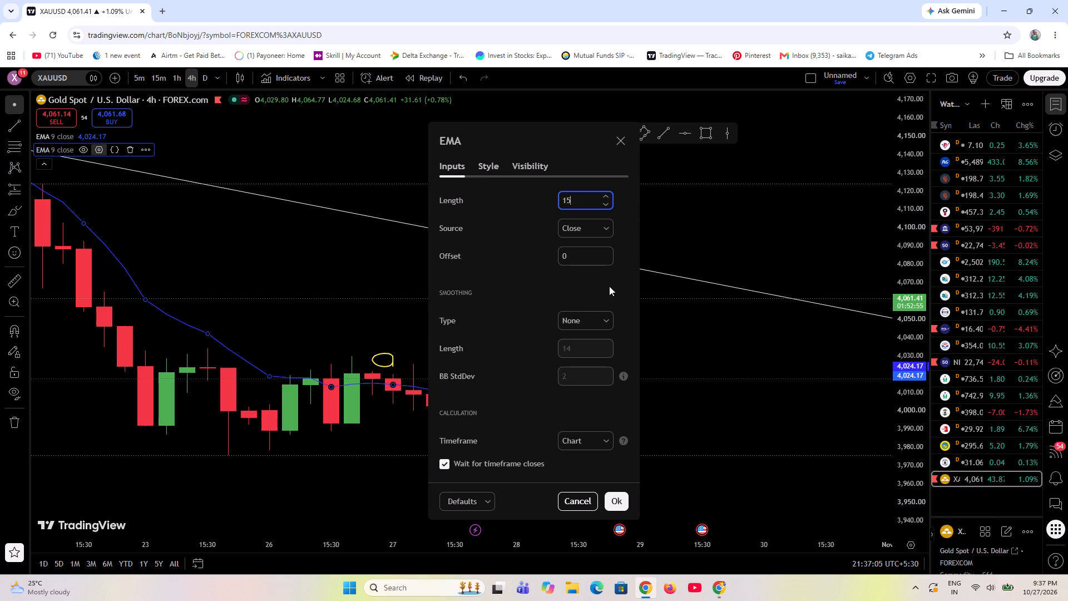
click(614, 504)
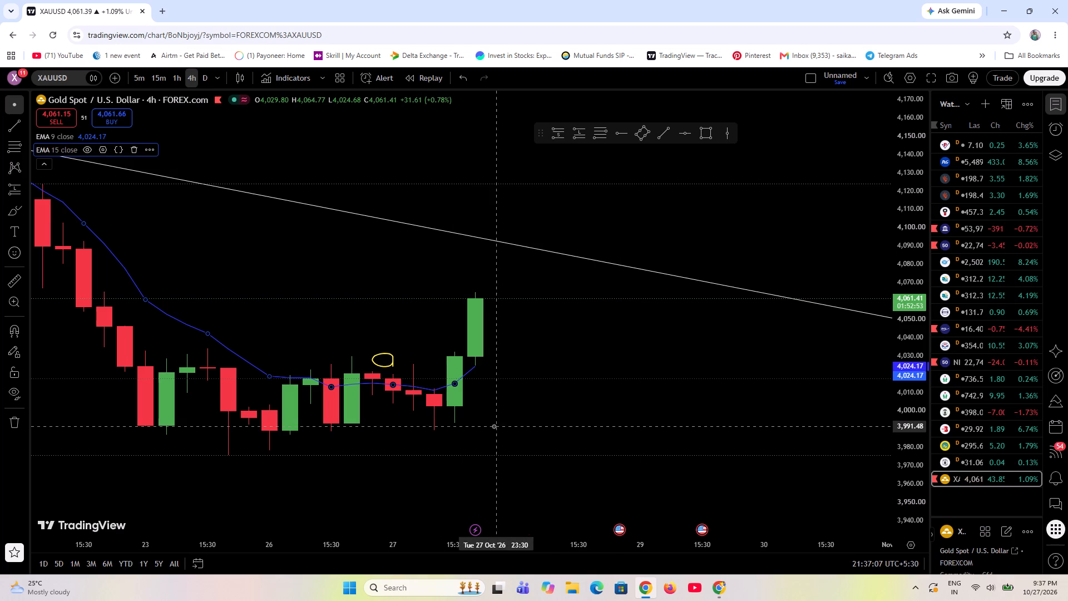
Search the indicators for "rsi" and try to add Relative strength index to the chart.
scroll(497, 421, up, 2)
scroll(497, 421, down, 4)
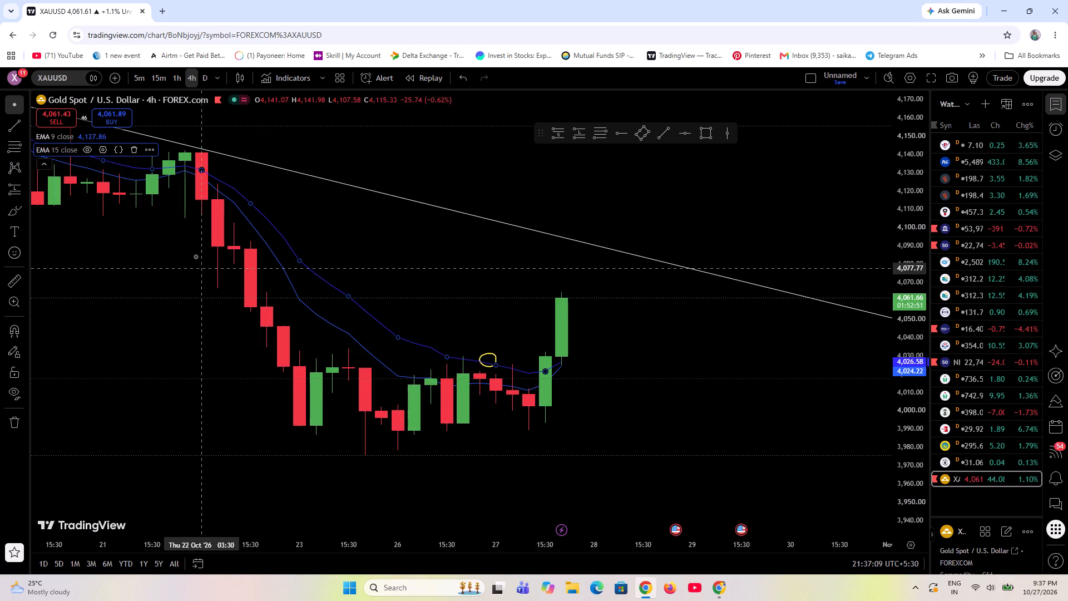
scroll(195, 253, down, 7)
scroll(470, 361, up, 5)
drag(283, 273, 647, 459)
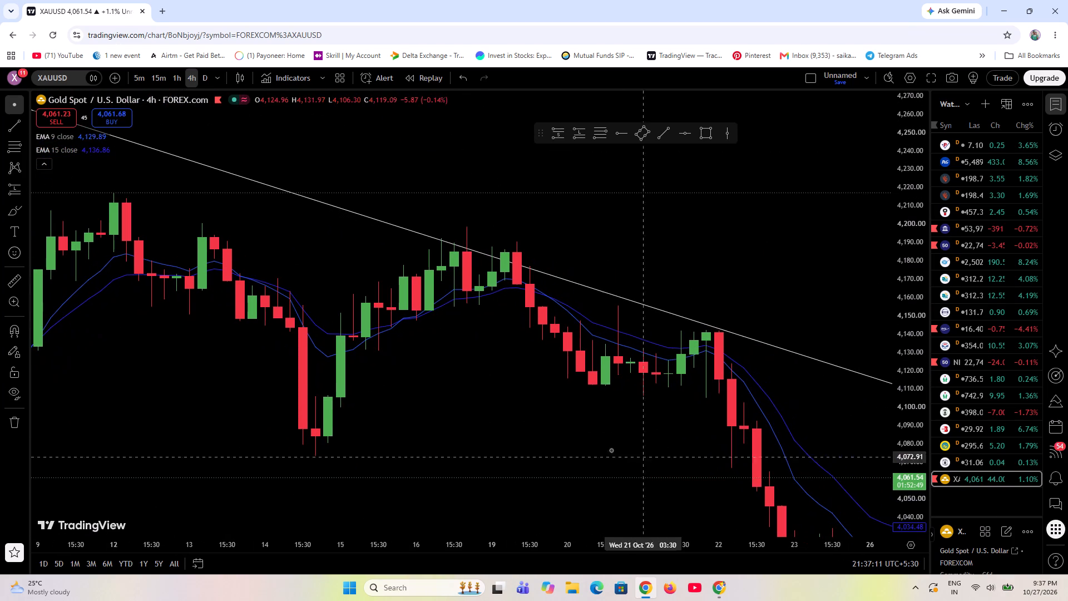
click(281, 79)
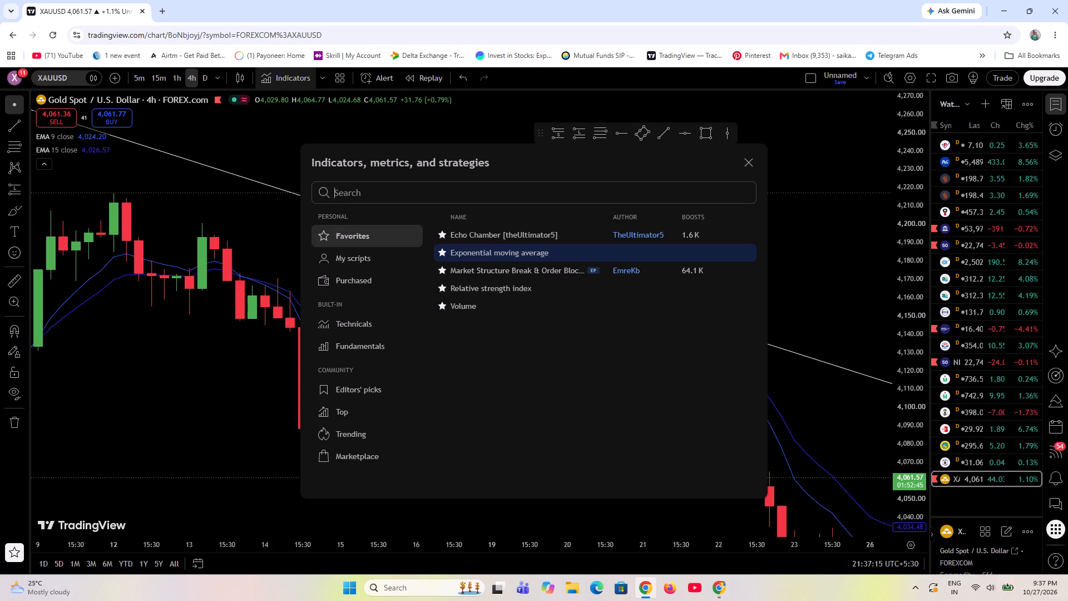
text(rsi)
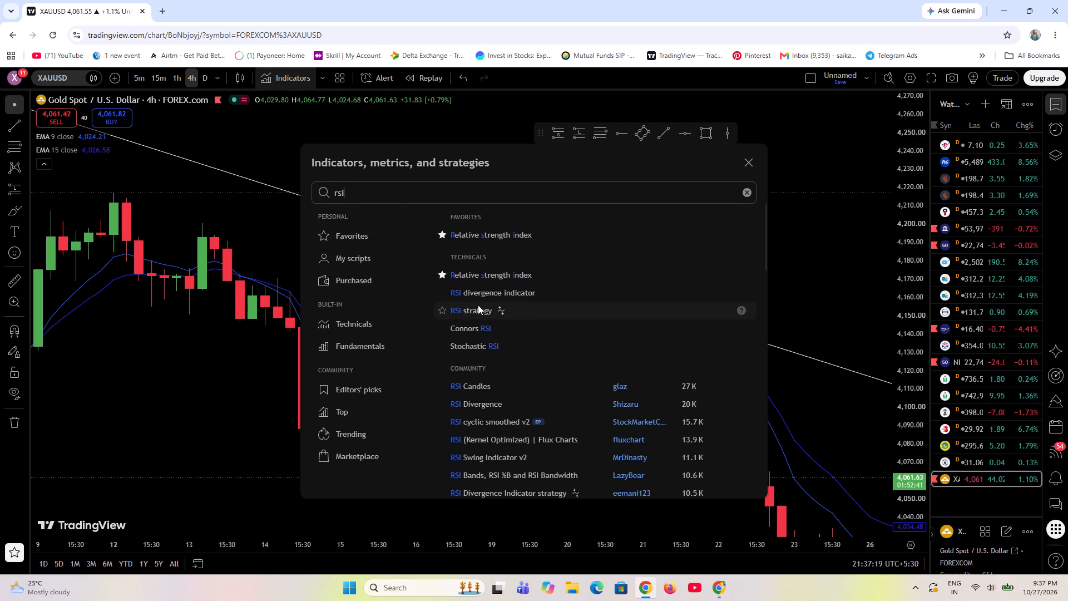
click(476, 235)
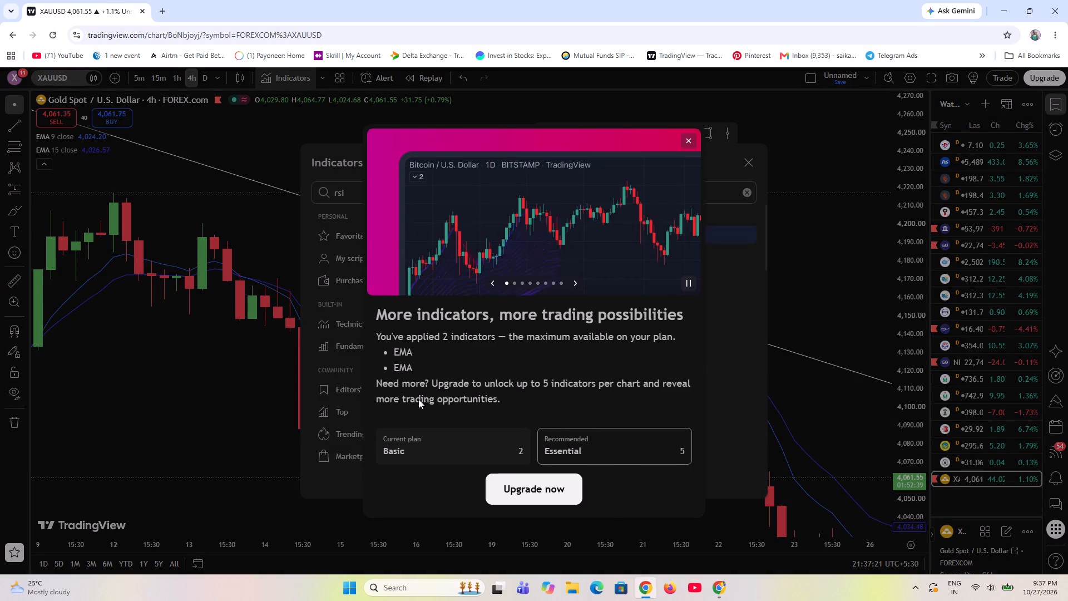
Dismiss the plan upgrade offer and close the indicator search.
click(748, 162)
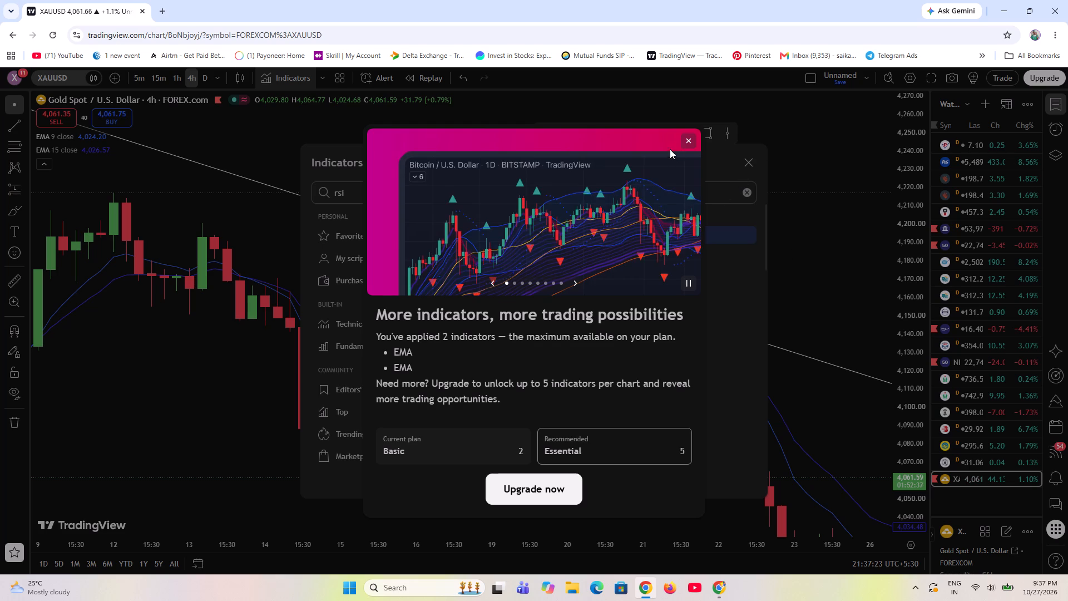
click(686, 139)
click(751, 169)
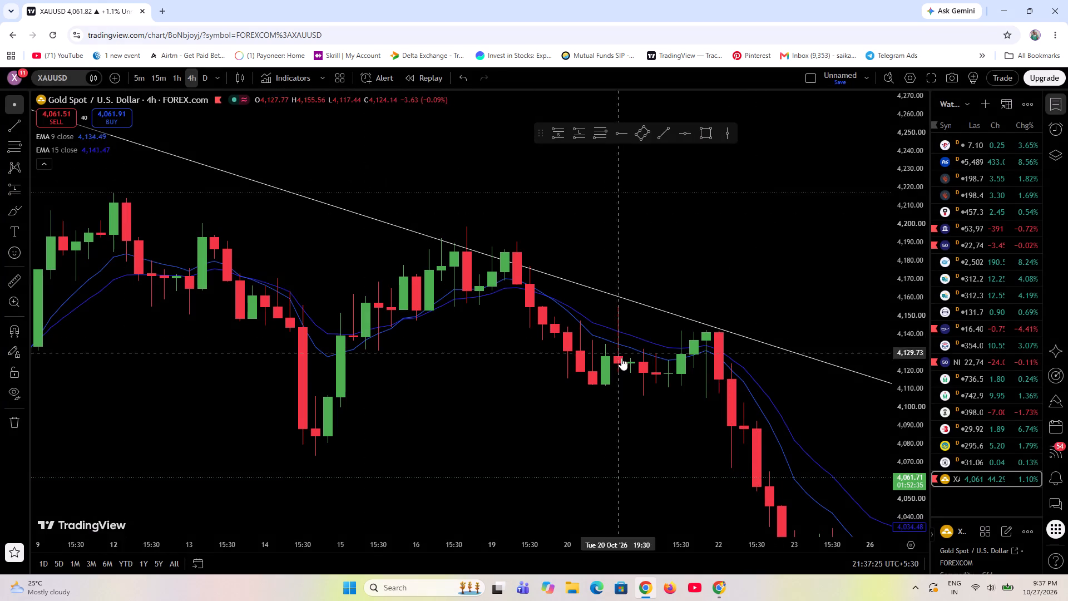
Examine the latest 4-hour XAUUSD candles against EMA 9, EMA 15 and the descending trend line.
scroll(637, 395, down, 5)
scroll(604, 392, up, 13)
drag(492, 467, 316, 250)
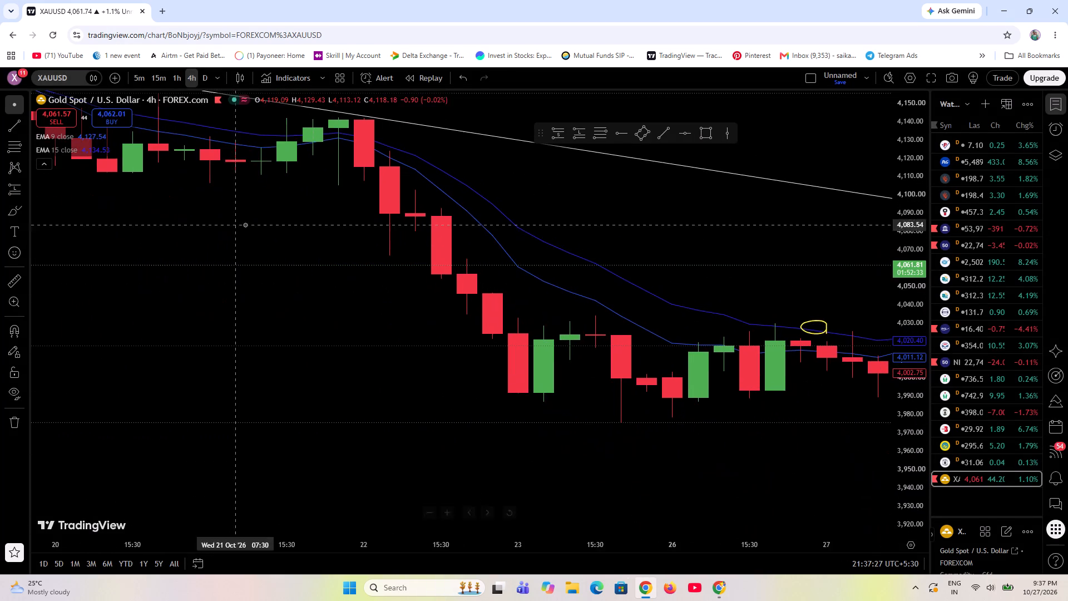
drag(742, 405, 476, 392)
scroll(558, 401, down, 6)
scroll(607, 405, up, 7)
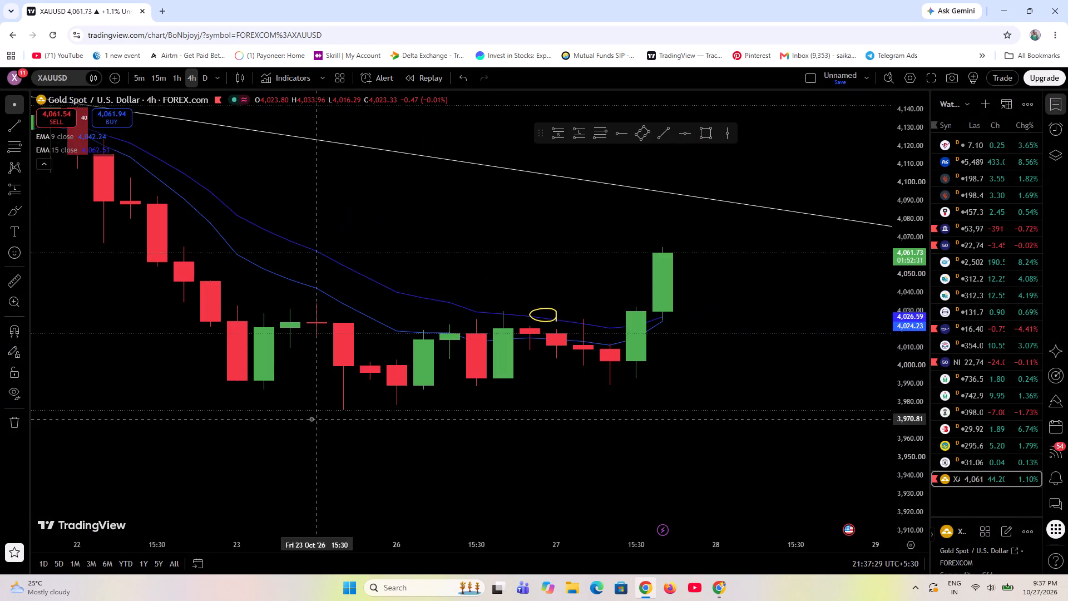
drag(313, 420, 388, 441)
scroll(917, 436, up, 8)
scroll(306, 286, up, 2)
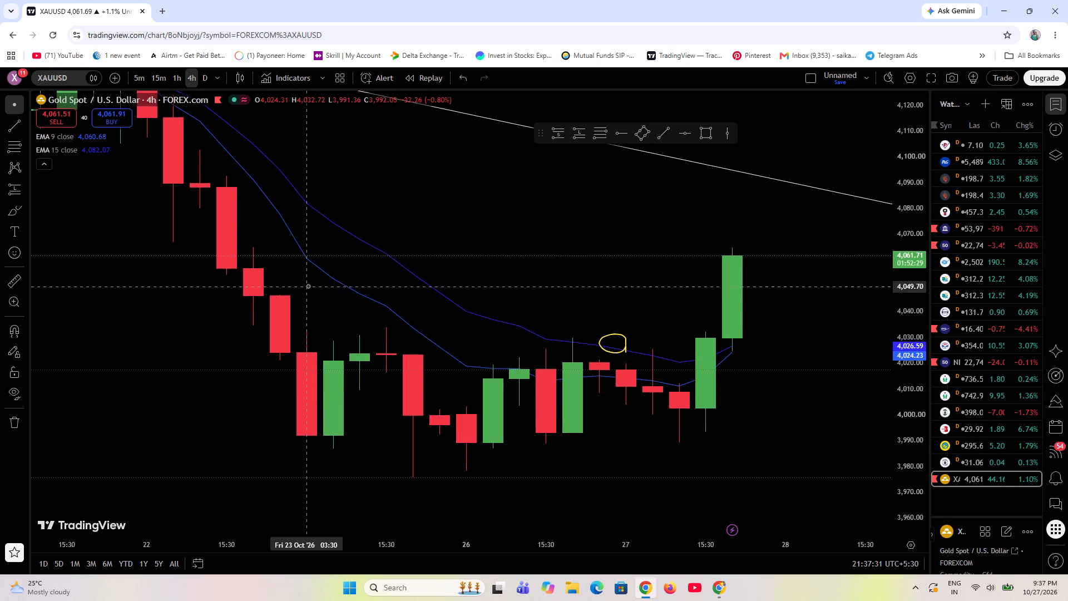
scroll(308, 286, up, 3)
scroll(701, 465, down, 5)
scroll(451, 426, down, 8)
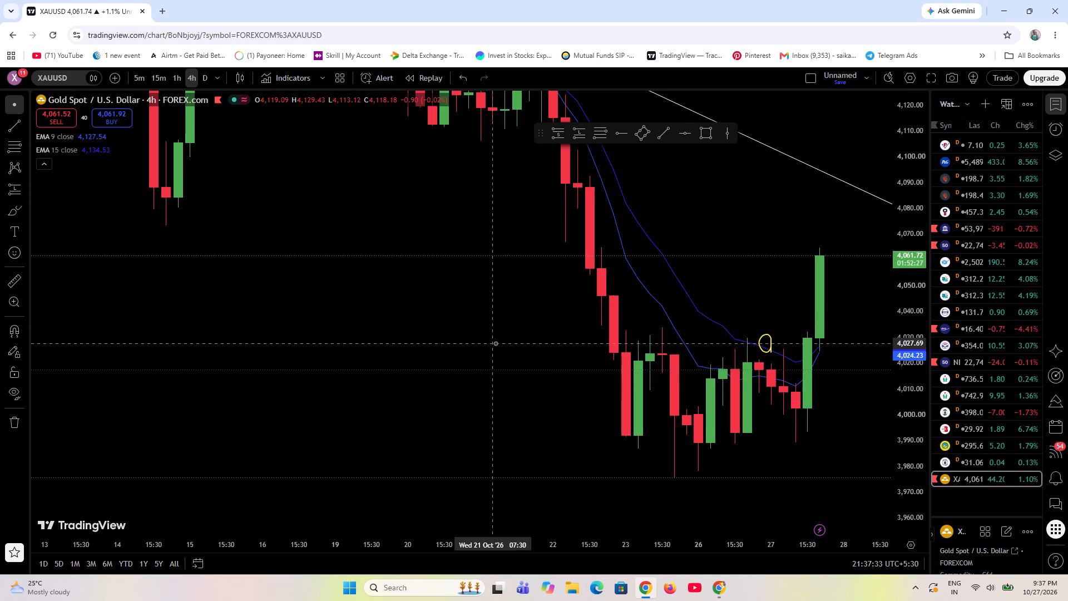
scroll(496, 343, down, 5)
scroll(493, 367, up, 3)
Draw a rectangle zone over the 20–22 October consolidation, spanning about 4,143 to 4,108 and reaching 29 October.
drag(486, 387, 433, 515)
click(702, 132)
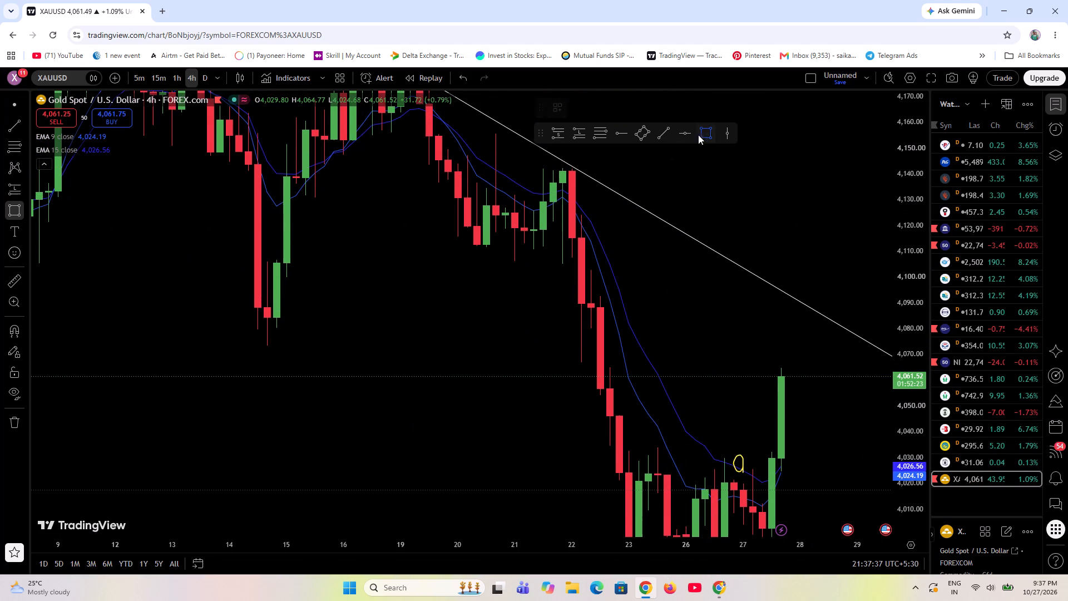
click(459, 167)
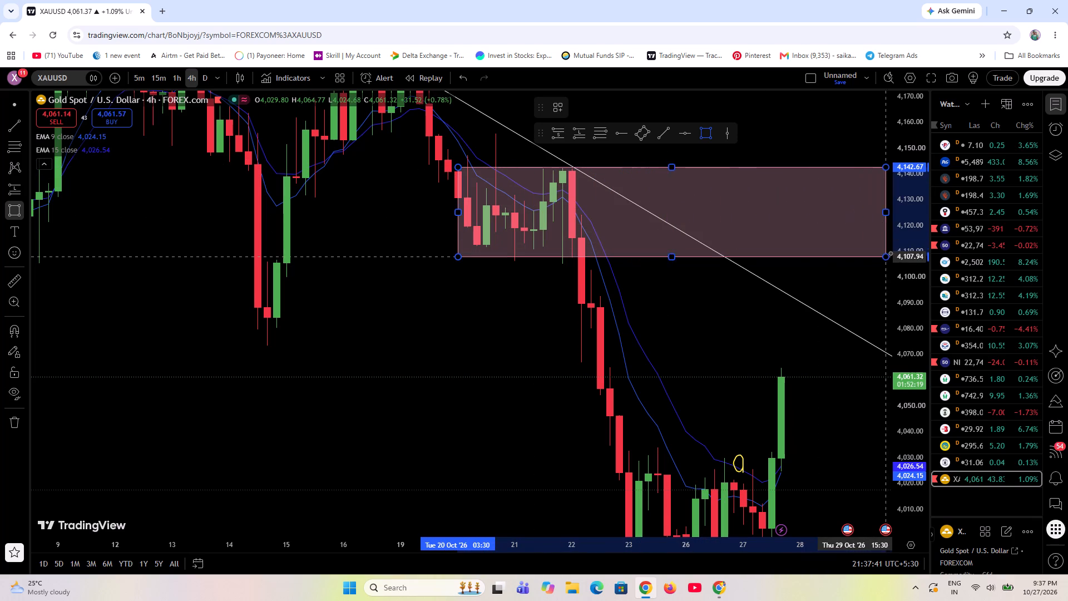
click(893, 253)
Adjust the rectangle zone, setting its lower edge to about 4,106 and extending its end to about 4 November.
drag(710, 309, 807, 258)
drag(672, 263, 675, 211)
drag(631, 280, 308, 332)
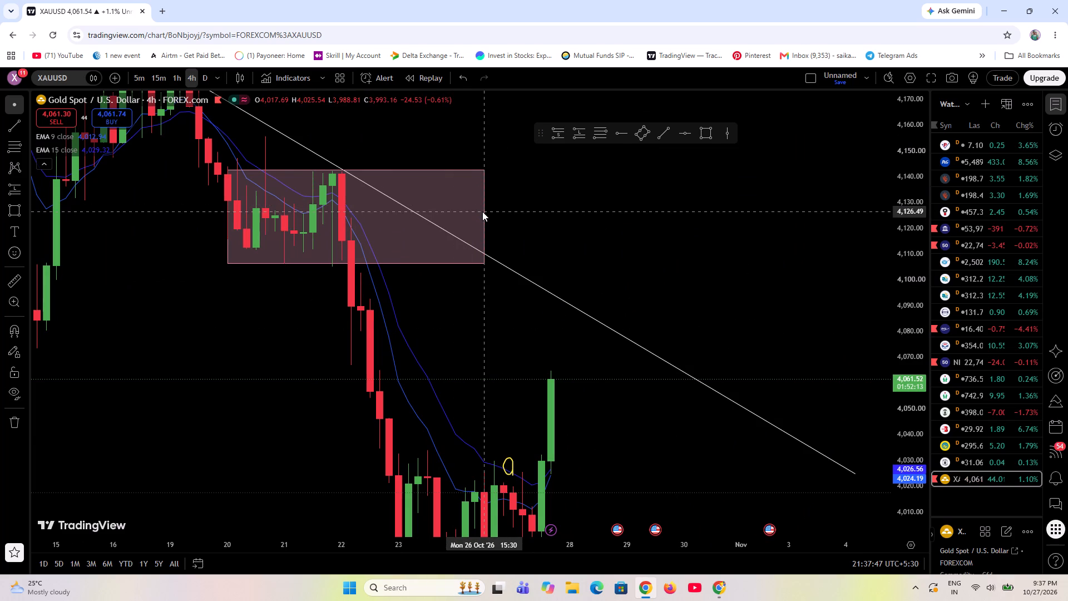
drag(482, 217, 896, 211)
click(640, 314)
Examine the rectangle zone and descending trend line against the wider 4-hour price history.
scroll(645, 370, down, 6)
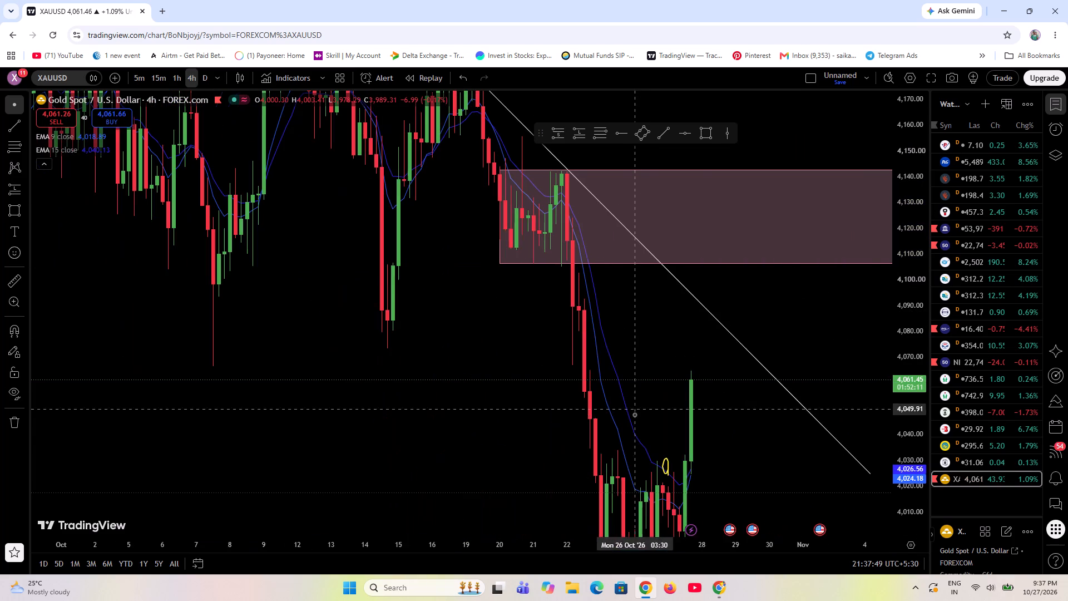
drag(767, 463, 591, 405)
scroll(909, 394, down, 7)
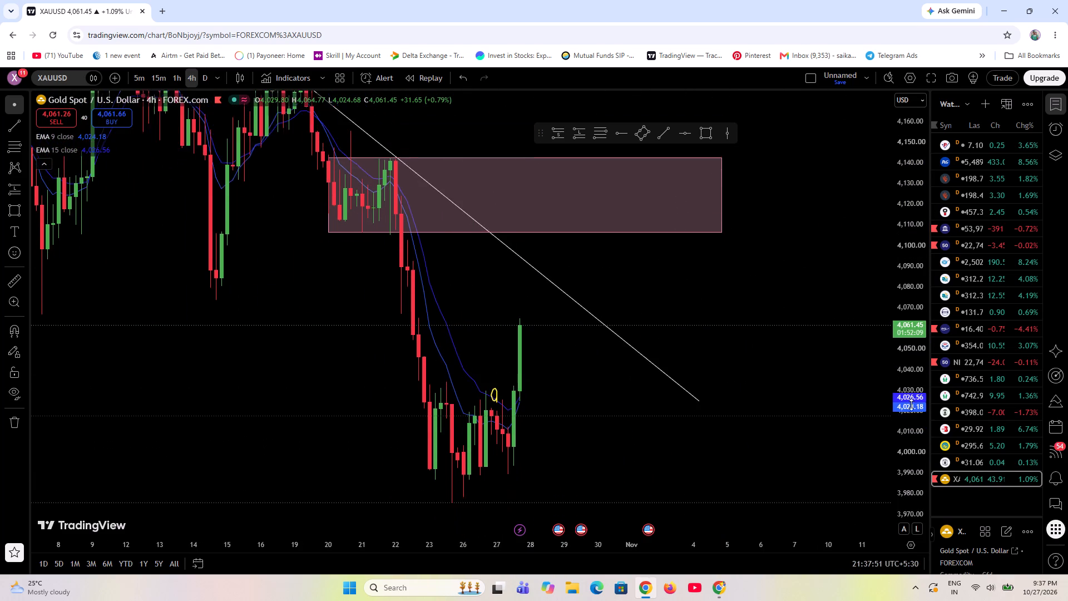
scroll(911, 405, down, 11)
scroll(414, 424, down, 8)
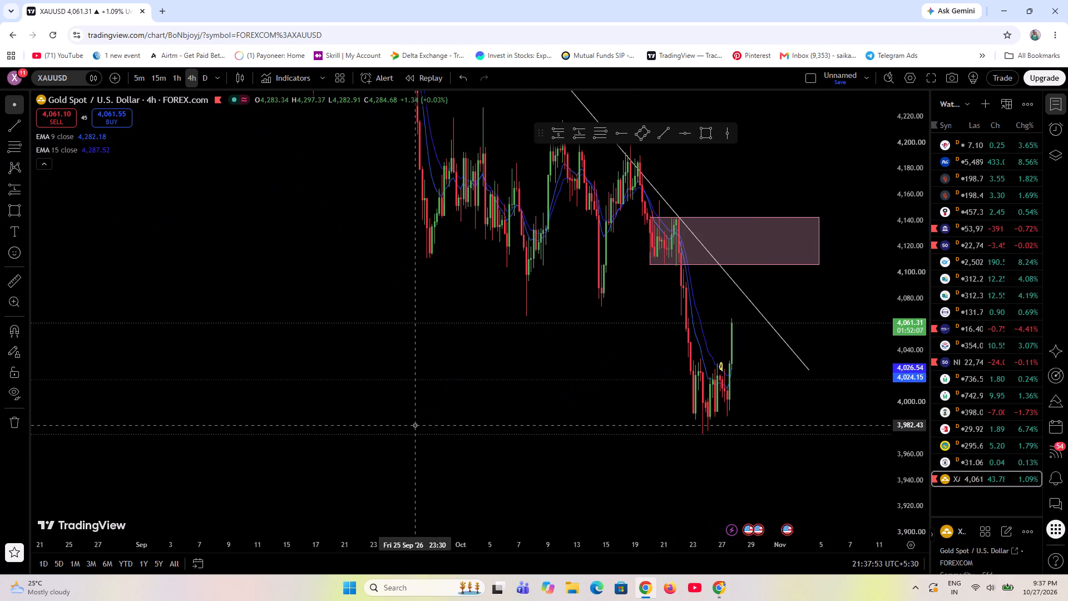
scroll(415, 425, down, 4)
scroll(415, 425, up, 12)
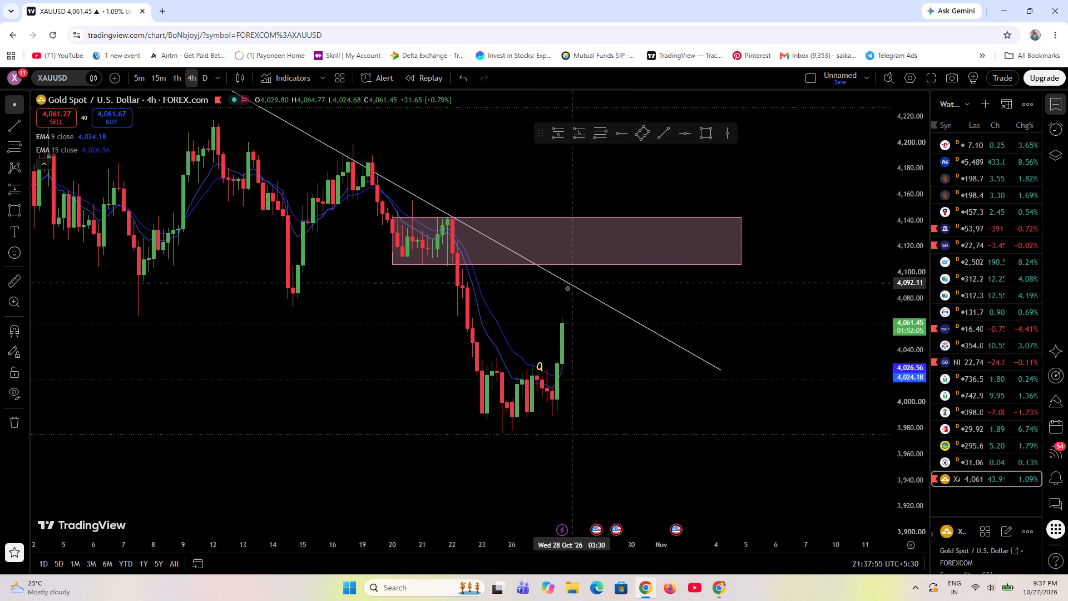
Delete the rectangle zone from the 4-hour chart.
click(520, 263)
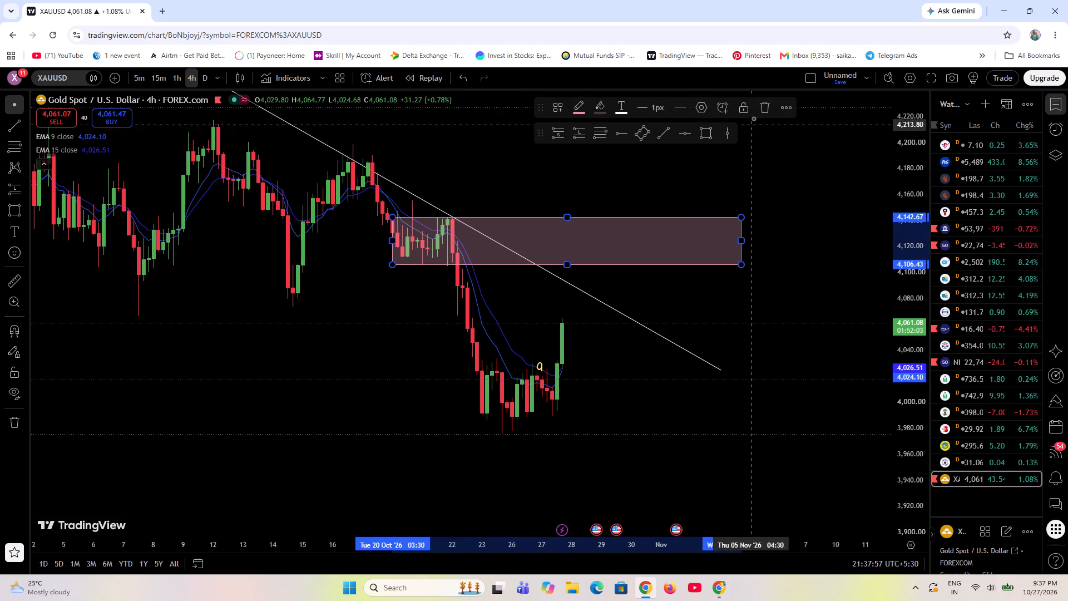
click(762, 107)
Switch the XAUUSD chart to the 1-hour timeframe.
scroll(379, 317, up, 3)
scroll(381, 330, down, 6)
drag(371, 393, 215, 477)
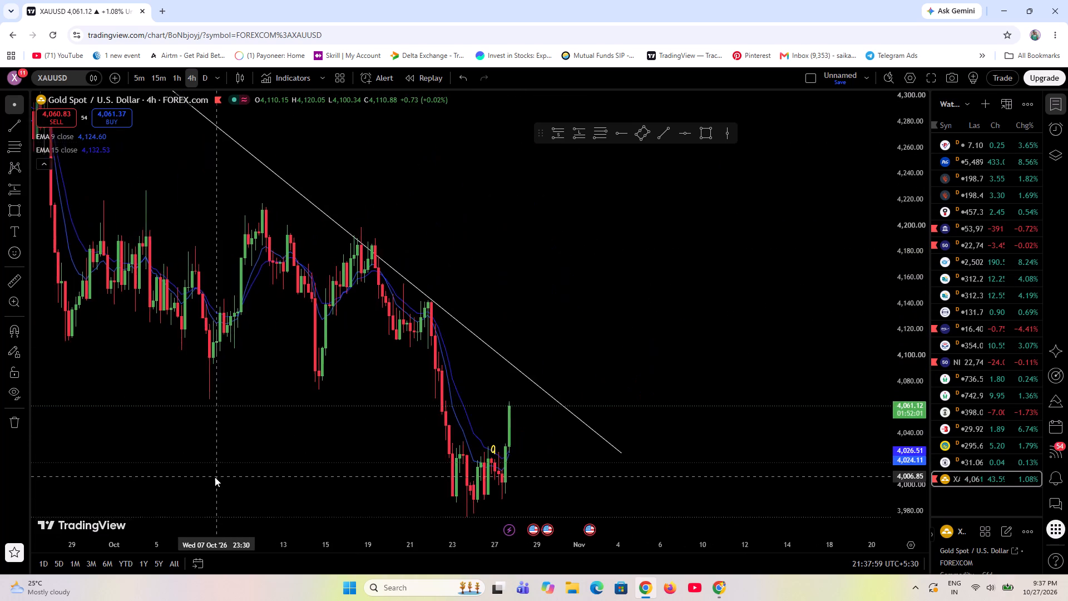
drag(215, 477, 213, 479)
click(174, 76)
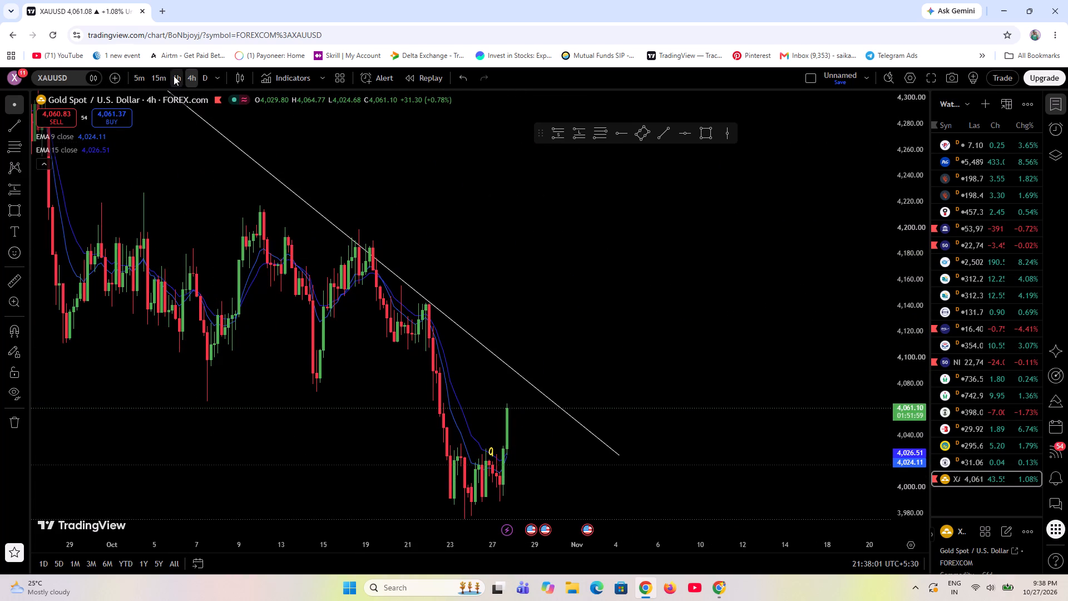
Examine the 1-hour candles of 24–27 October and where EMA 9 and EMA 15 cross before the latest rally.
scroll(652, 454, down, 5)
scroll(630, 453, up, 10)
drag(533, 459, 536, 457)
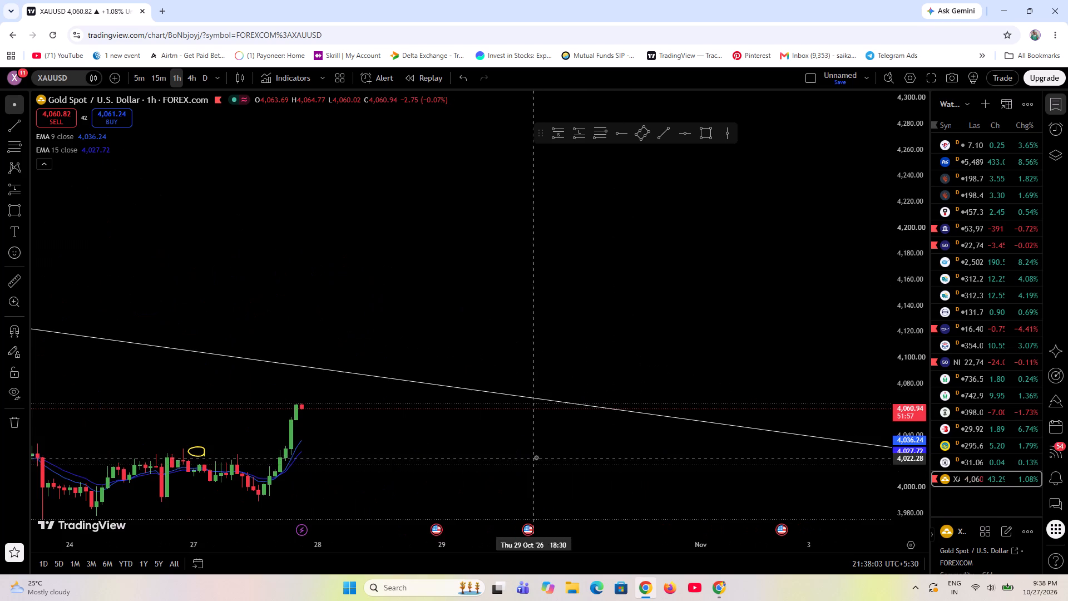
drag(536, 457, 723, 342)
scroll(916, 412, up, 18)
scroll(665, 424, up, 5)
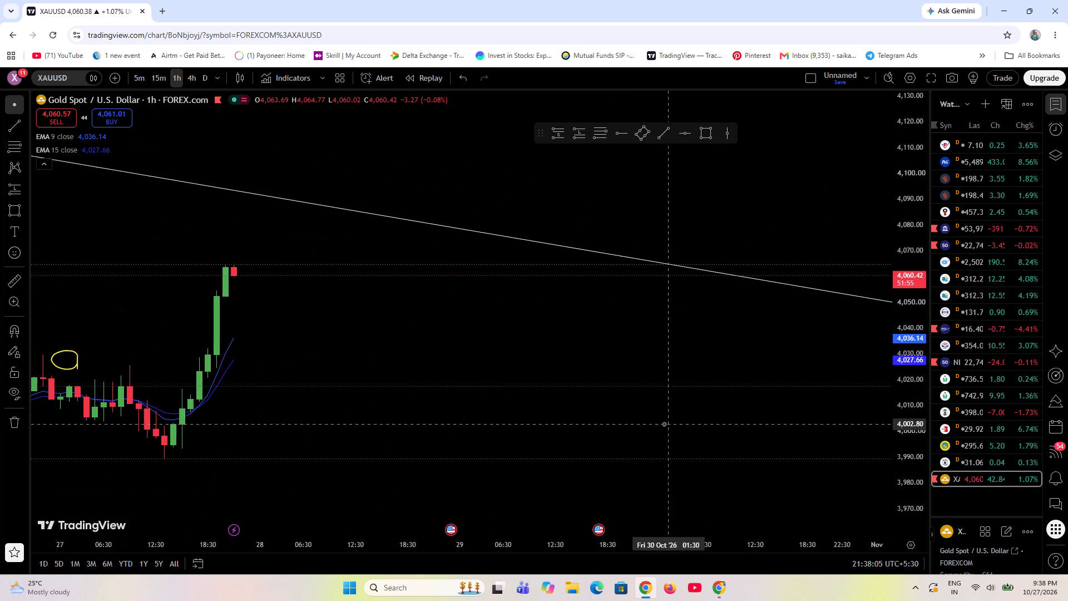
scroll(325, 444, up, 6)
drag(304, 444, 862, 410)
scroll(479, 469, up, 7)
drag(423, 416, 422, 415)
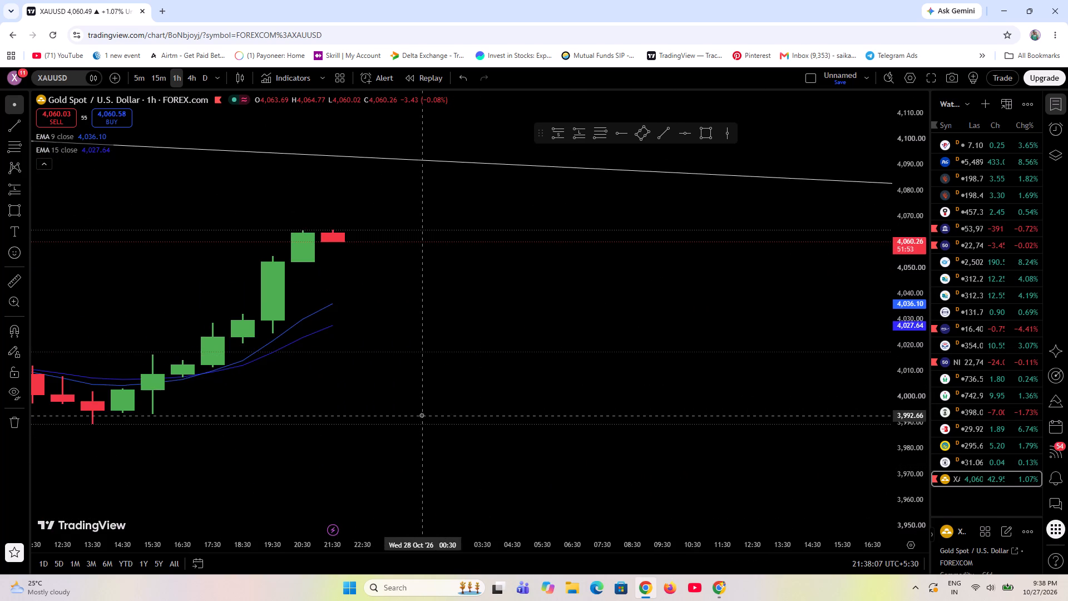
drag(422, 415, 791, 413)
scroll(889, 446, up, 6)
scroll(346, 445, down, 7)
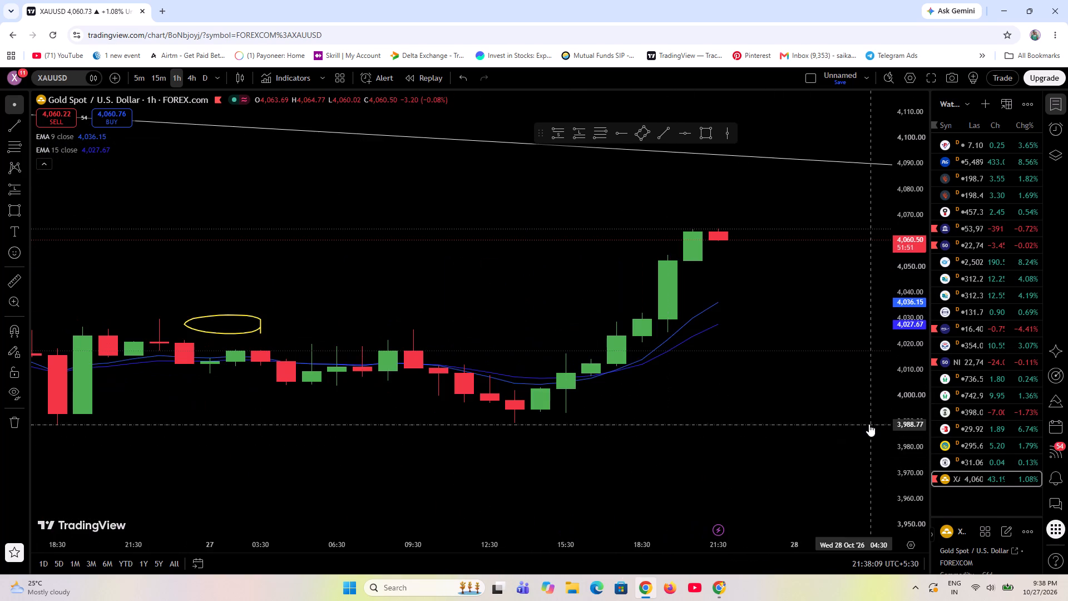
scroll(913, 424, up, 20)
scroll(913, 424, up, 15)
drag(725, 472, 731, 461)
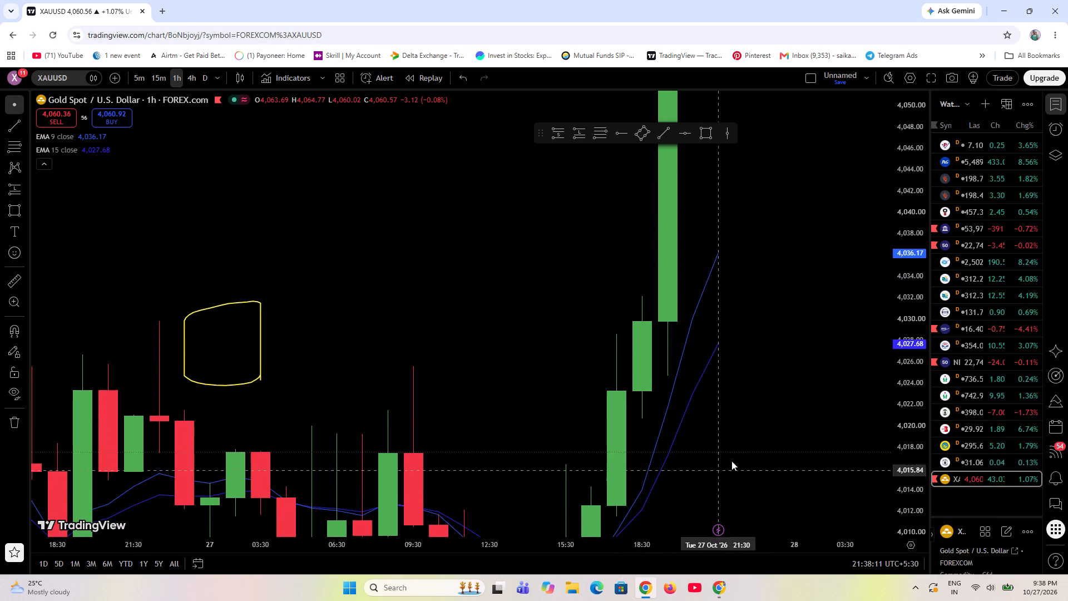
drag(731, 461, 698, 331)
scroll(584, 491, down, 5)
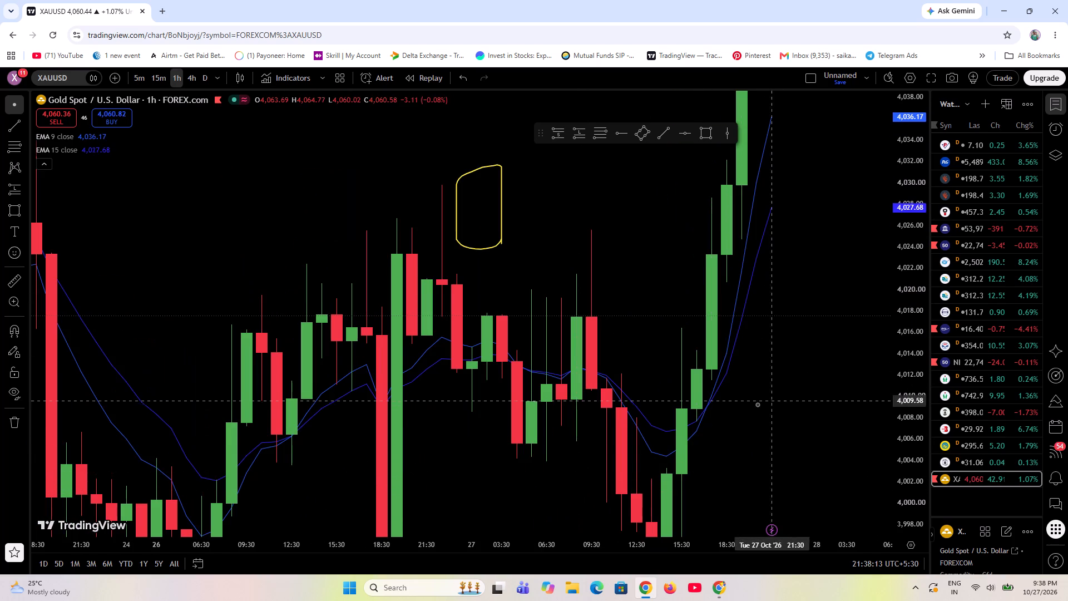
drag(749, 406, 589, 444)
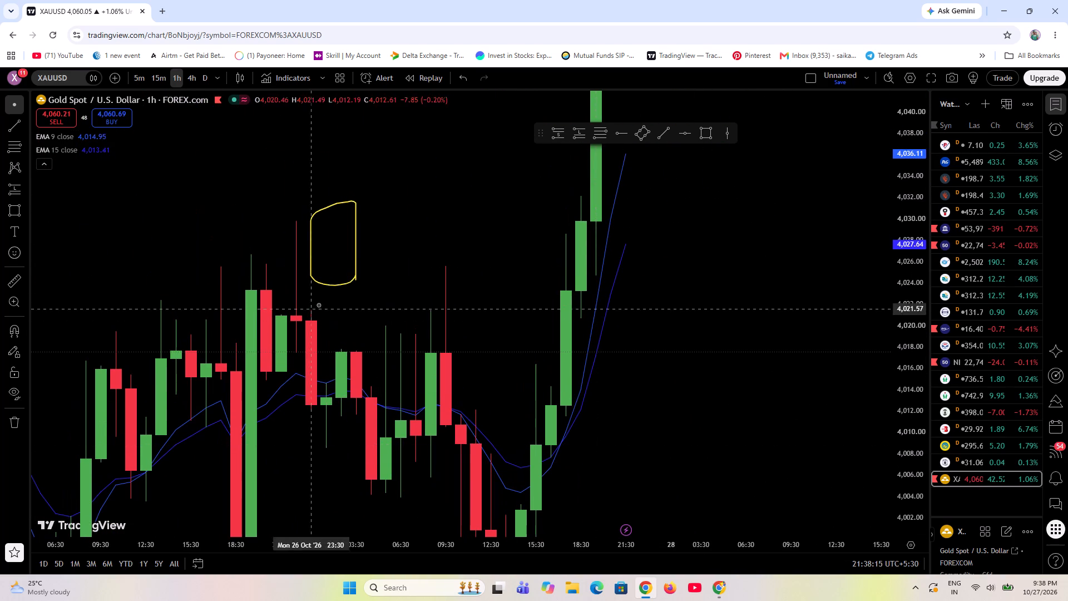
scroll(481, 417, up, 3)
scroll(501, 430, down, 4)
drag(680, 479, 682, 249)
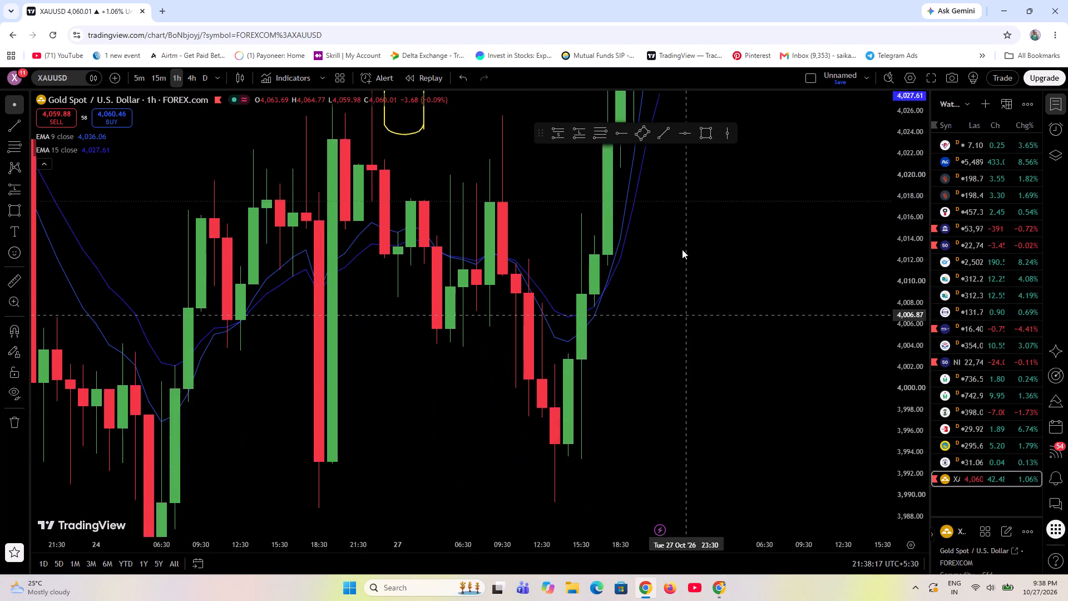
drag(682, 249, 681, 233)
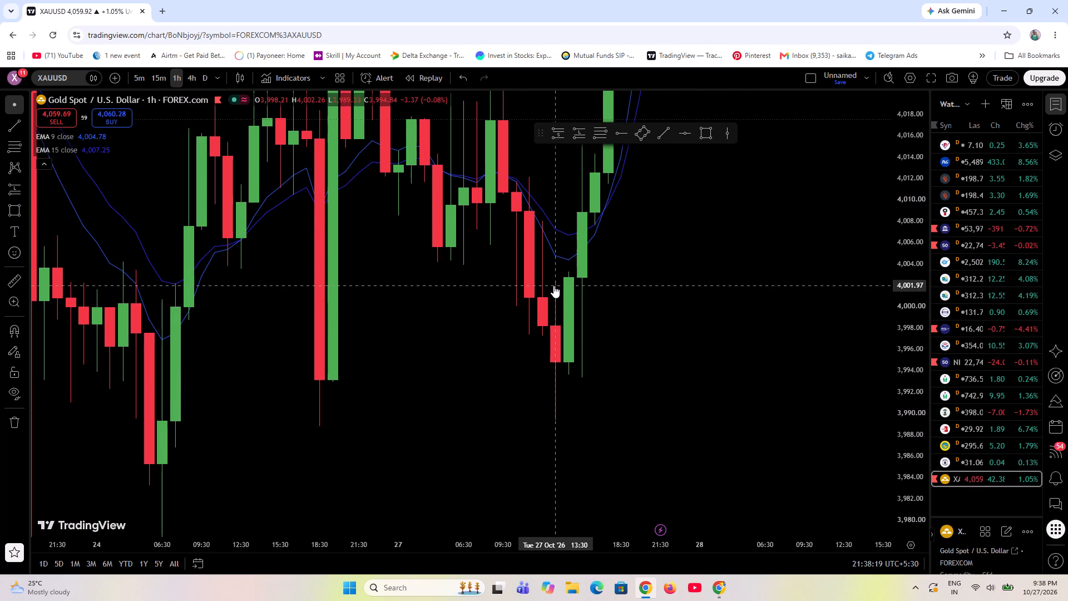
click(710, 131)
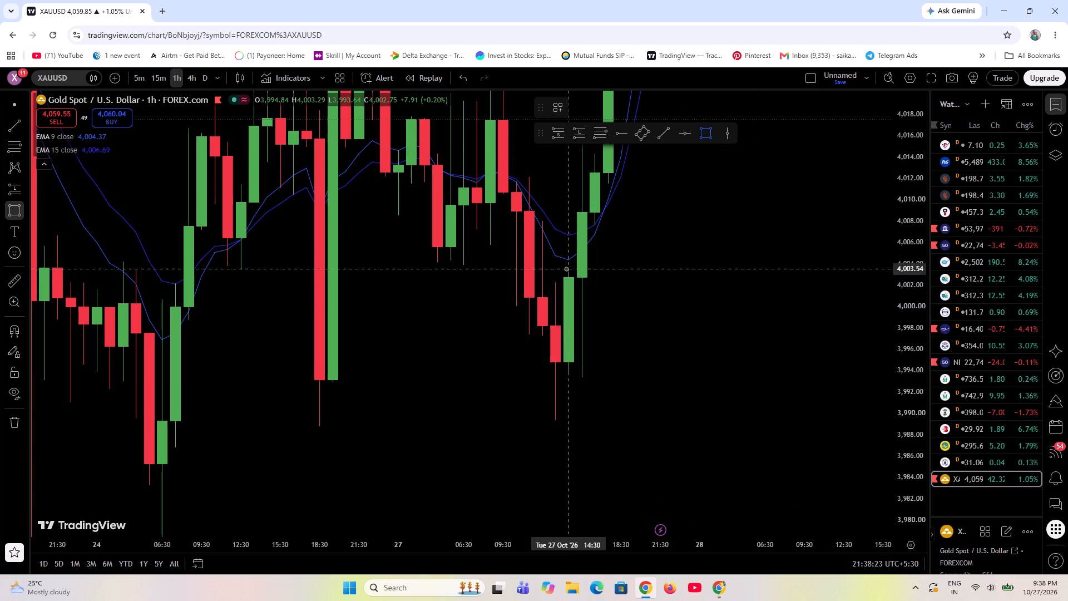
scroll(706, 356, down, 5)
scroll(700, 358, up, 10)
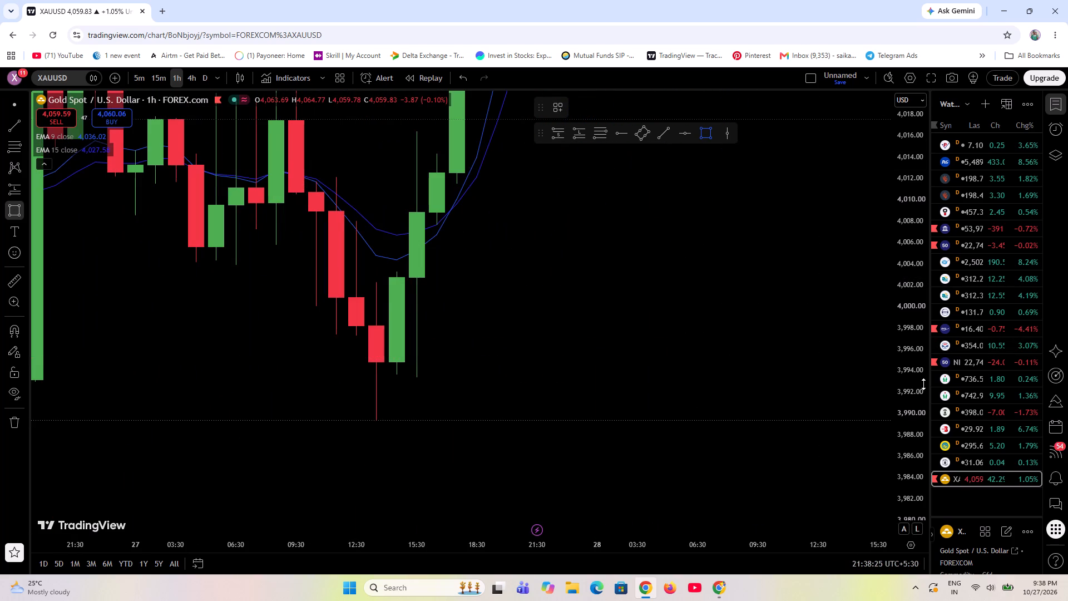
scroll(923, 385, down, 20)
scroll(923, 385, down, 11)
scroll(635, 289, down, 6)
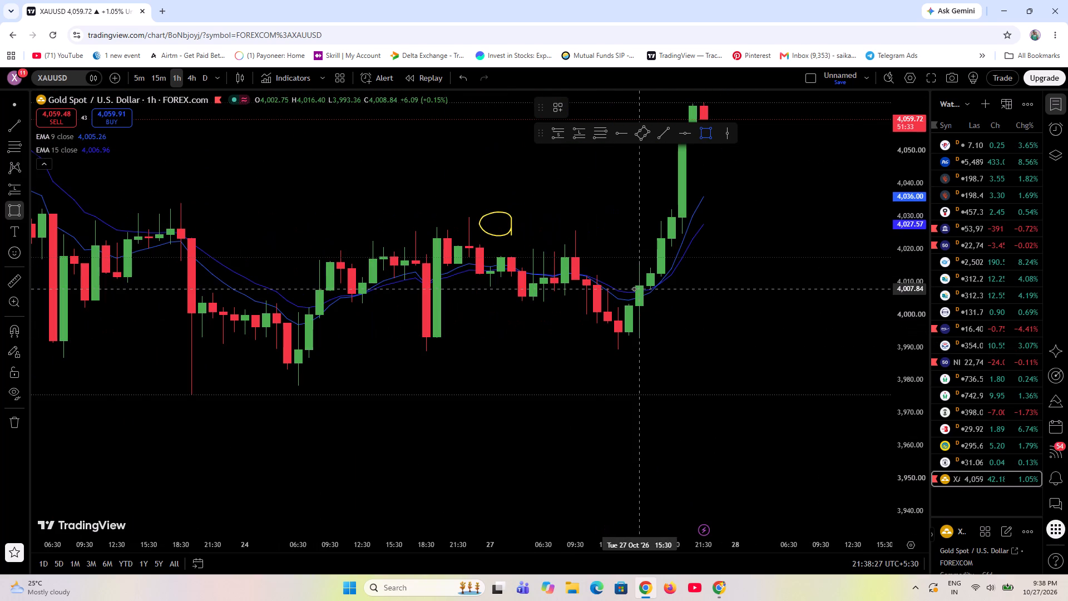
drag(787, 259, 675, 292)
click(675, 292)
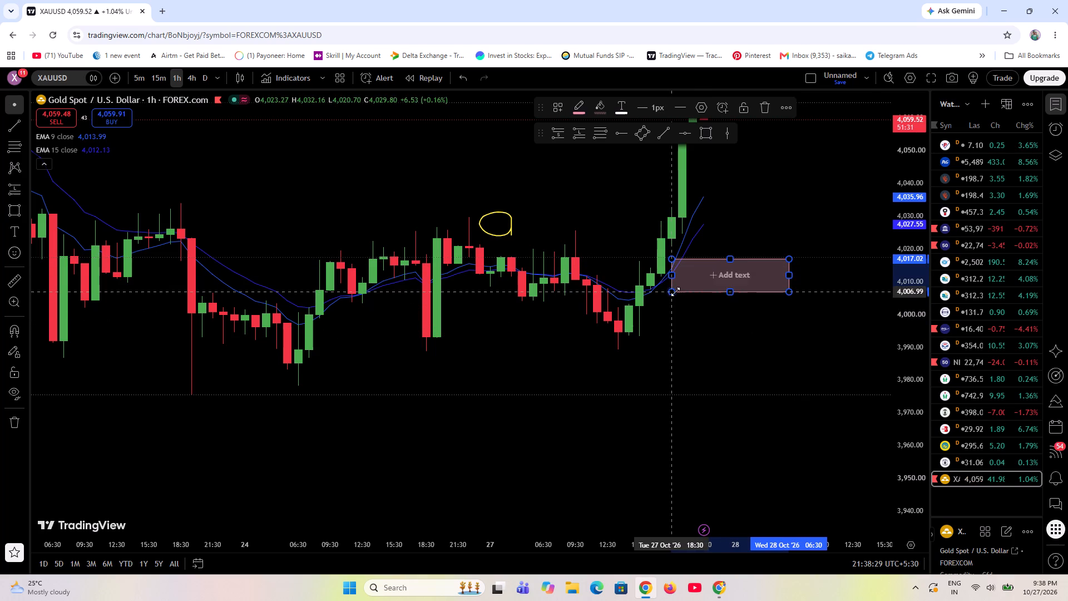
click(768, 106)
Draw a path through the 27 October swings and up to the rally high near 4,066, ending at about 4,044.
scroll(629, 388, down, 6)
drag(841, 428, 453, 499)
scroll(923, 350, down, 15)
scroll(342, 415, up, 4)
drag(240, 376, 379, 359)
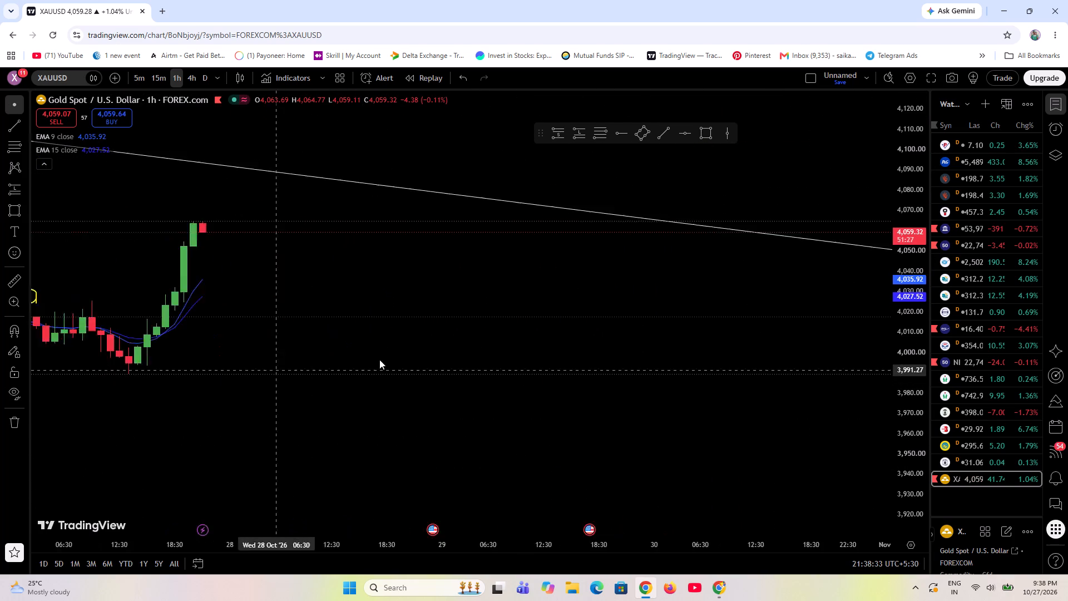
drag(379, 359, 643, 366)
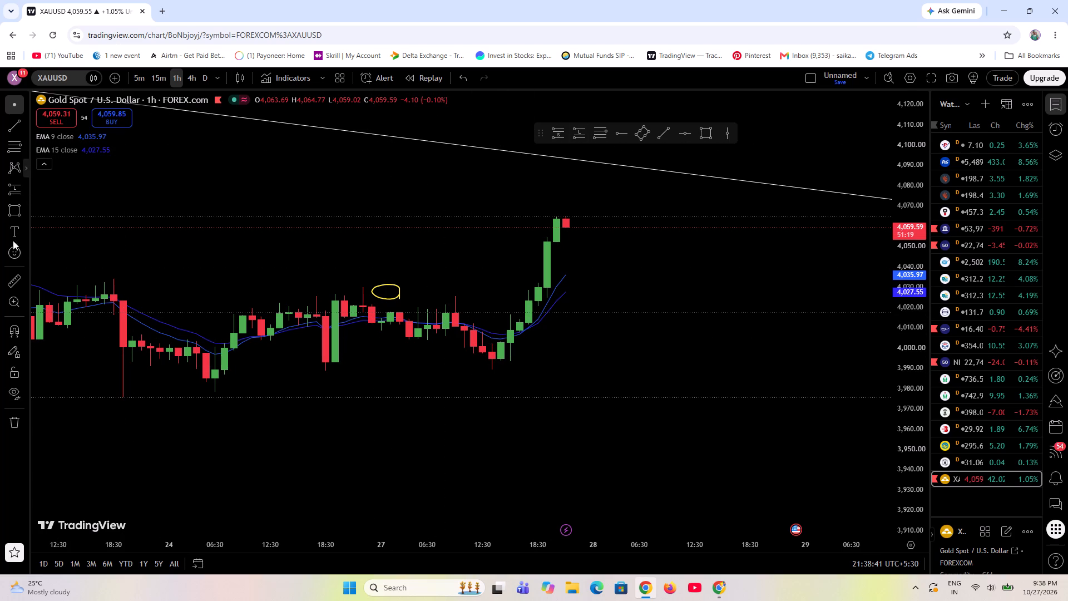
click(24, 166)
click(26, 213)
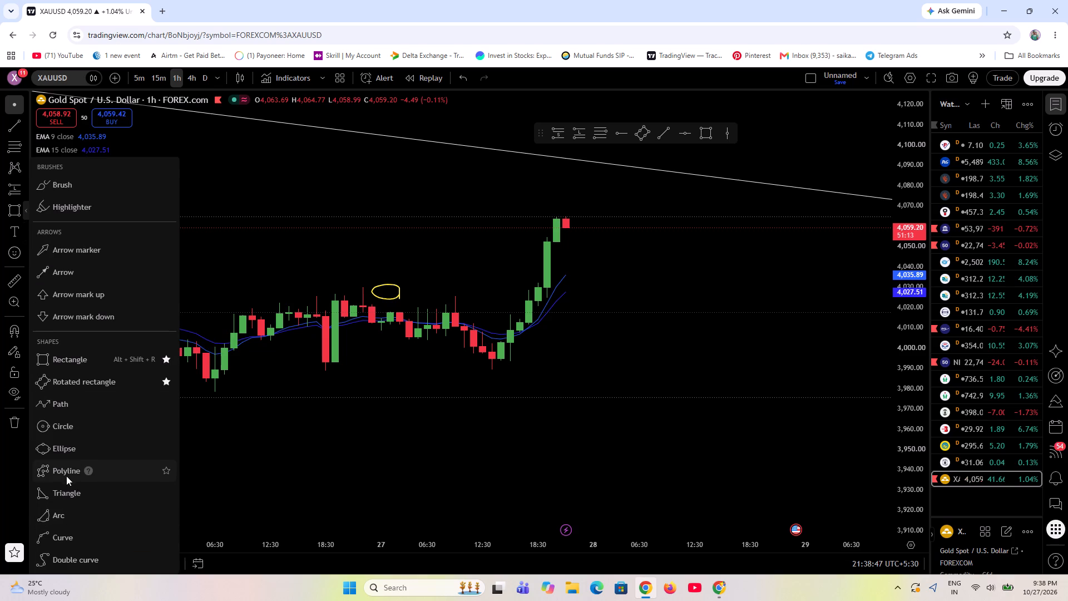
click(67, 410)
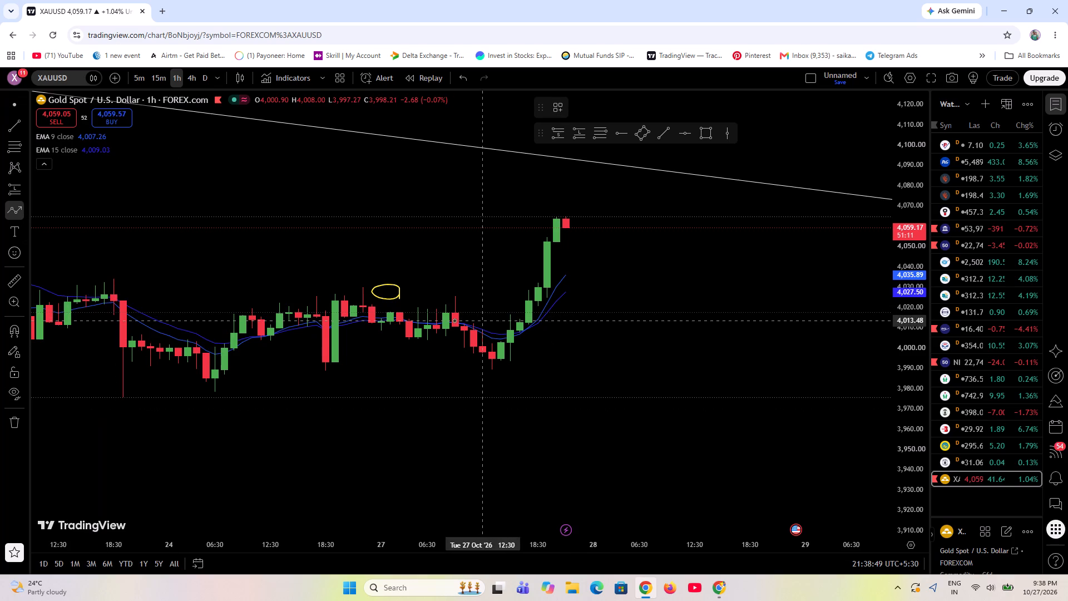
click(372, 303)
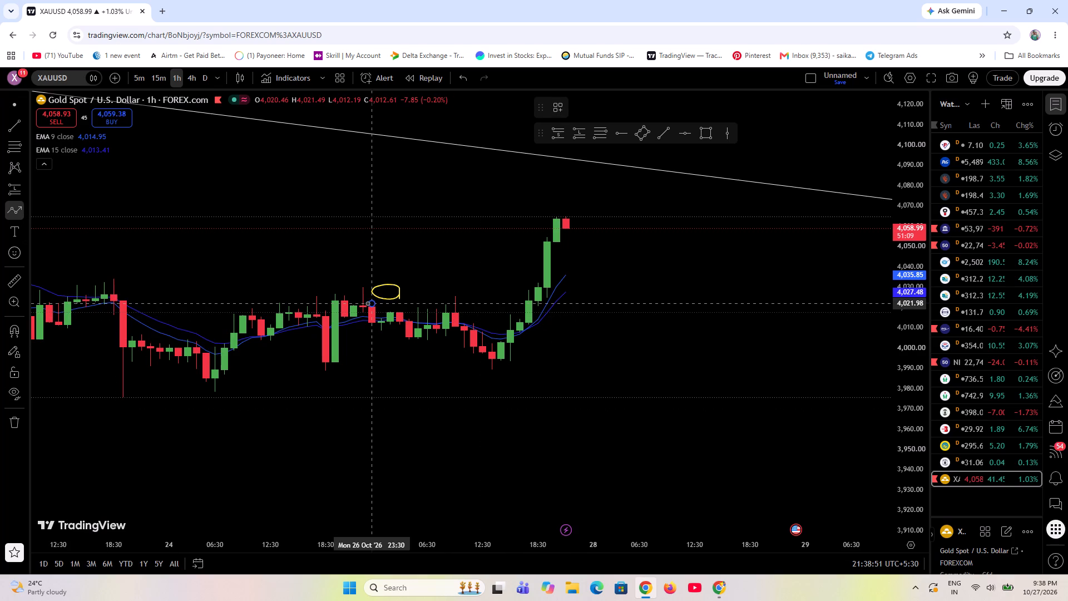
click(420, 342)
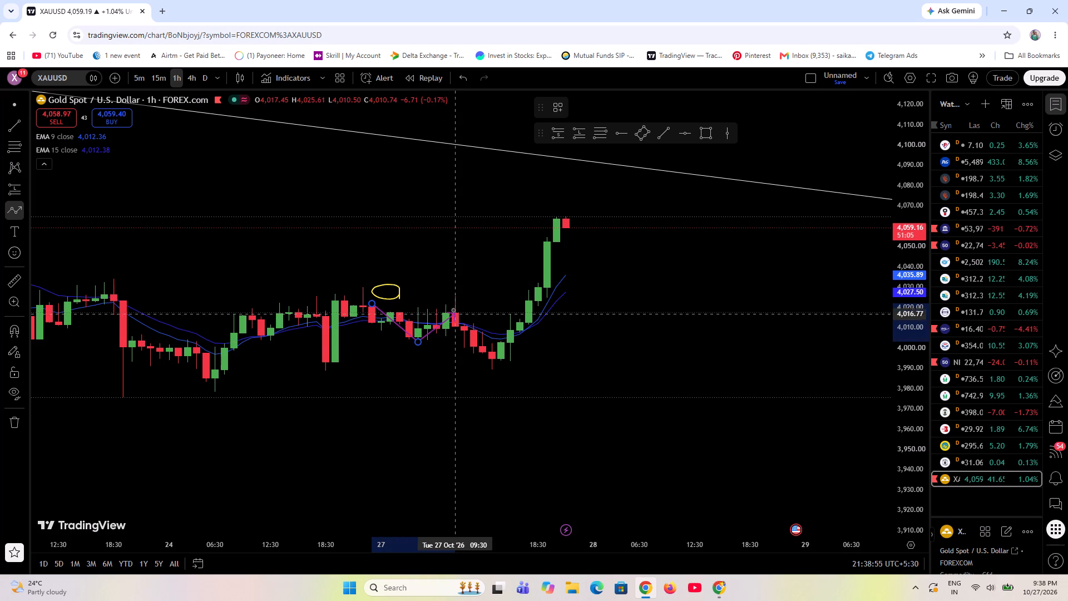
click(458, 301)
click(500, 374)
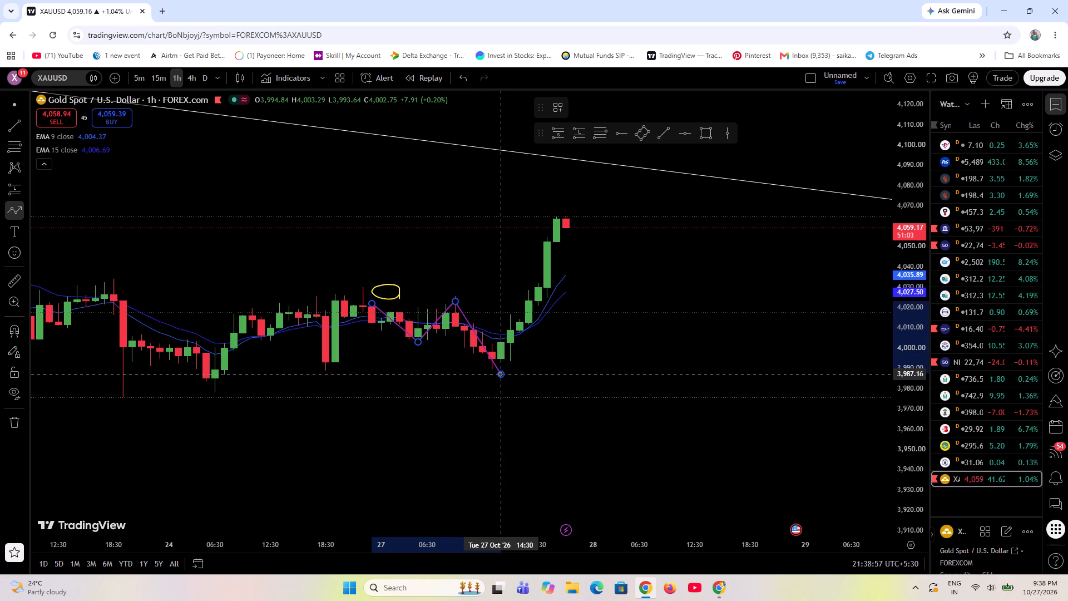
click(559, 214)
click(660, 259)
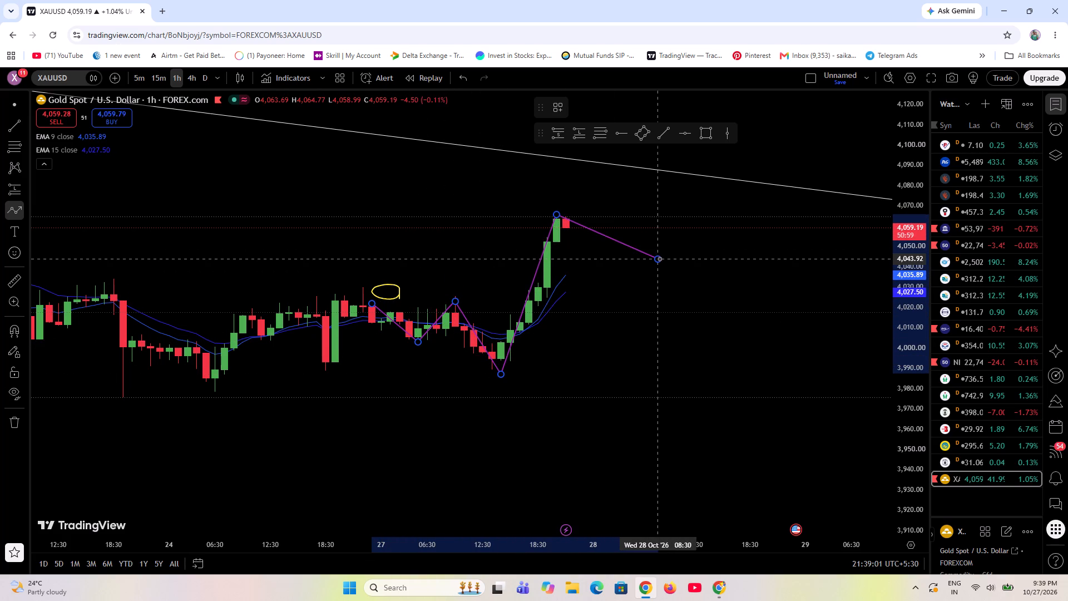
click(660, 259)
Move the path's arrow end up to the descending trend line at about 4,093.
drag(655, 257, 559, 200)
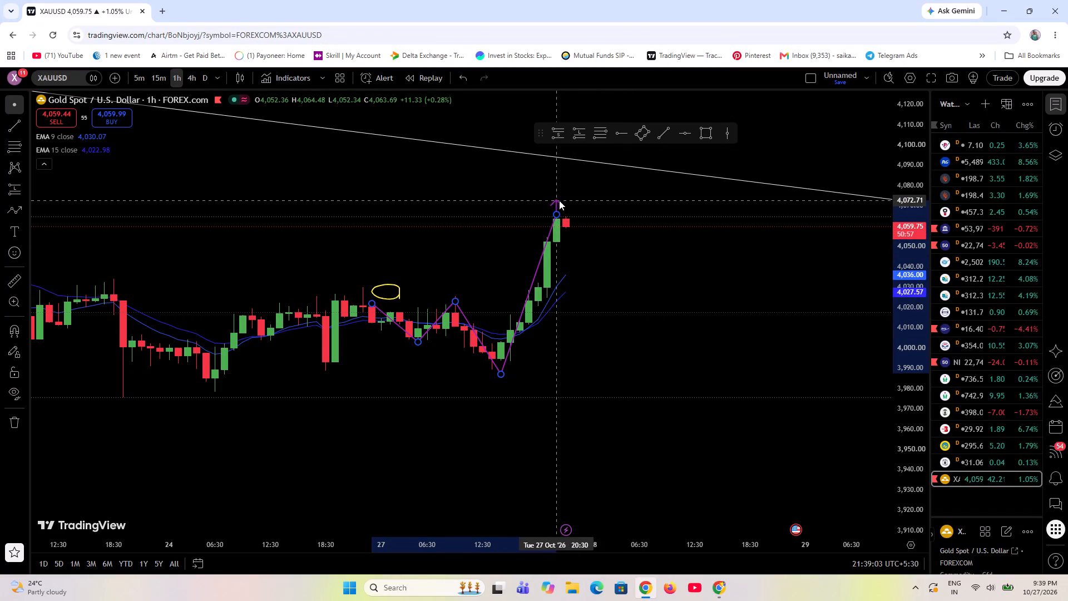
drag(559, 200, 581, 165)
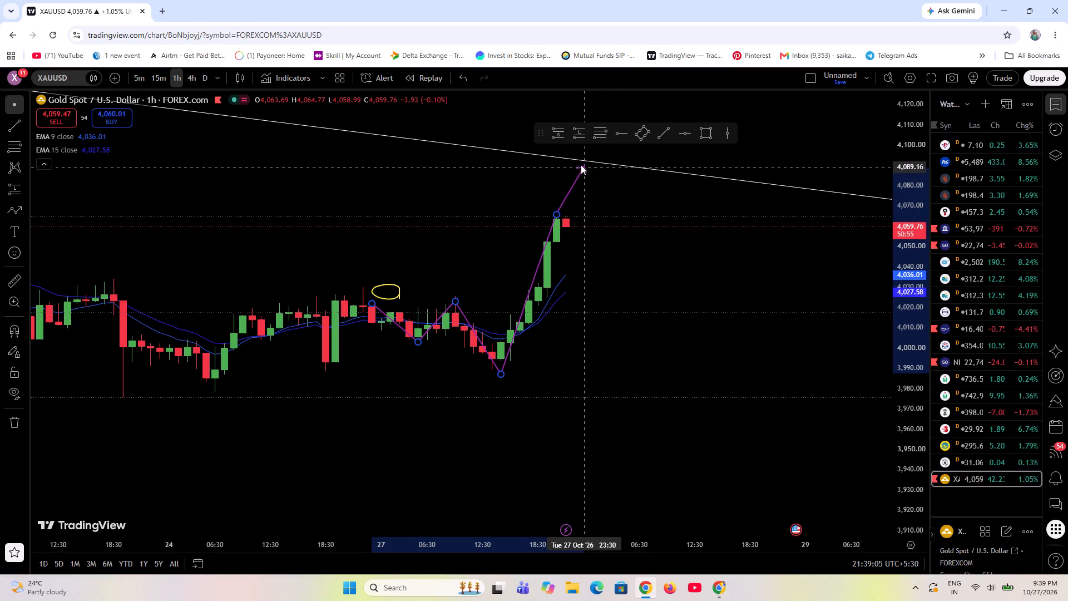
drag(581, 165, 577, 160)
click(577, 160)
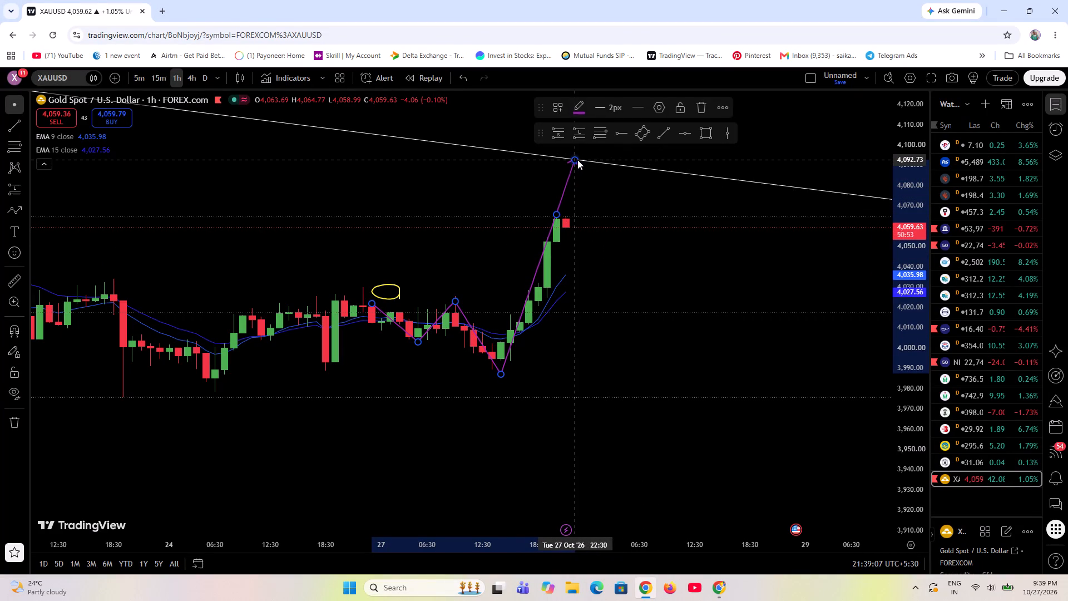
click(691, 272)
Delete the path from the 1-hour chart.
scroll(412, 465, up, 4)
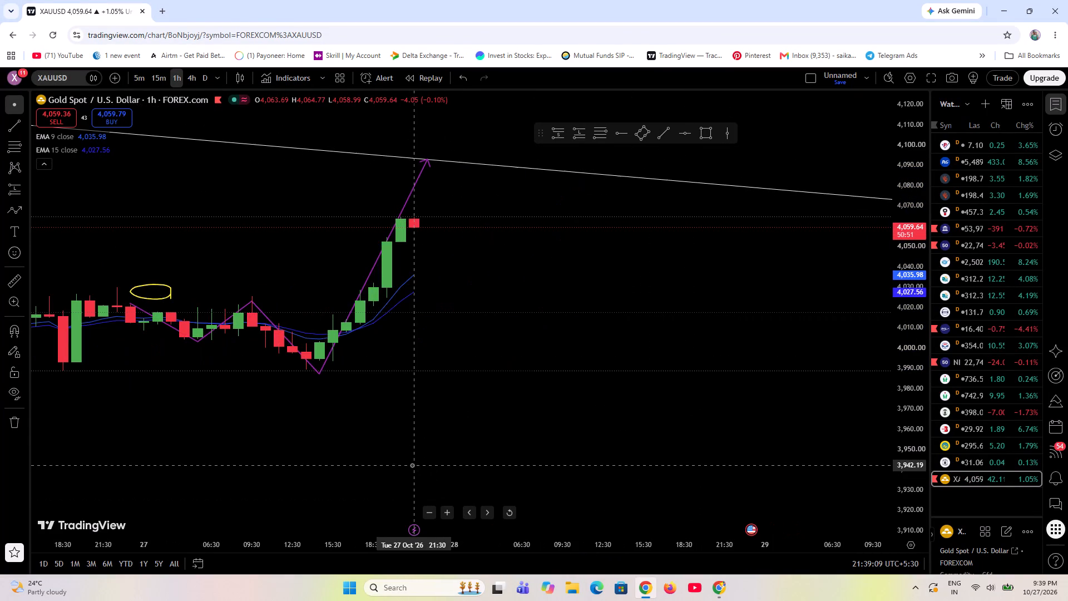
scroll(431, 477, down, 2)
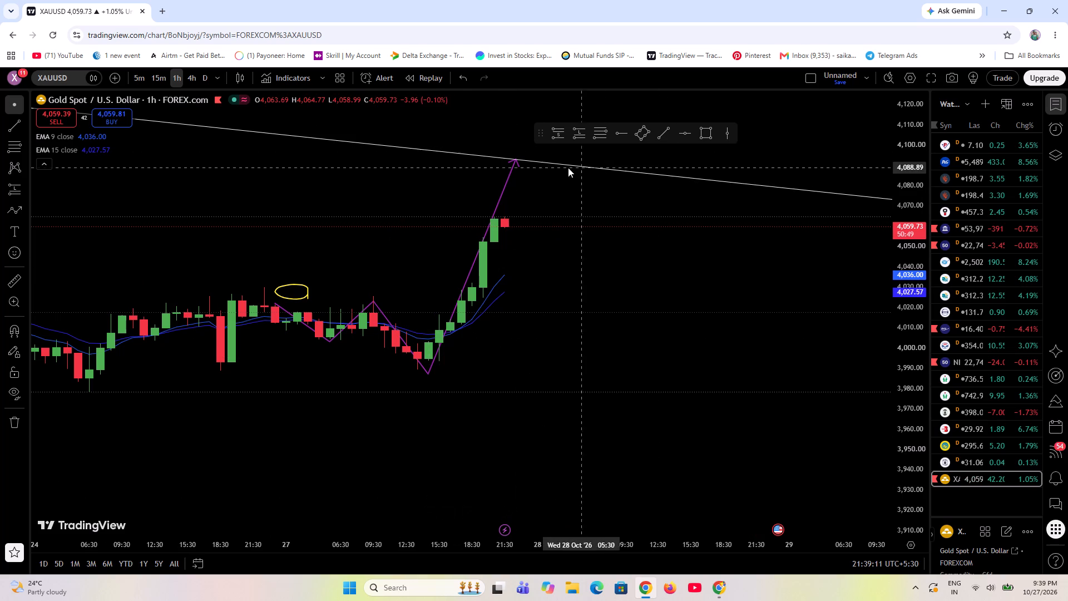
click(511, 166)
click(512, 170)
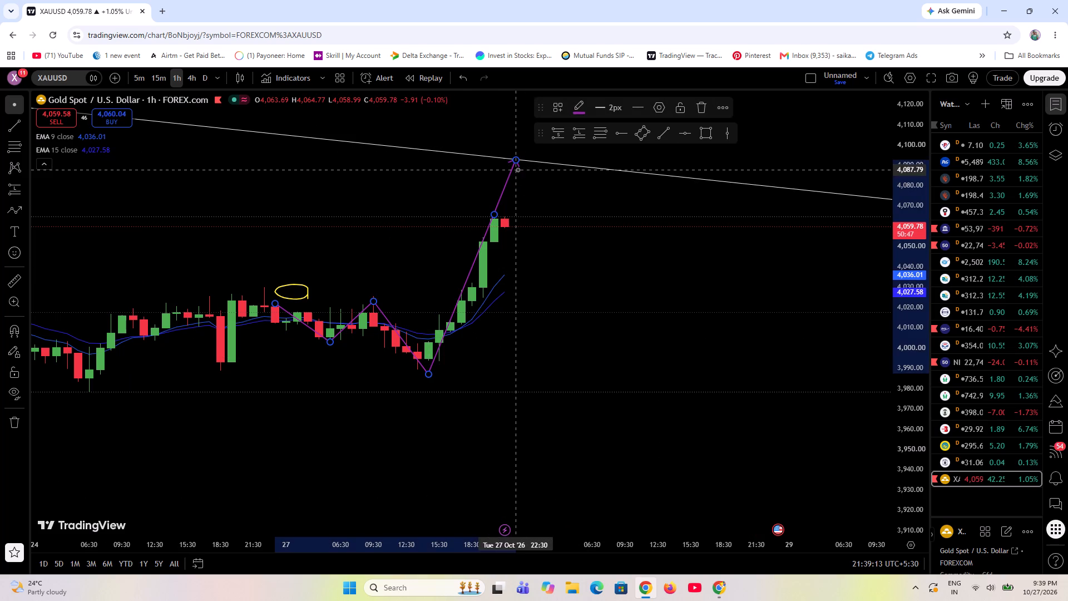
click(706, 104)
Examine the 27 October rally and the preceding decline against EMA 9, EMA 15 and the descending trend line.
scroll(435, 441, down, 5)
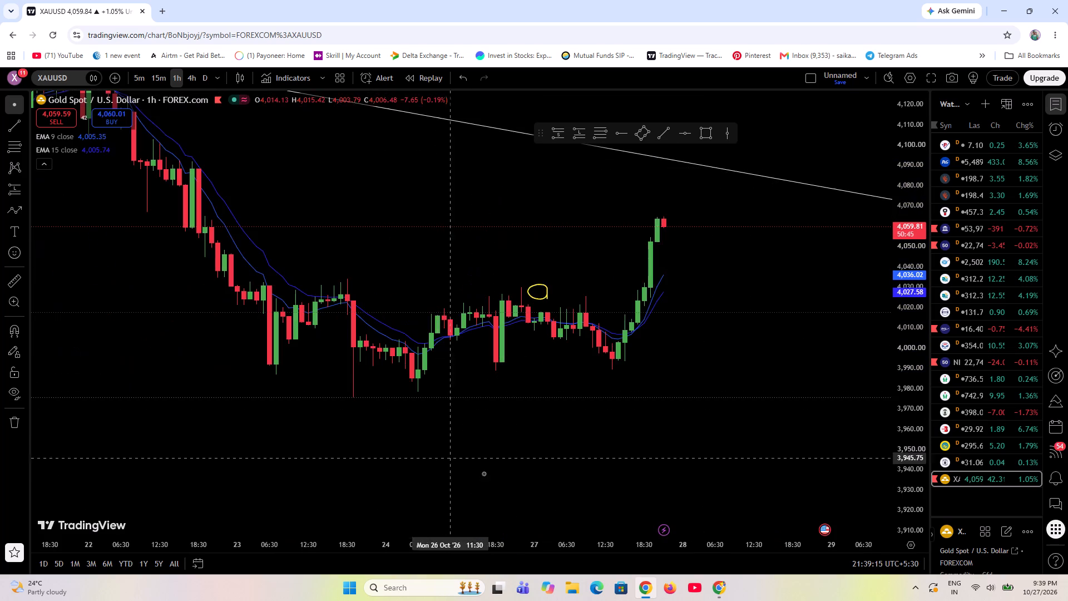
scroll(526, 484, up, 6)
drag(427, 479, 364, 452)
scroll(501, 441, up, 2)
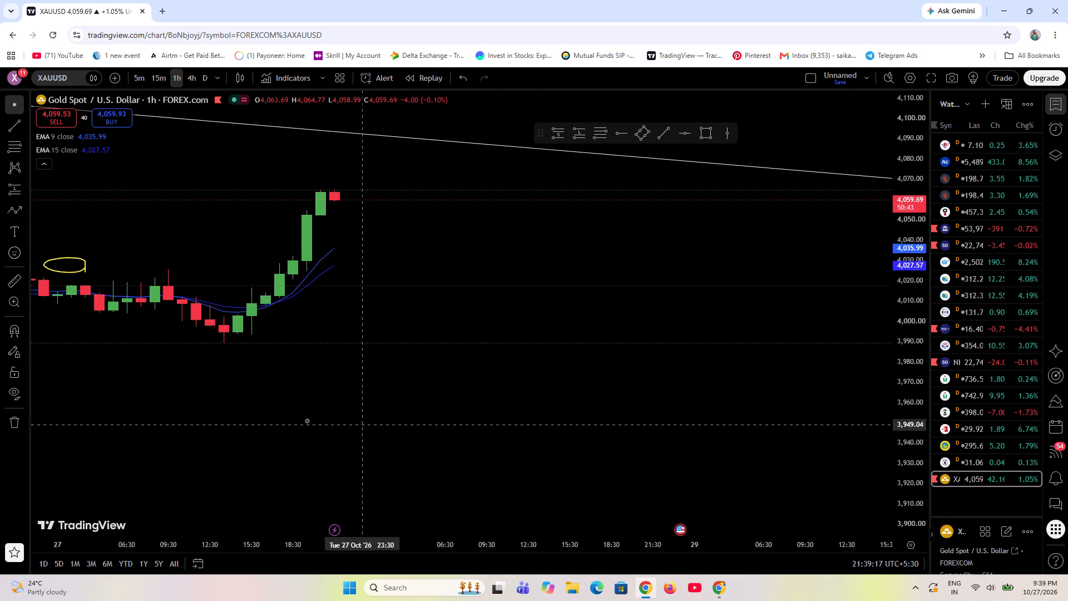
scroll(289, 418, up, 3)
drag(171, 418, 517, 459)
scroll(924, 392, up, 11)
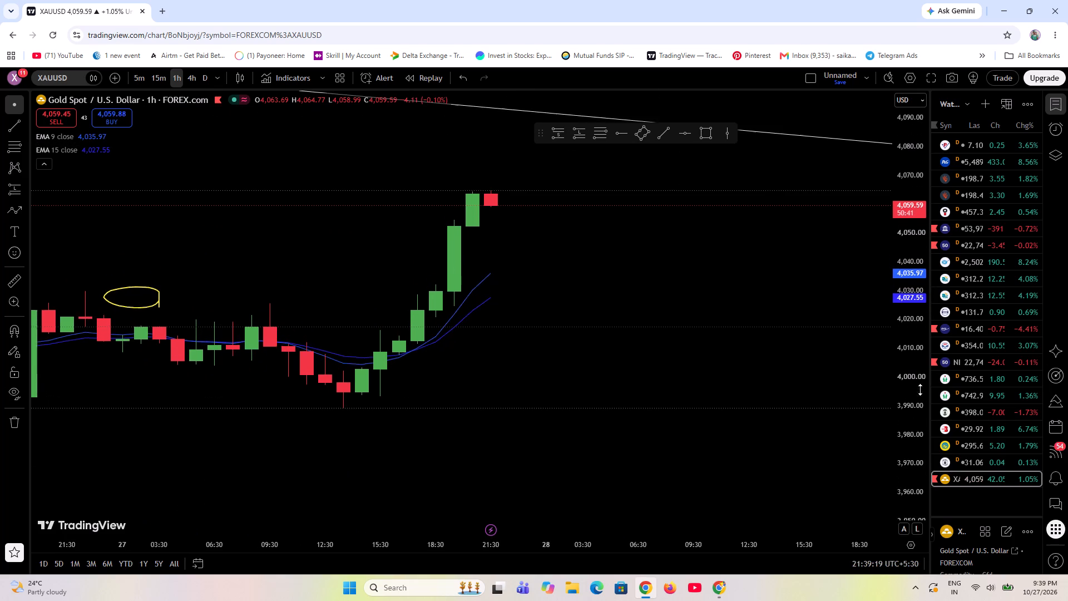
scroll(598, 380, up, 4)
scroll(357, 375, down, 6)
scroll(512, 398, up, 5)
drag(403, 406, 409, 406)
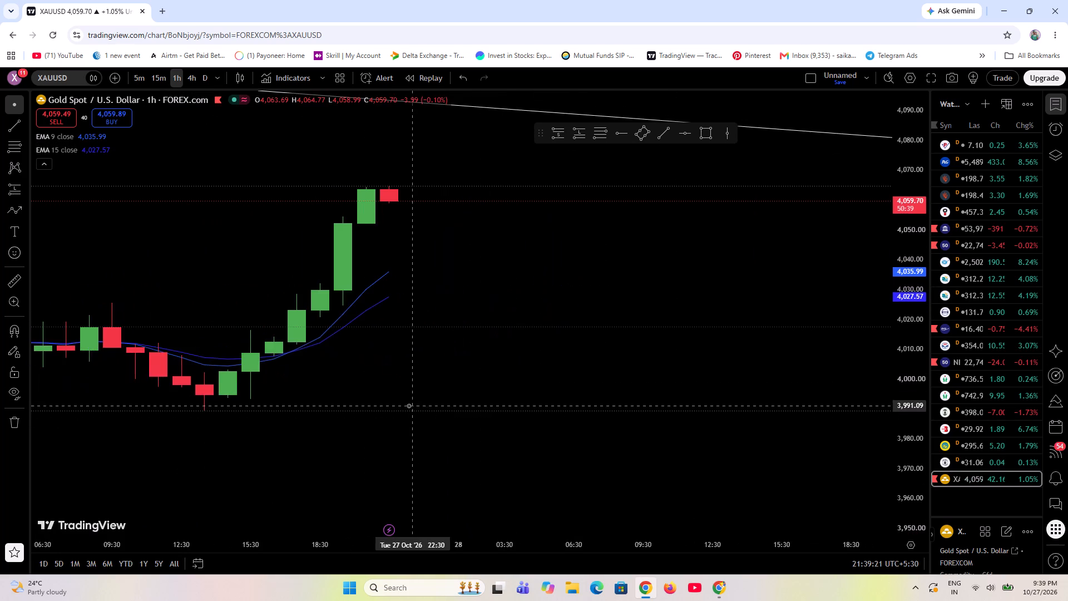
drag(409, 406, 553, 428)
scroll(901, 456, up, 5)
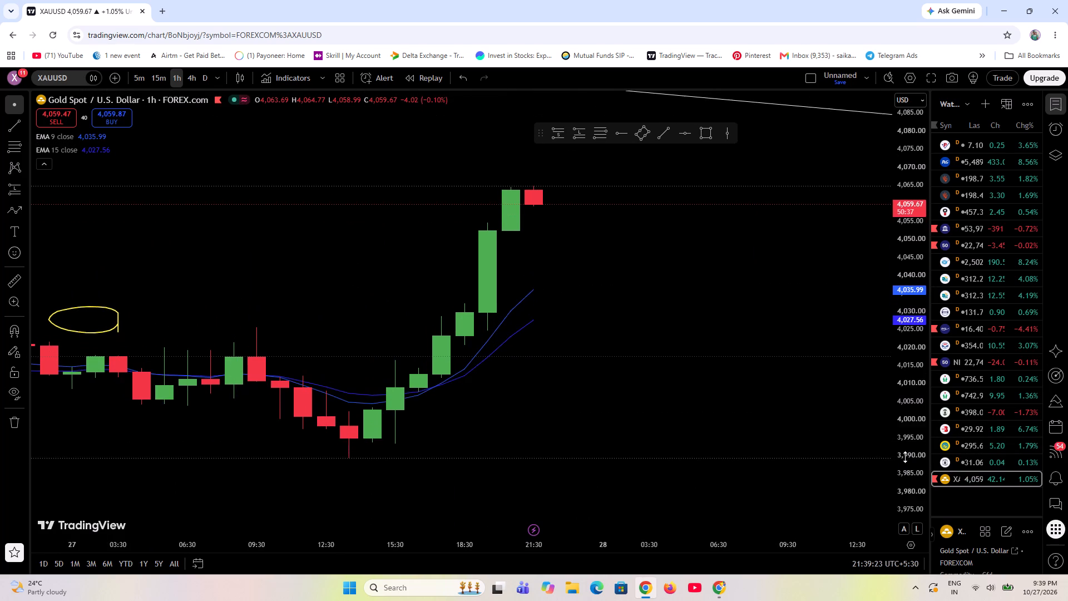
scroll(906, 456, down, 9)
scroll(355, 457, down, 19)
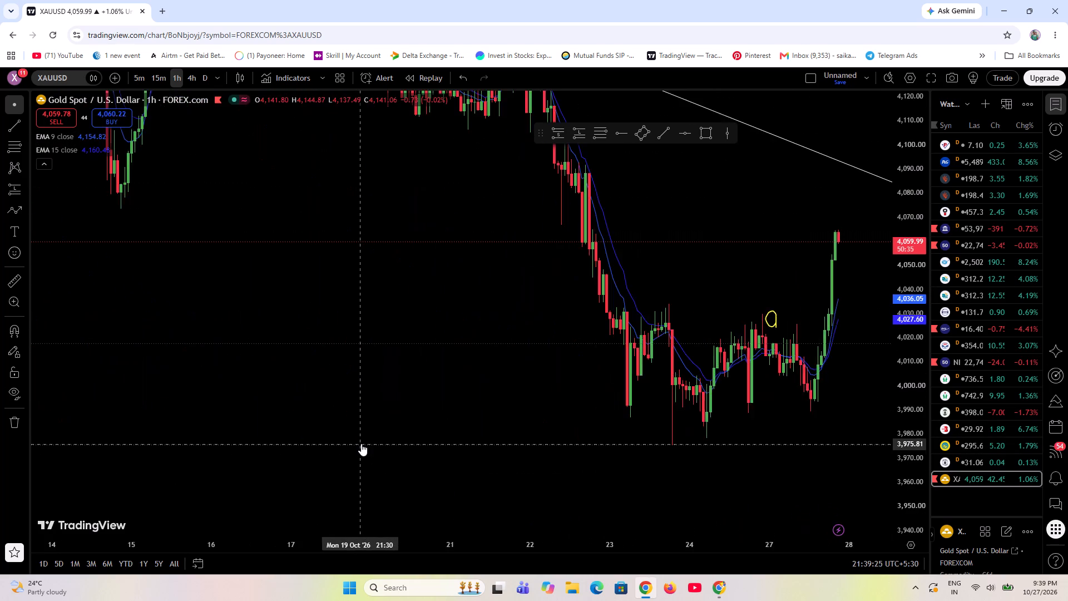
scroll(362, 444, up, 4)
drag(360, 449, 266, 539)
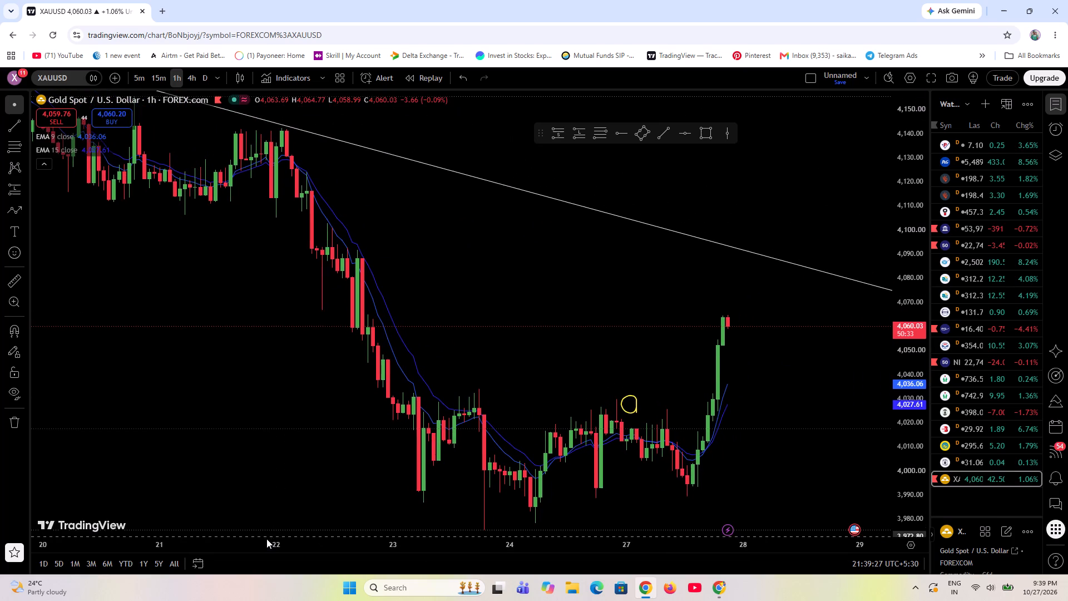
drag(266, 539, 255, 541)
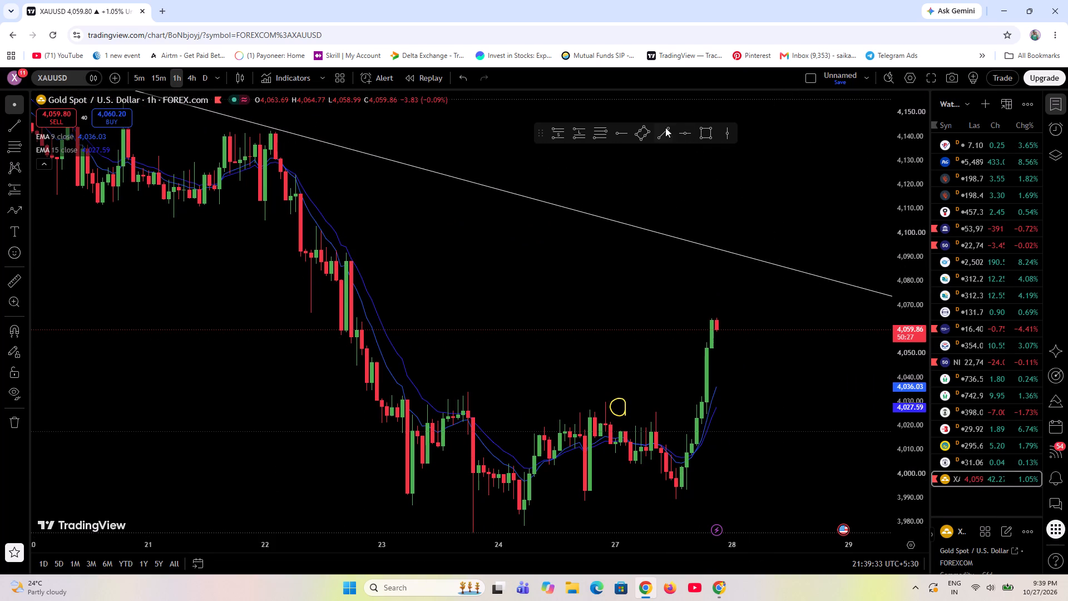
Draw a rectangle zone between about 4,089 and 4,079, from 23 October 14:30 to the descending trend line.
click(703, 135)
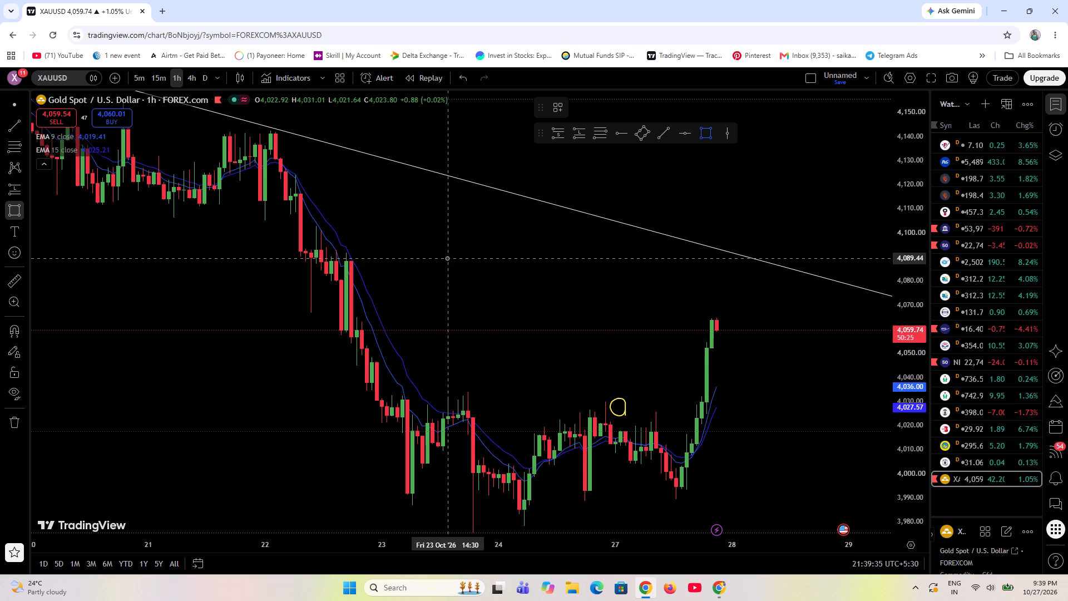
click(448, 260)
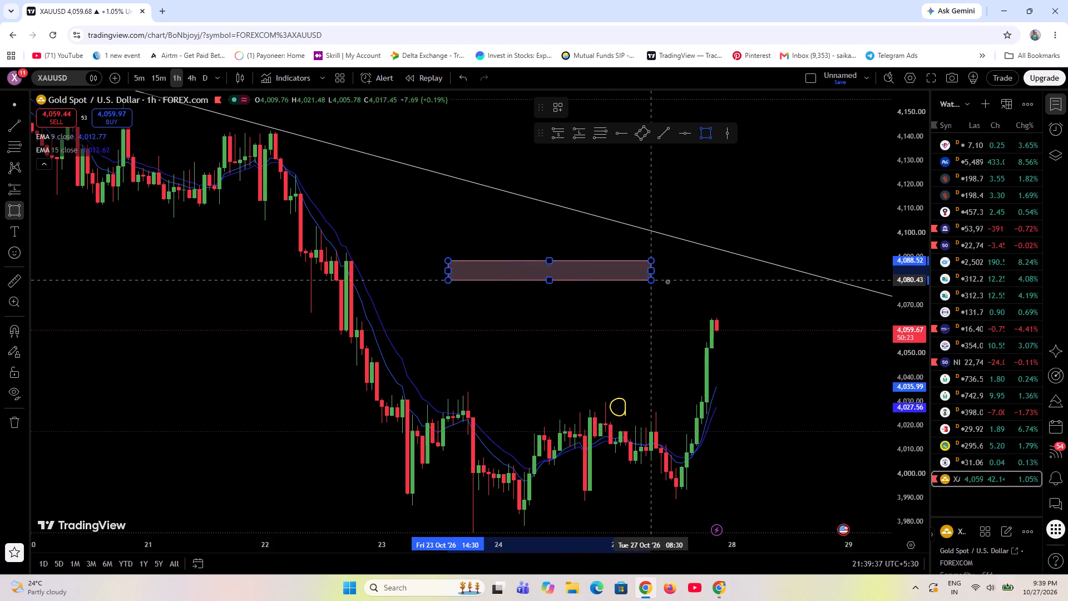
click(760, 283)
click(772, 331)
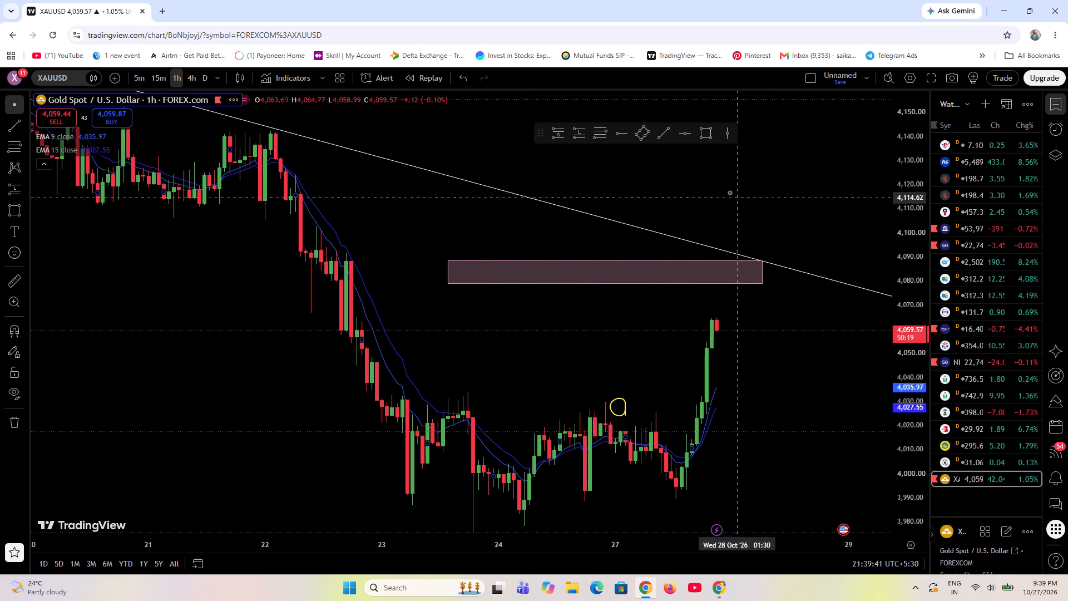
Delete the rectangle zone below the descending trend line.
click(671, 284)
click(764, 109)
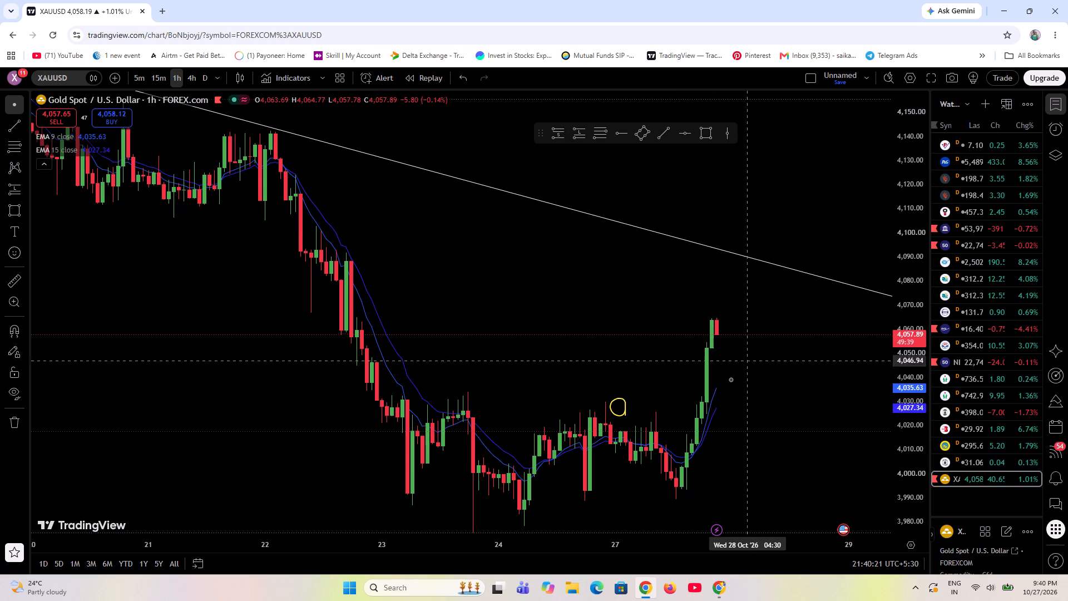
Draw a Fib retracement from 4,025.70 at 27 October 01:30 down to 3,990.36 at 28 October 23:30.
scroll(542, 487, down, 3)
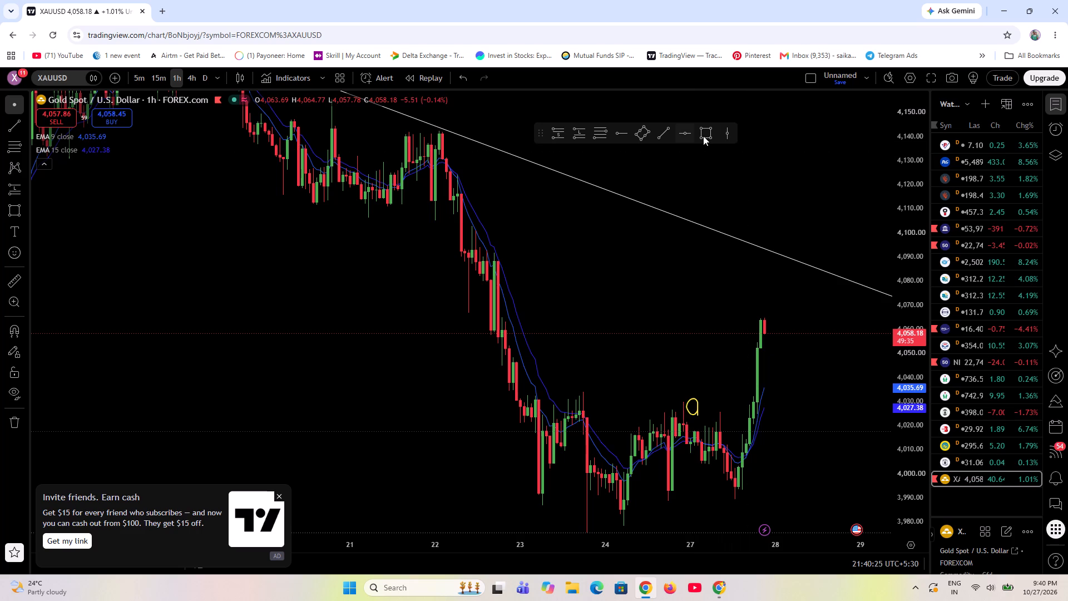
click(597, 135)
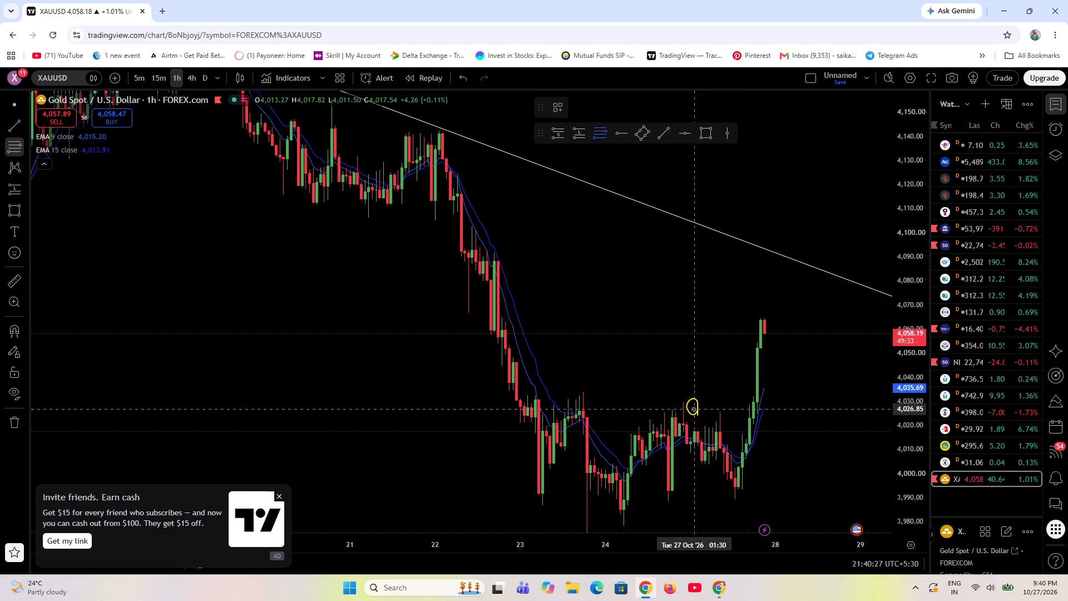
click(693, 412)
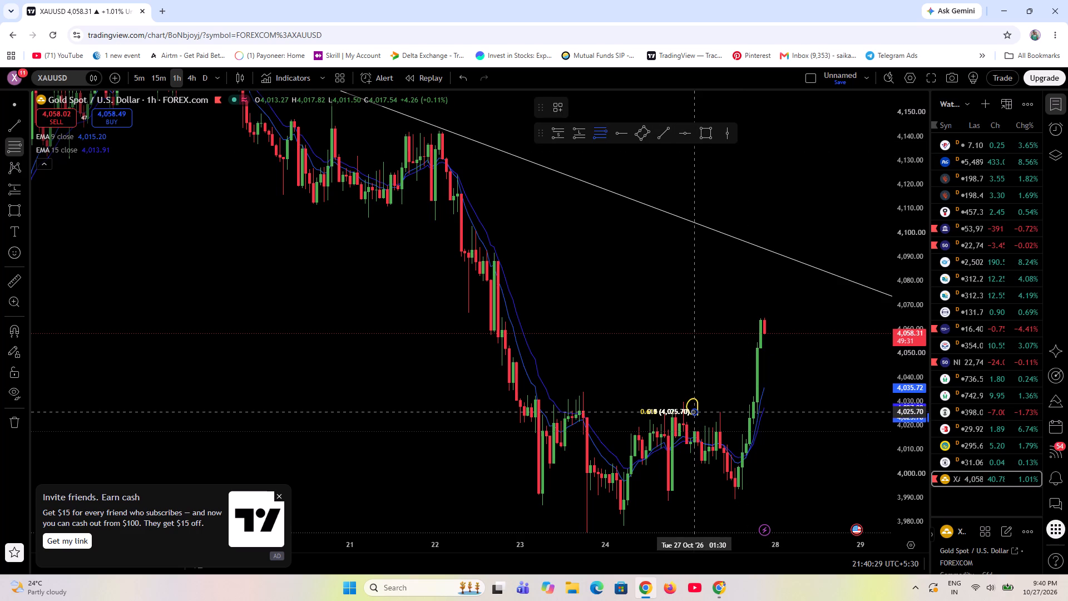
click(857, 497)
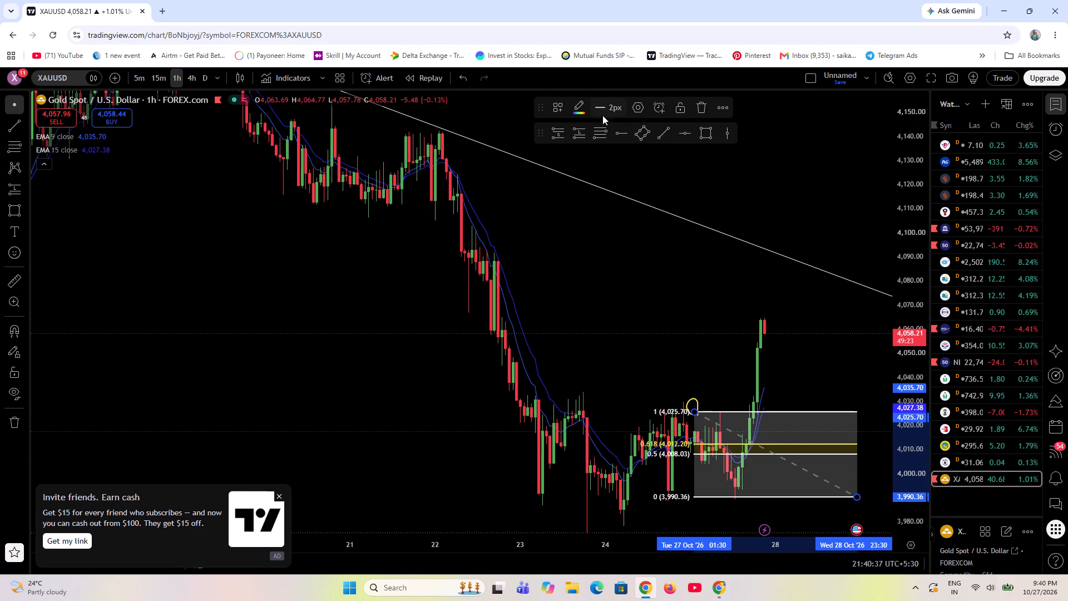
Enable the 0.786 level on the Fib retracement.
click(642, 107)
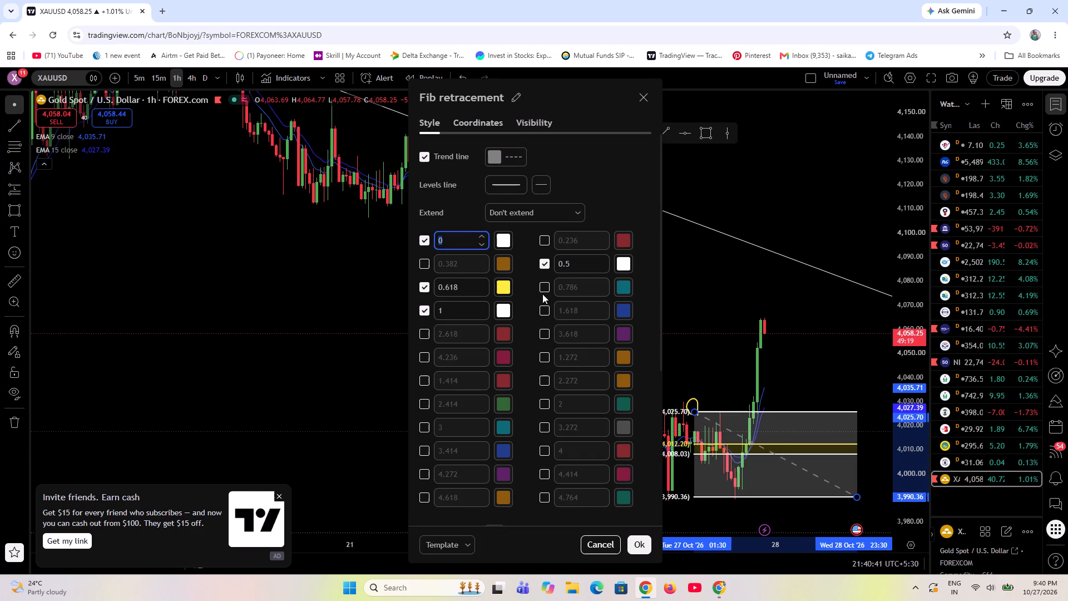
click(541, 288)
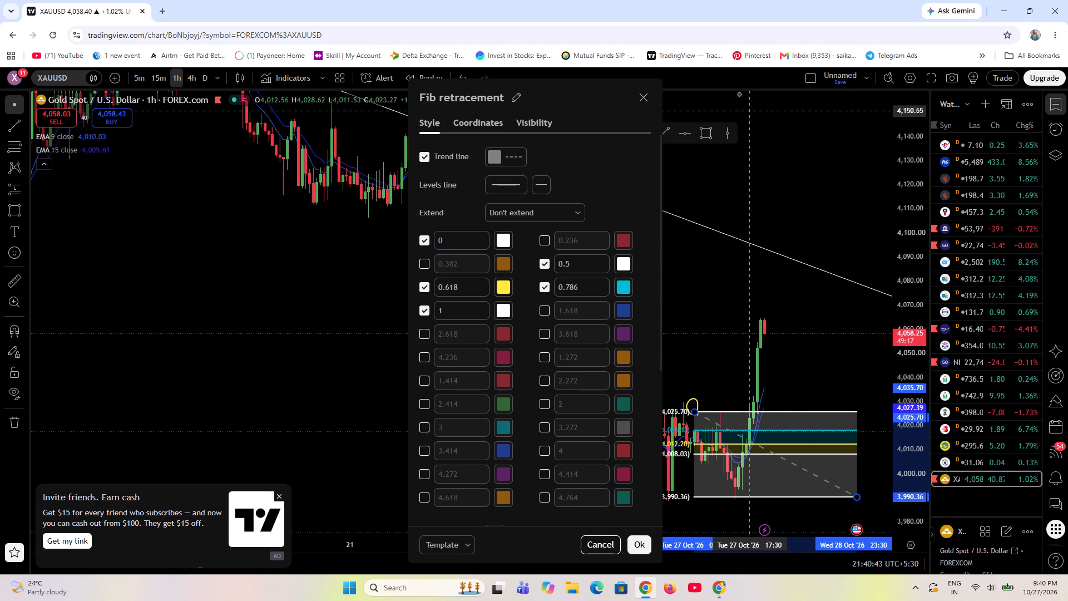
click(644, 91)
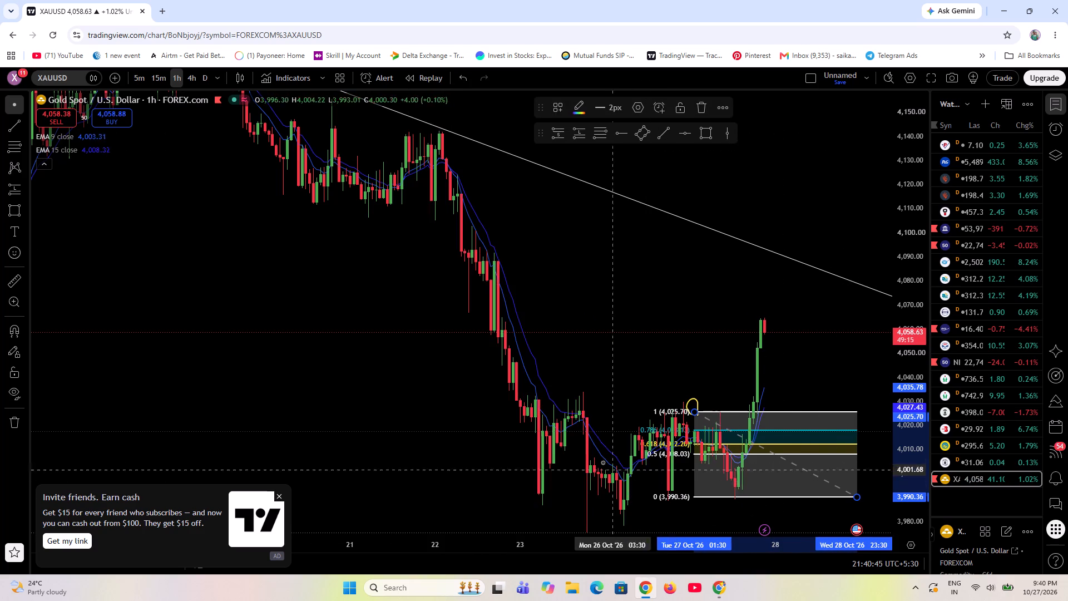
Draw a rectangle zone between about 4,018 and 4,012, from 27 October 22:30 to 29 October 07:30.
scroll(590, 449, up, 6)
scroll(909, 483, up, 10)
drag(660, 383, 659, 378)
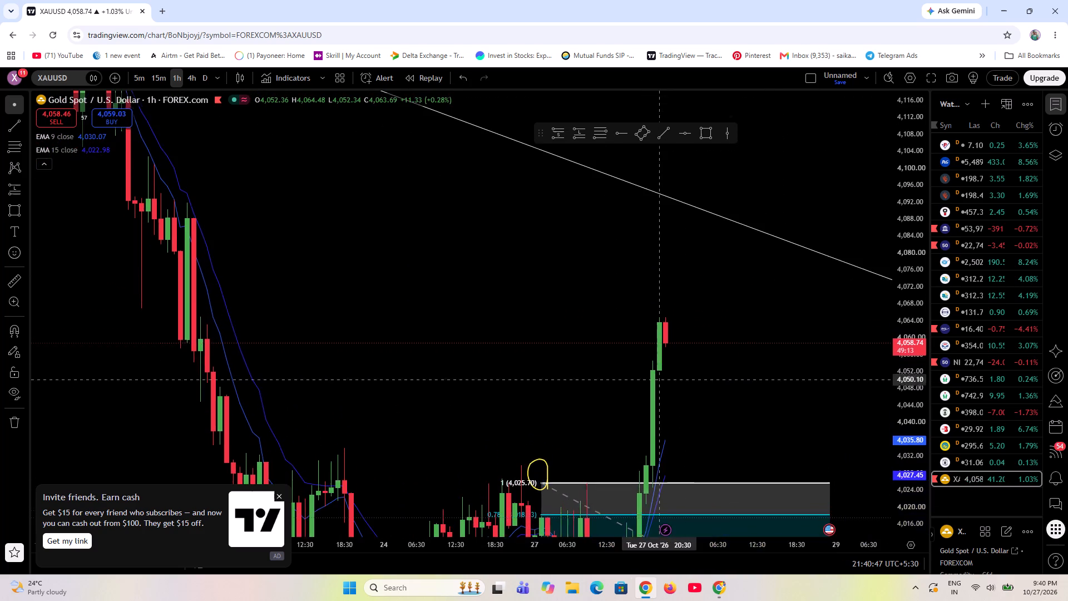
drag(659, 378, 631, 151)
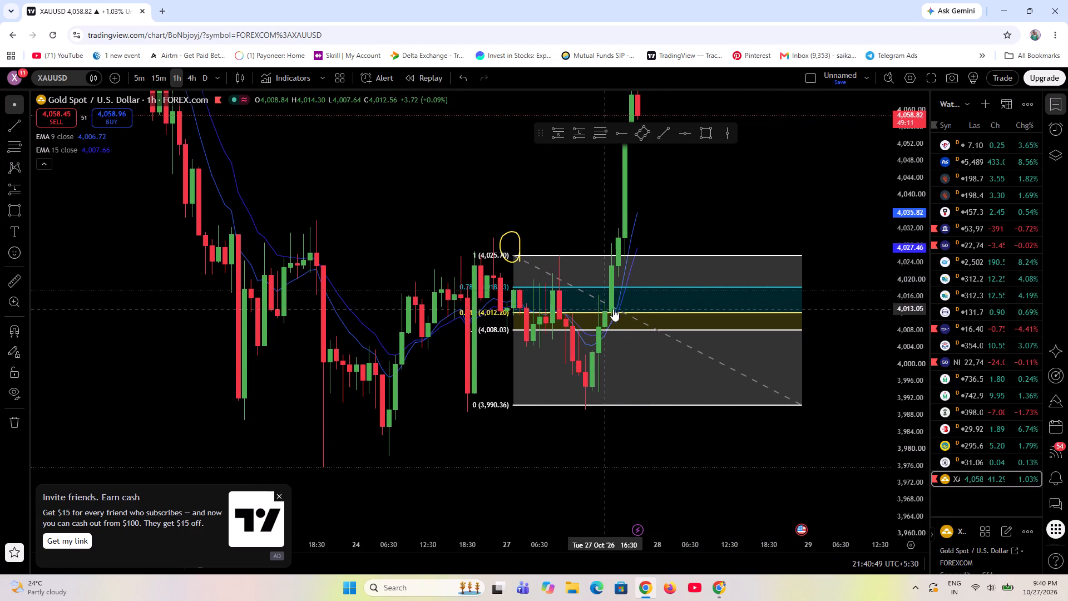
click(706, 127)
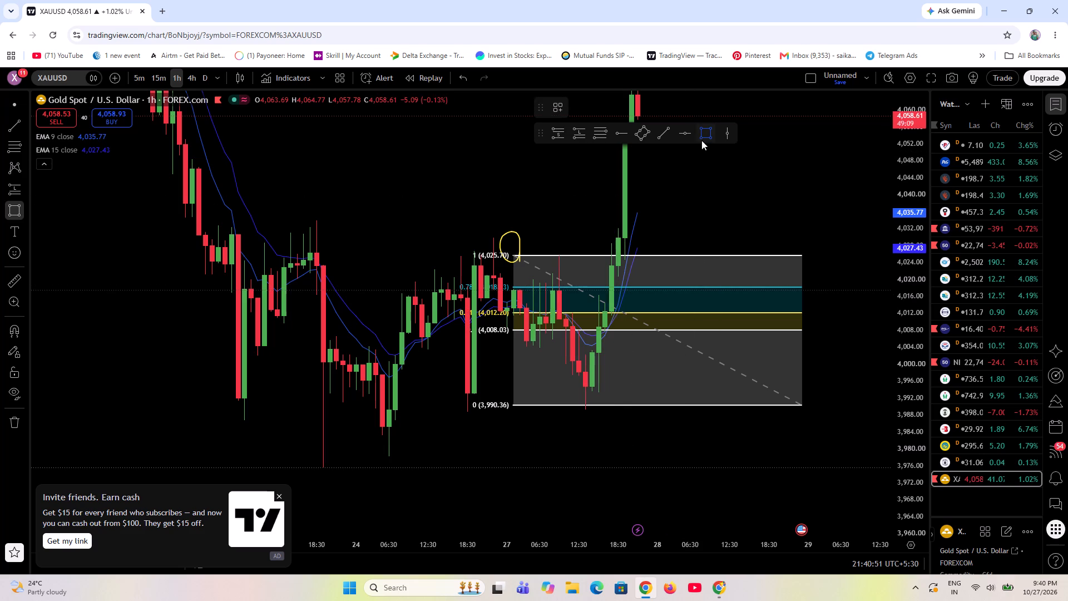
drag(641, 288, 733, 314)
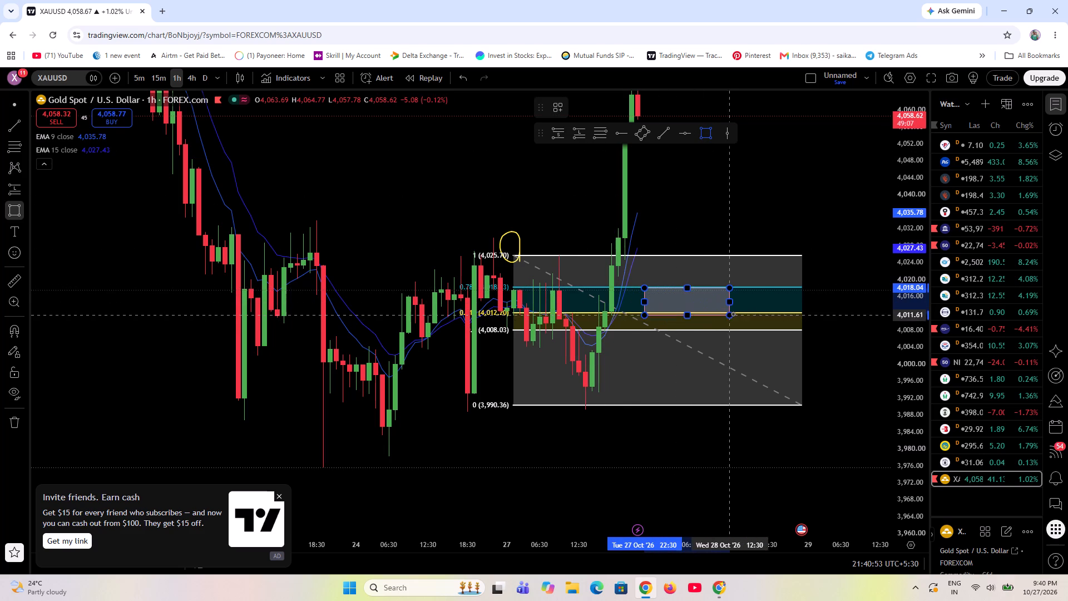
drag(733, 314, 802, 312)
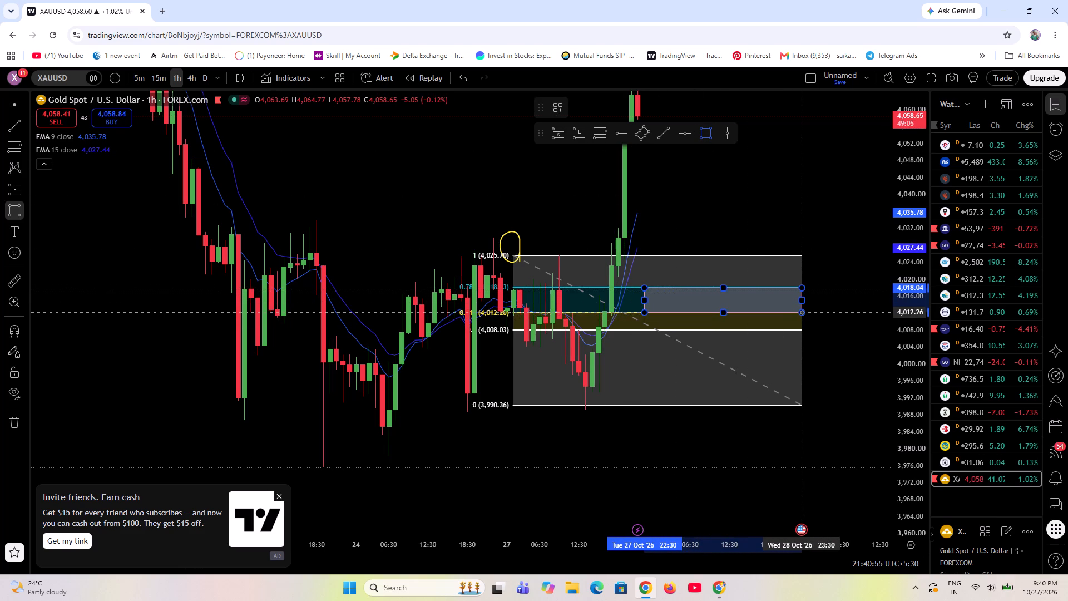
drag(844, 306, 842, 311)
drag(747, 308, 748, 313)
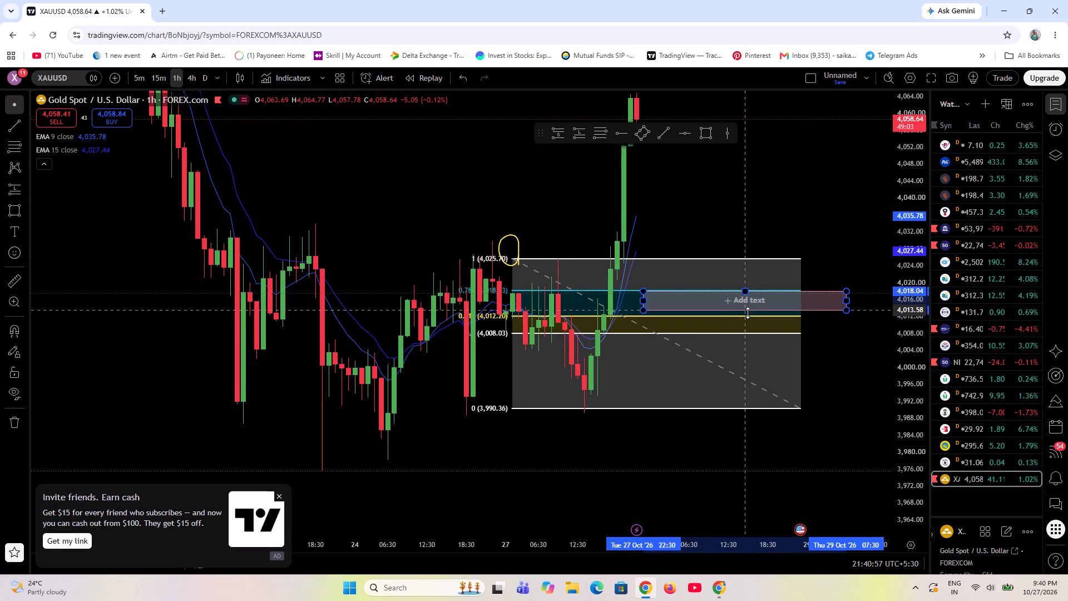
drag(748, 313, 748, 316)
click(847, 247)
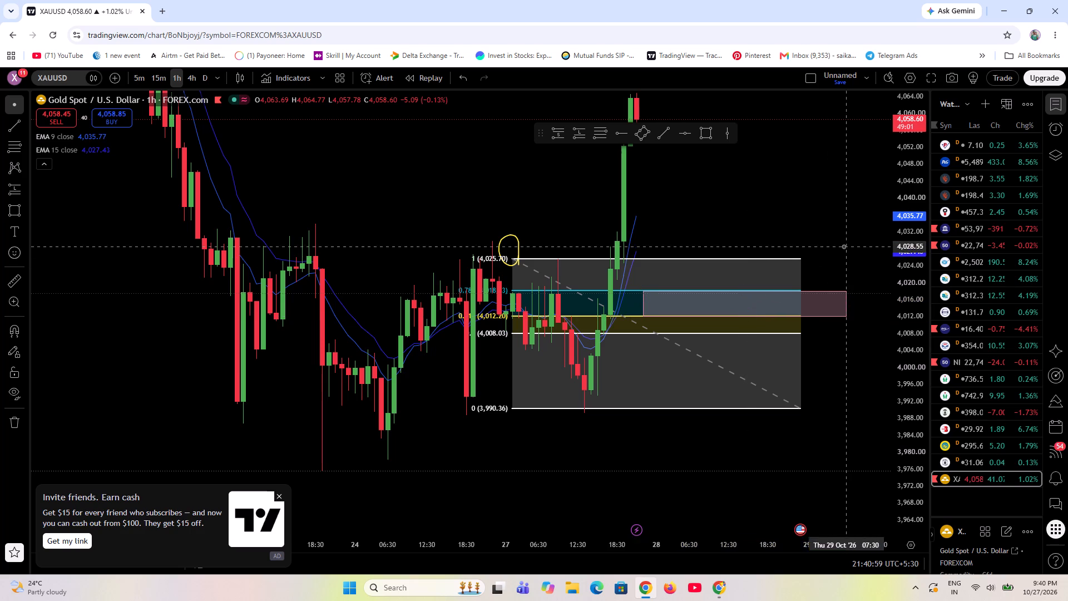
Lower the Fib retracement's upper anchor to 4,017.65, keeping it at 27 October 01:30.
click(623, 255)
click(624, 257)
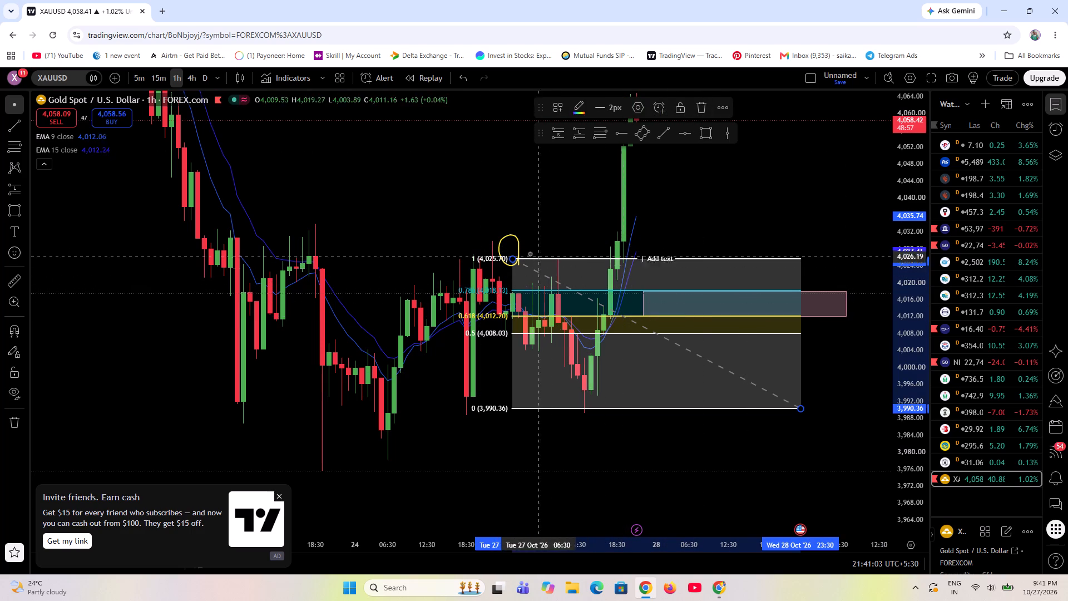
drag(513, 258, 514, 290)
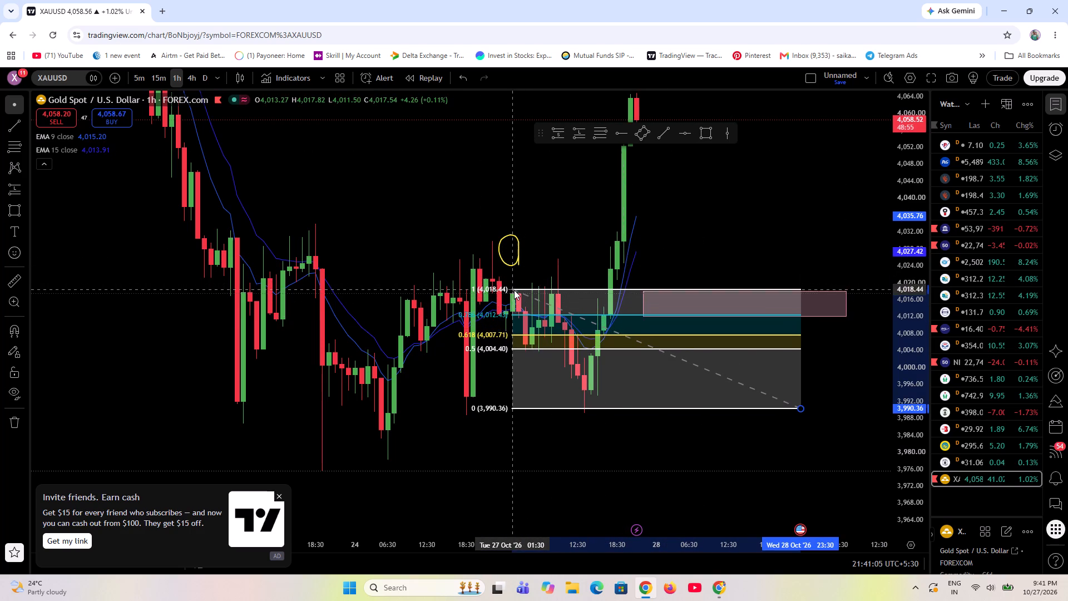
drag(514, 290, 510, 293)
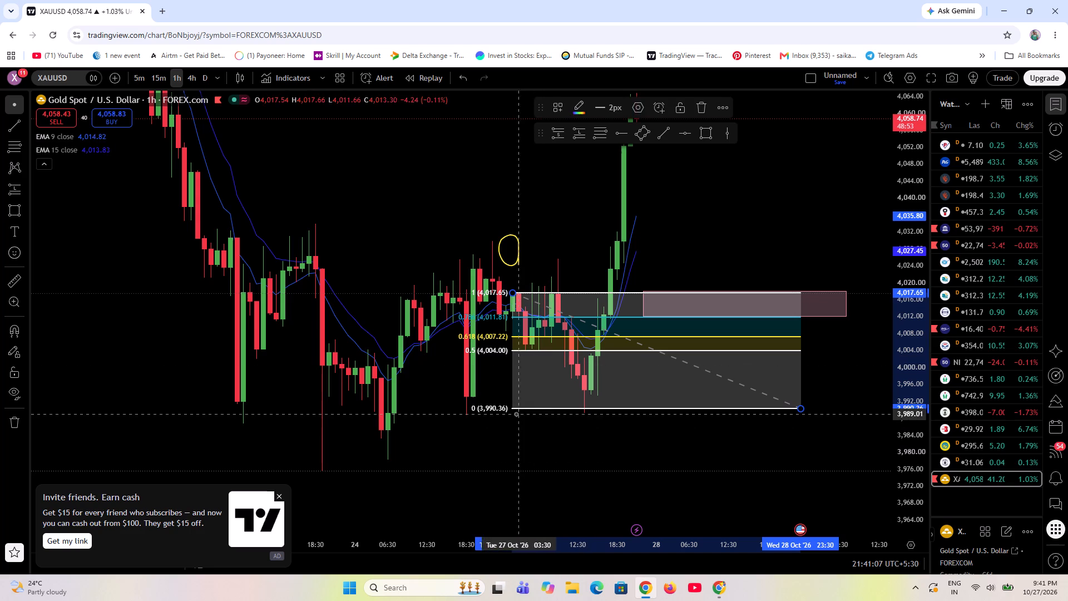
Delete the Fib retracement from the 1-hour chart.
scroll(889, 361, up, 10)
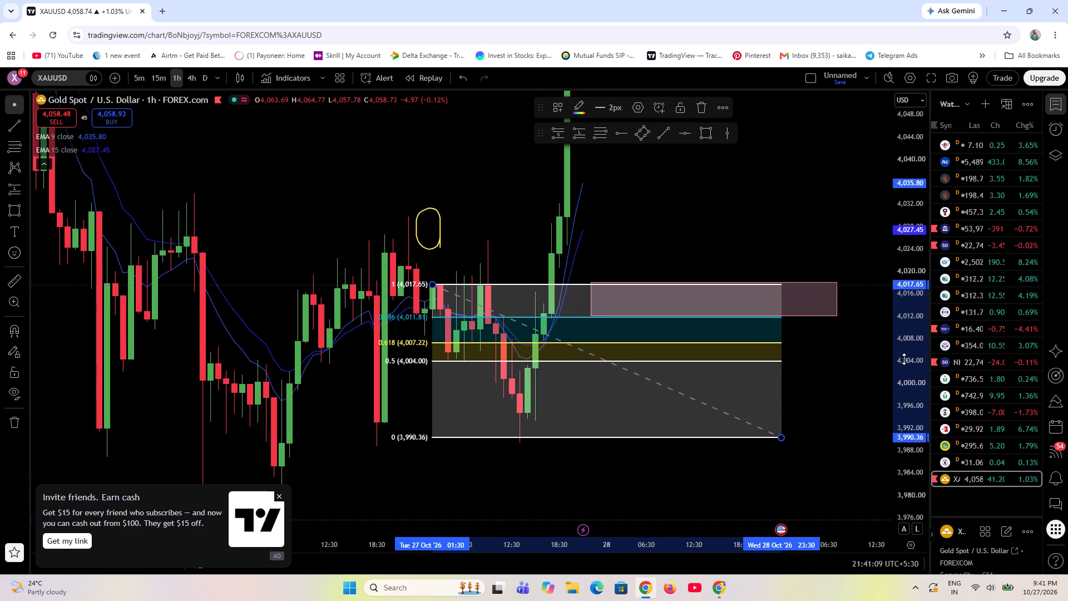
scroll(904, 359, up, 20)
scroll(904, 359, up, 1)
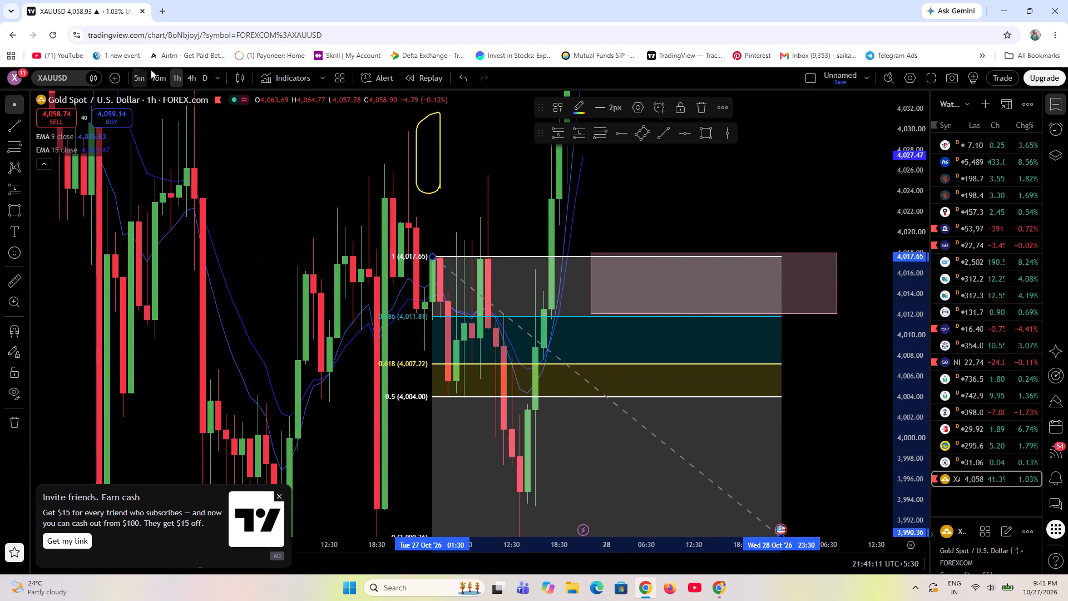
click(694, 104)
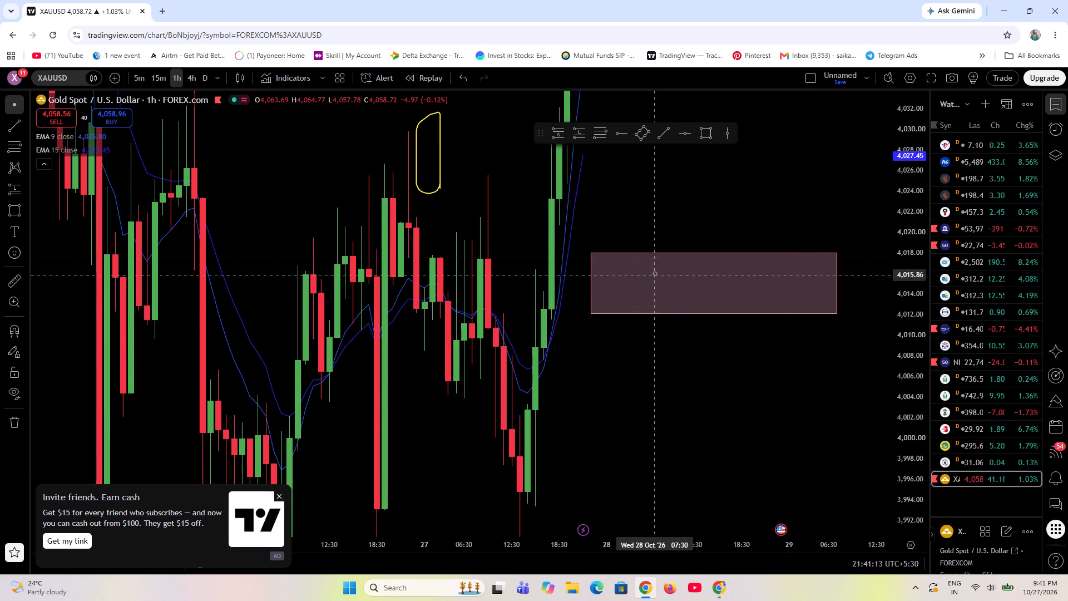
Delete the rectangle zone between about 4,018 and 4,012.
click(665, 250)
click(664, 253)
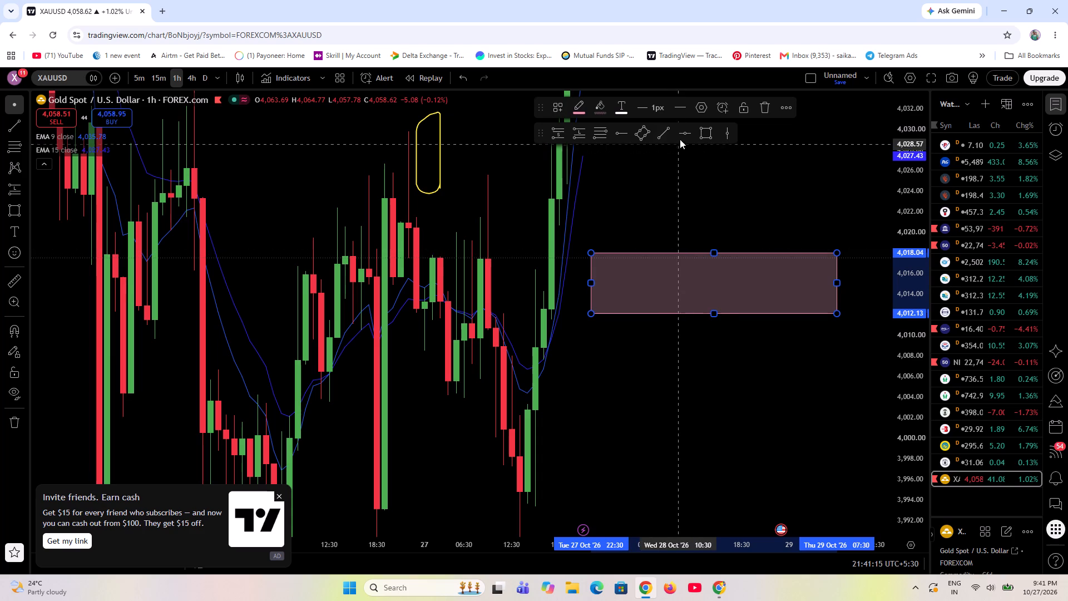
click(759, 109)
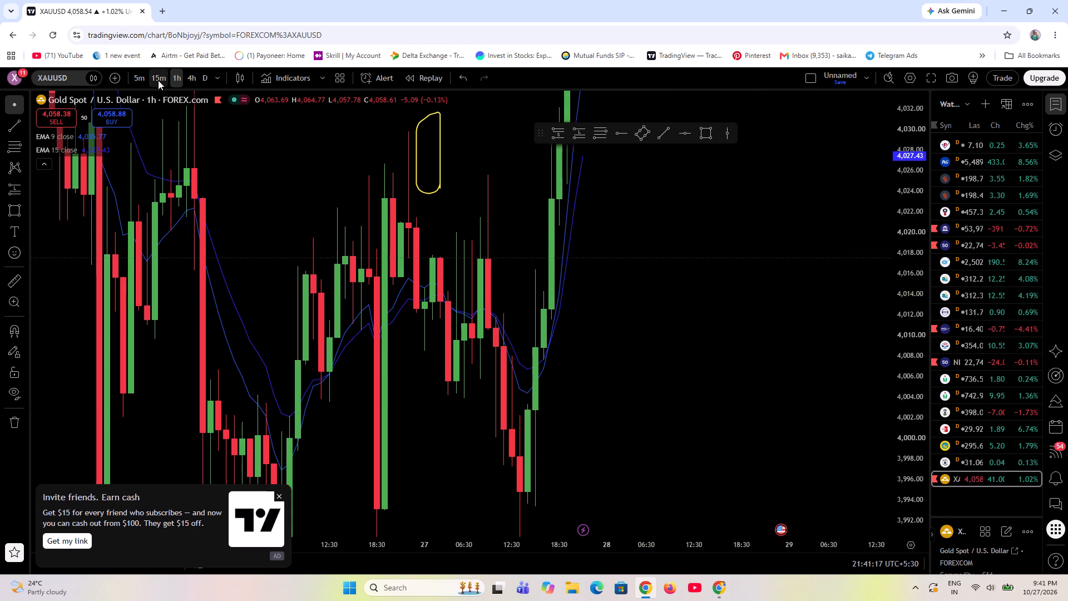
Switch the XAUUSD chart to the 15-minute timeframe.
click(158, 80)
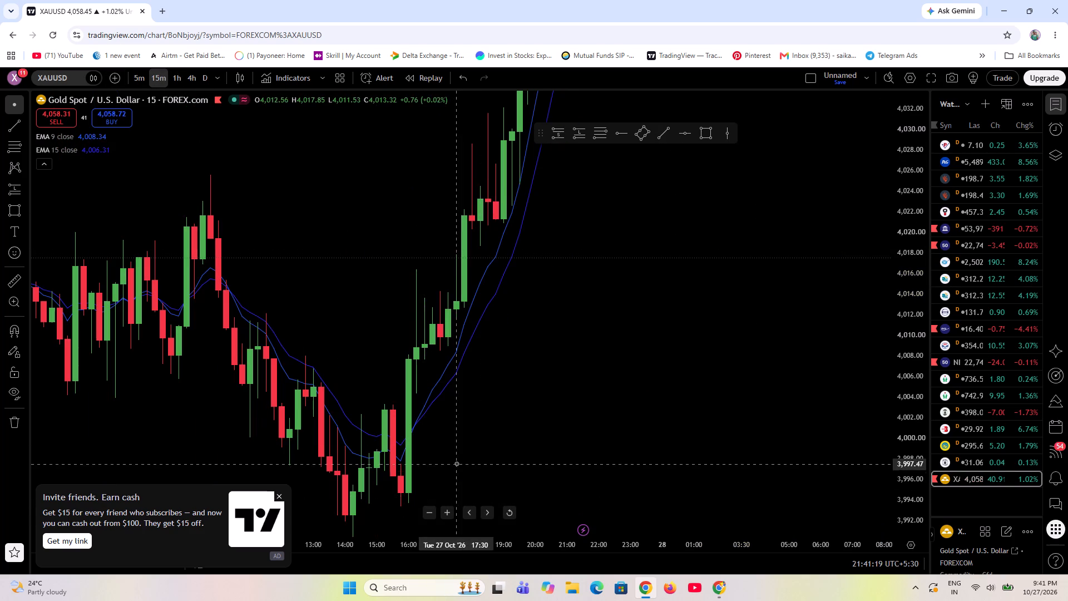
Delete the yellow freehand circle drawn above the candles near the start of 27 October.
scroll(457, 464, down, 3)
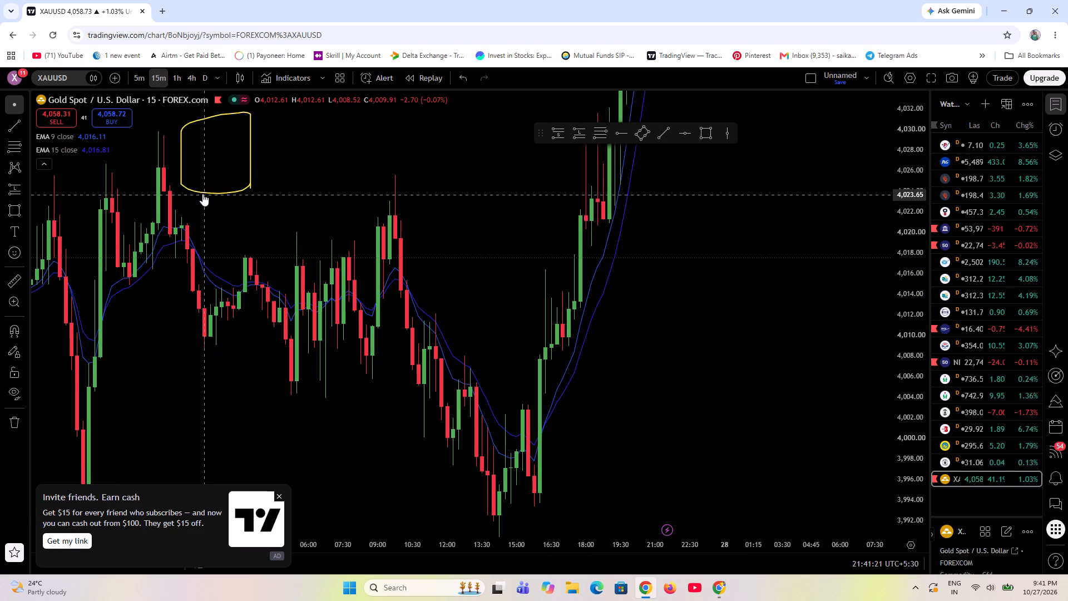
click(205, 193)
click(679, 111)
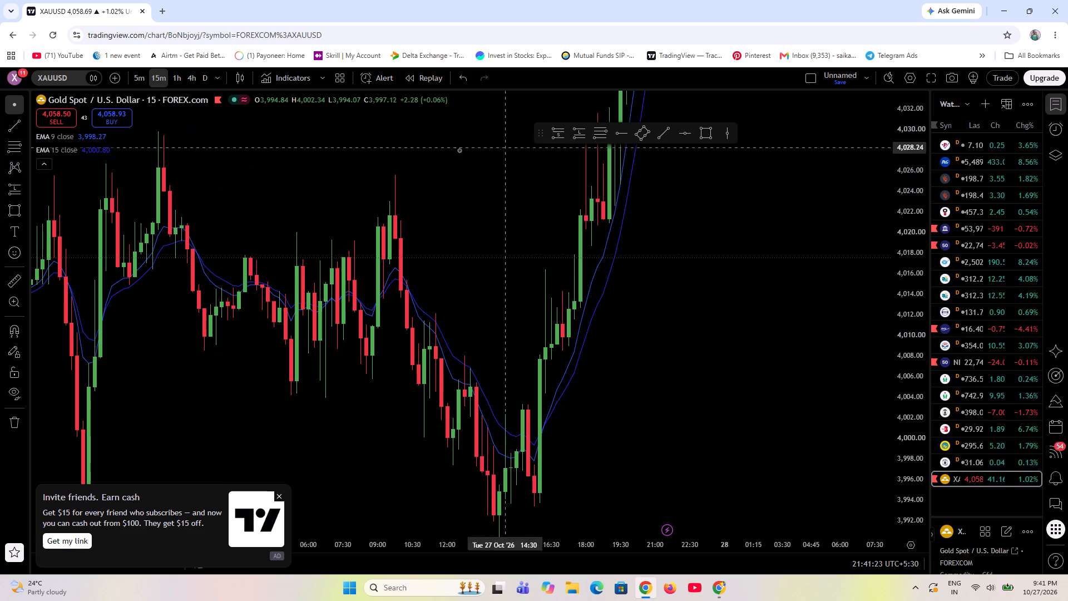
Dismiss the Invite friends promotion covering the chart.
click(277, 495)
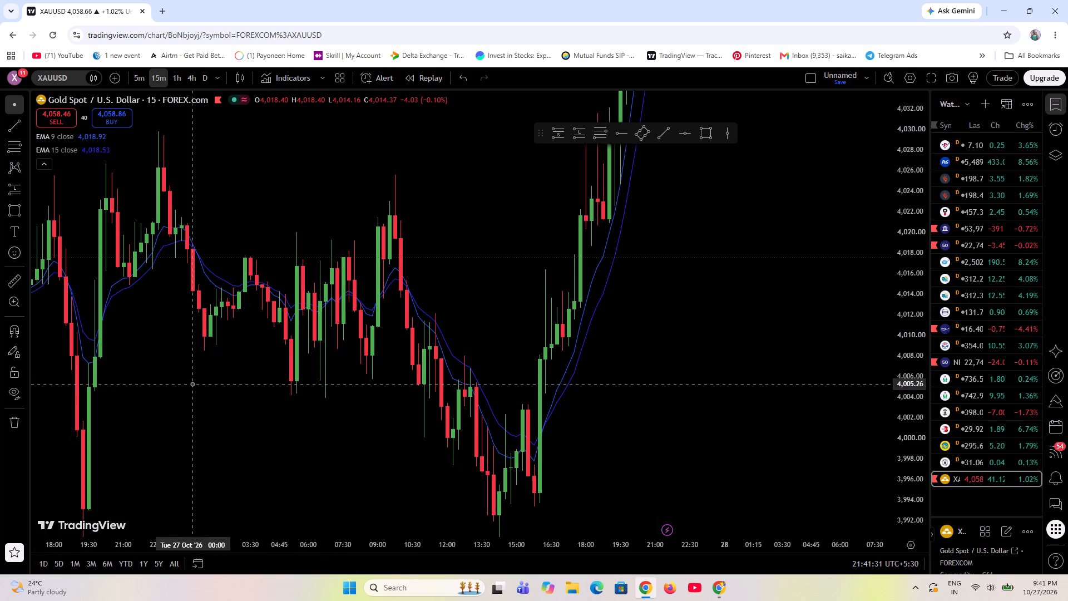
Draw a Fib retracement from 4,018.46 at 27 October 00:00 down to 3,990.44 at 27 October 22:15.
click(192, 247)
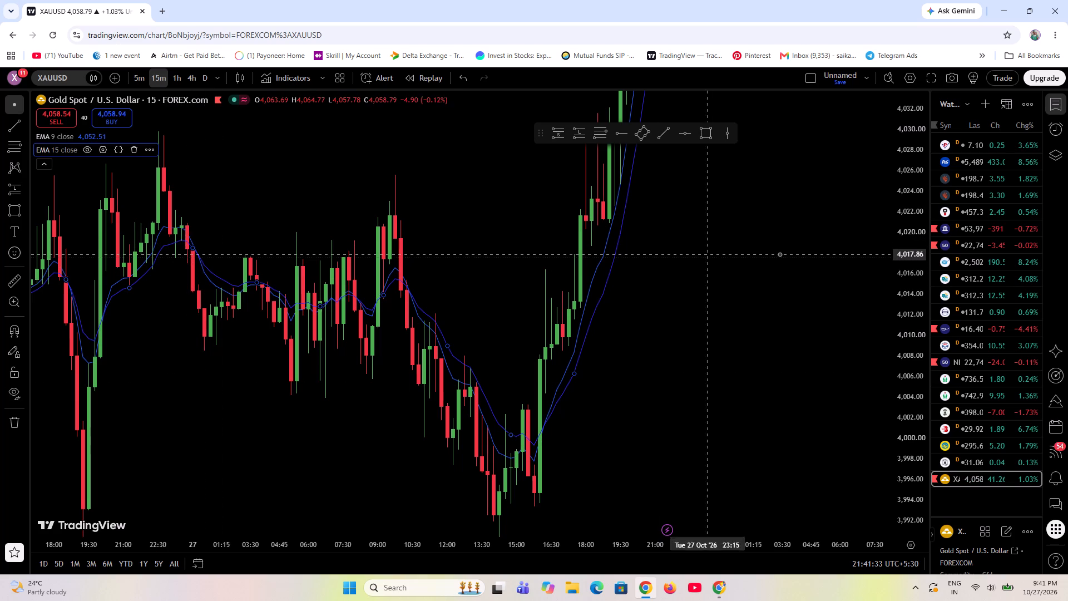
click(603, 131)
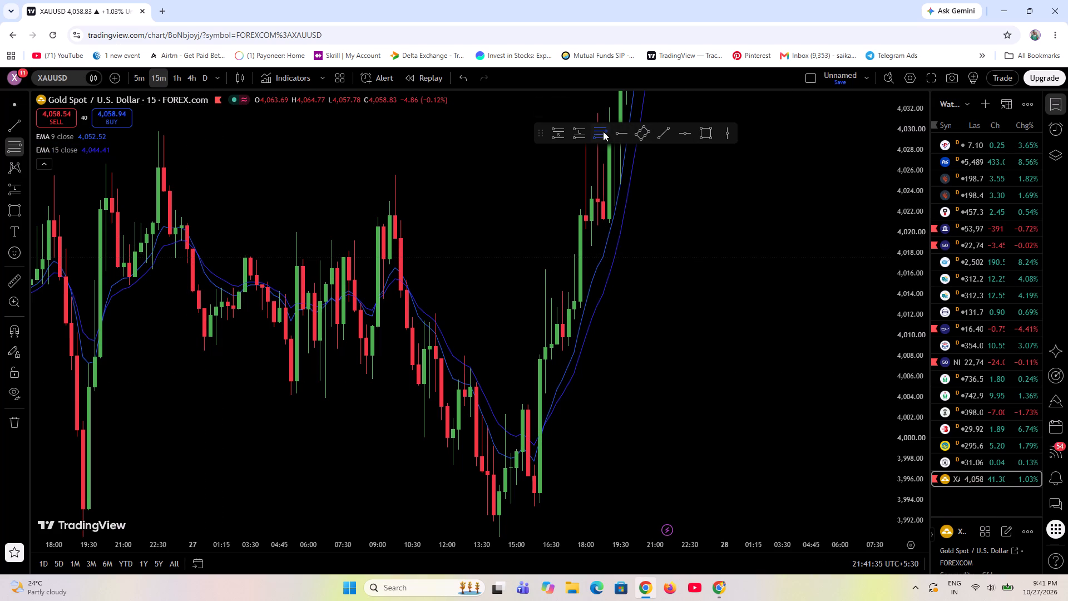
click(192, 248)
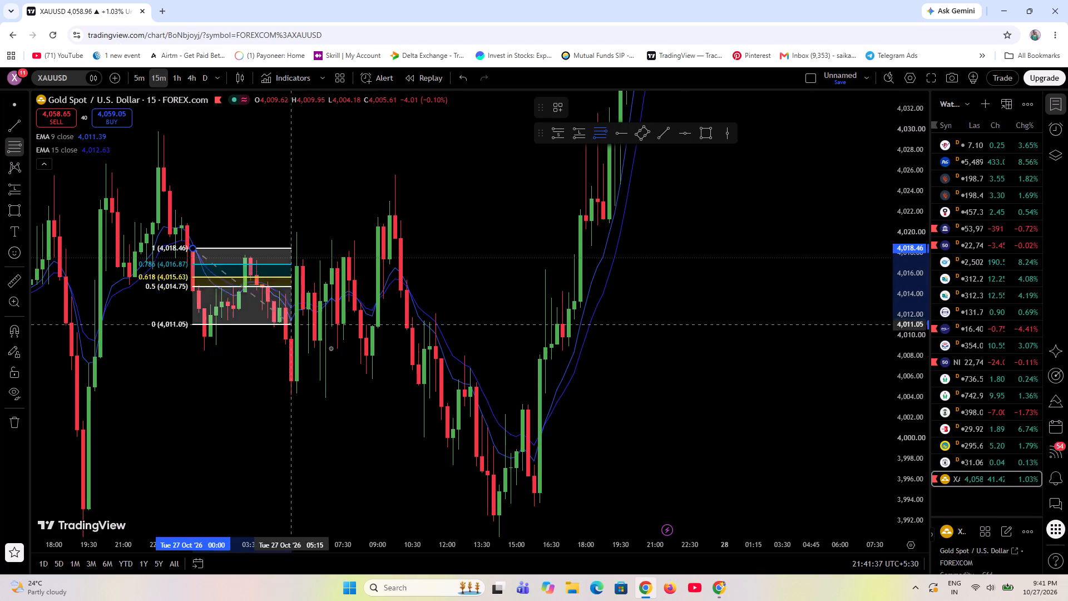
click(607, 537)
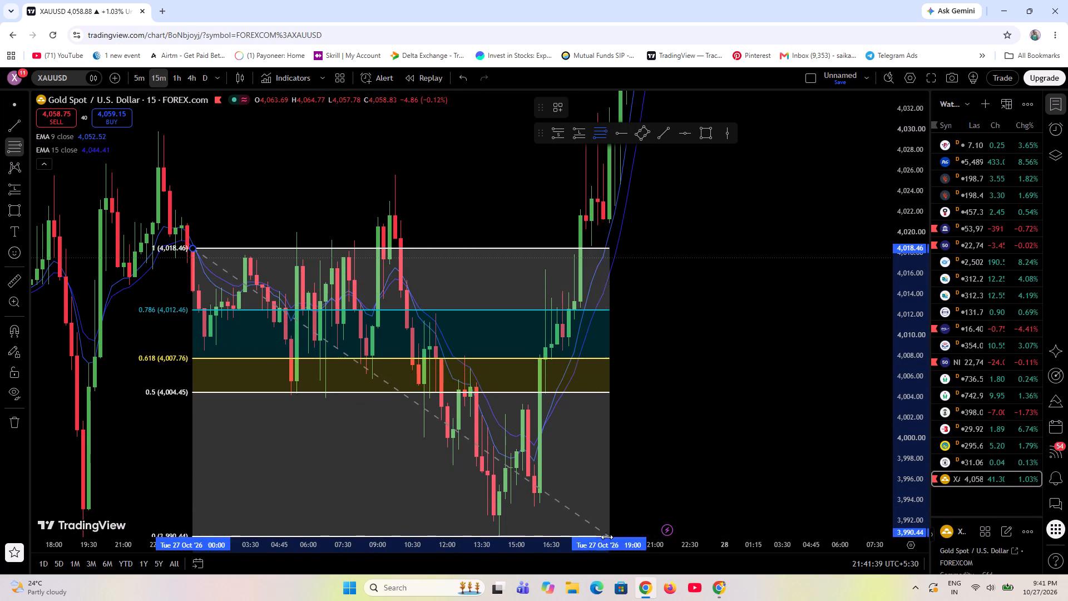
click(684, 536)
Move the Fib retracement's lower anchor to 3,989.40 at 27 October 23:00.
scroll(779, 459, down, 6)
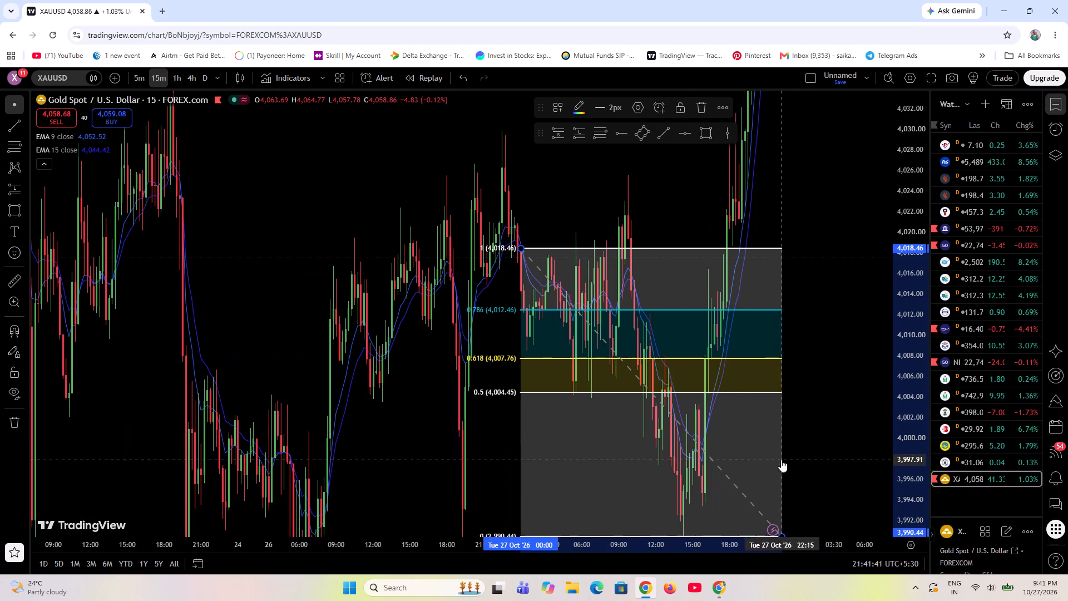
scroll(920, 472, down, 8)
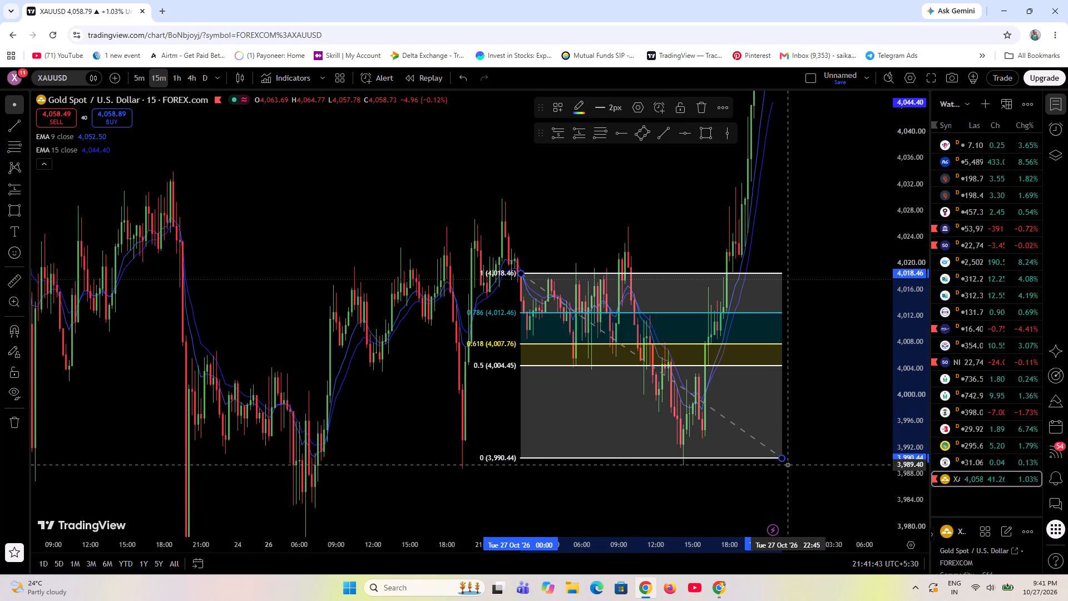
drag(782, 460, 792, 467)
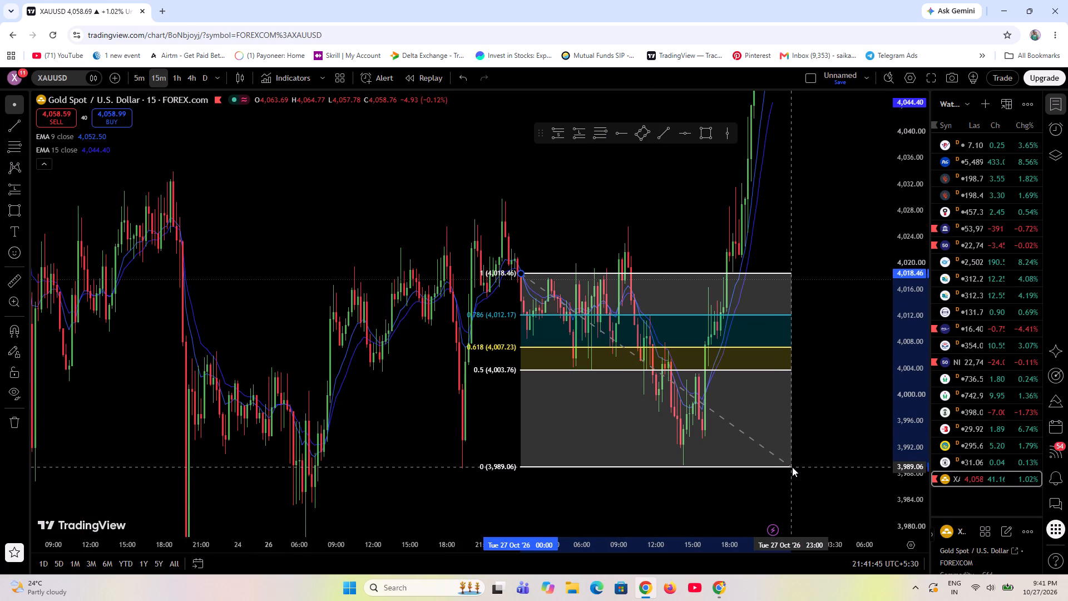
drag(792, 467, 792, 465)
click(825, 408)
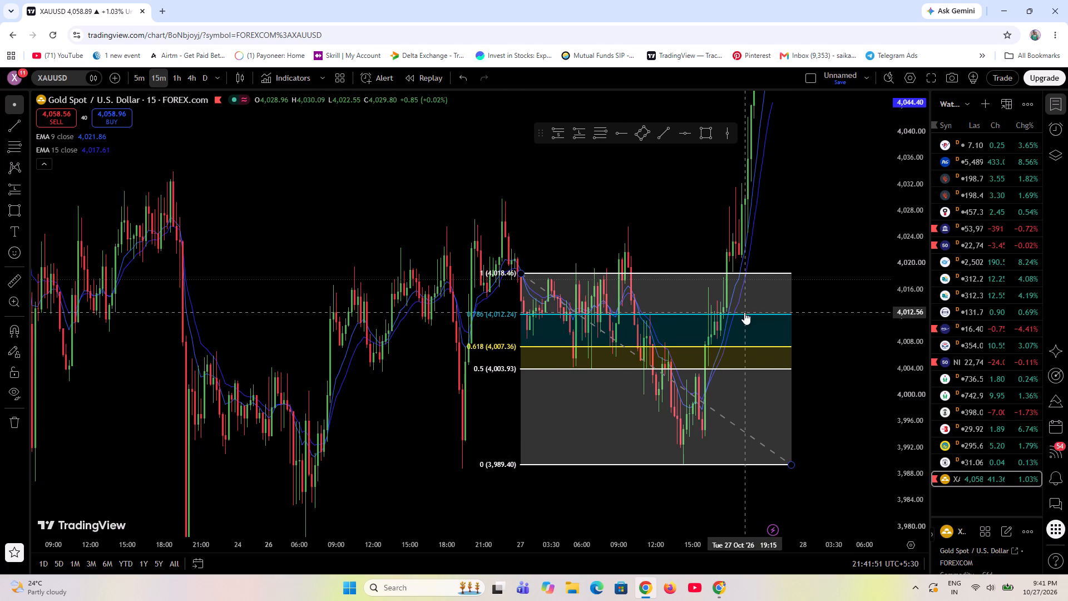
Draw a rectangle zone between the Fib 0.786 and 0.618 levels, about 4,012.22 to 4,007.23, starting at 27 October 19:15.
click(706, 132)
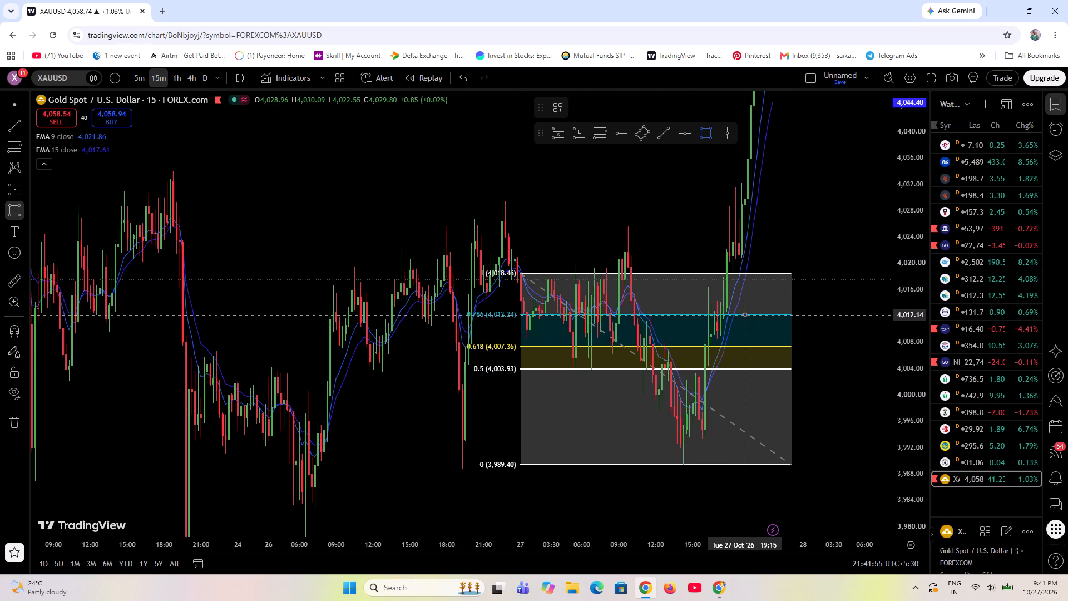
click(745, 314)
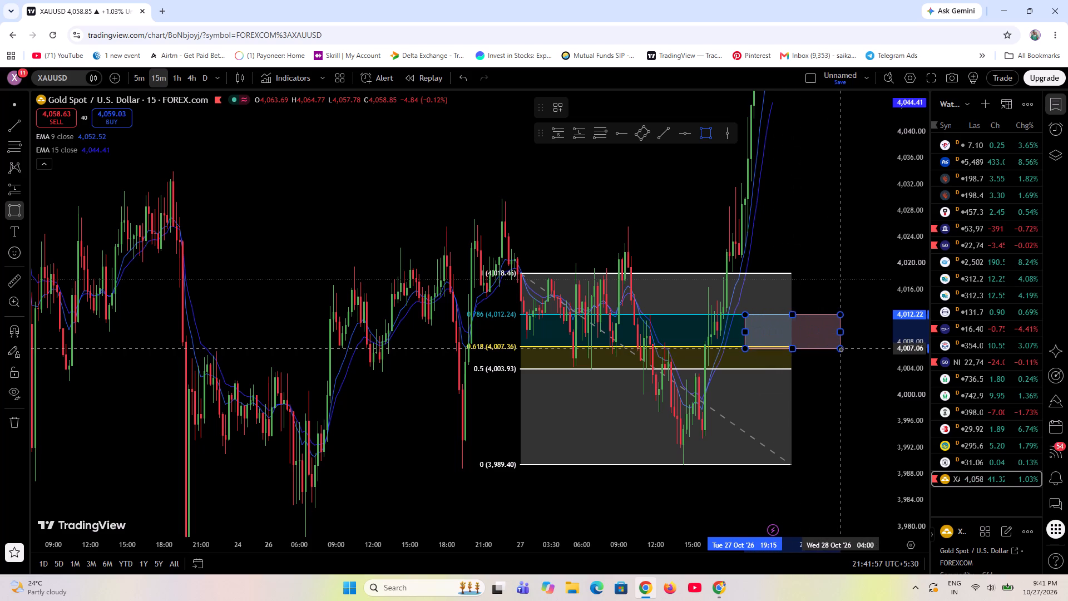
click(869, 347)
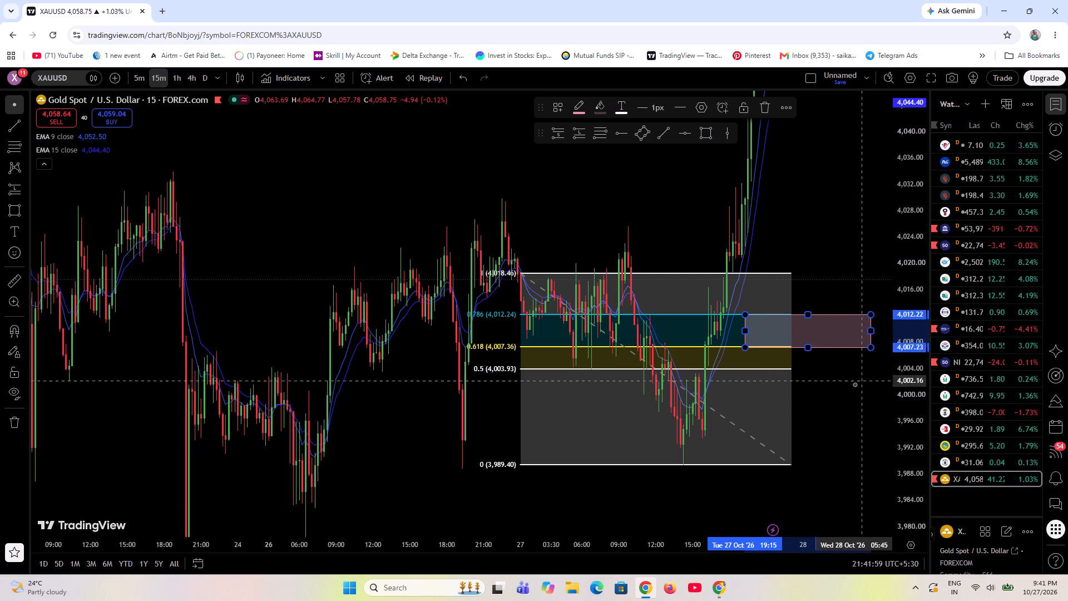
click(855, 385)
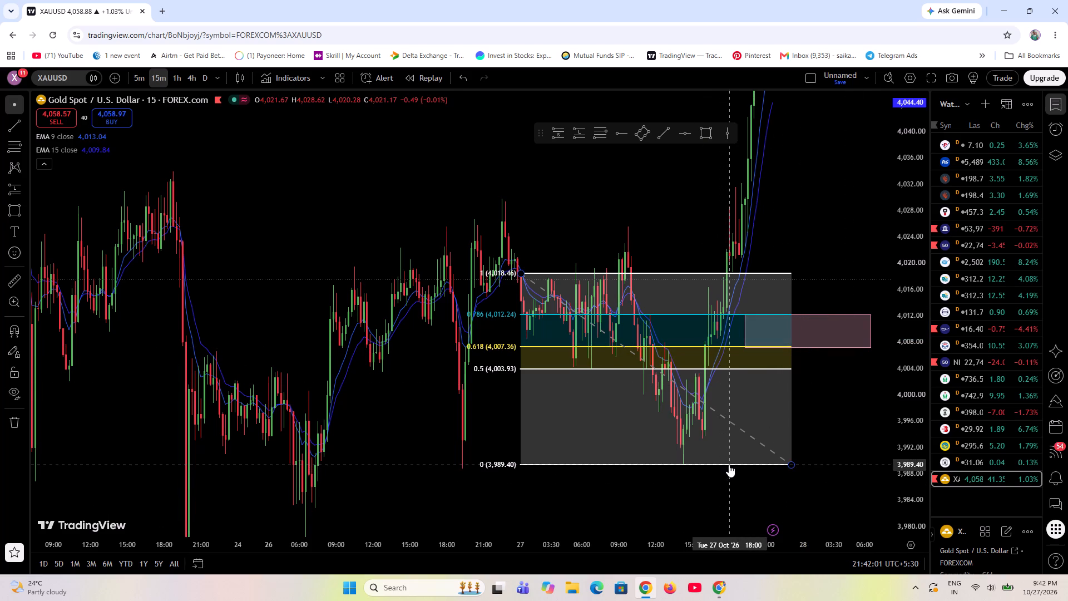
Delete the Fib retracement, keeping the rectangle zone.
click(729, 465)
click(710, 107)
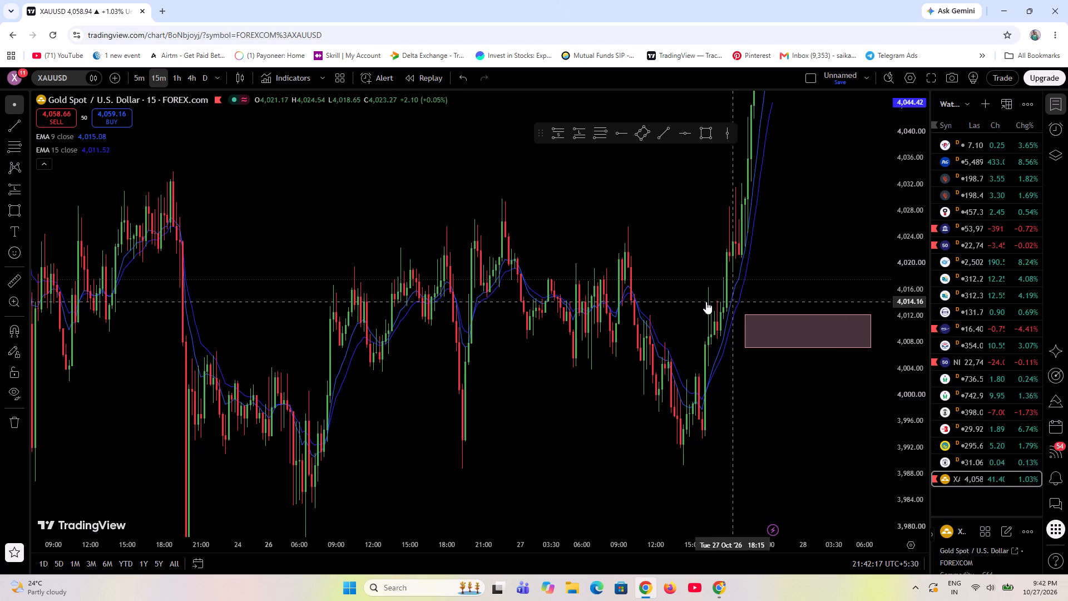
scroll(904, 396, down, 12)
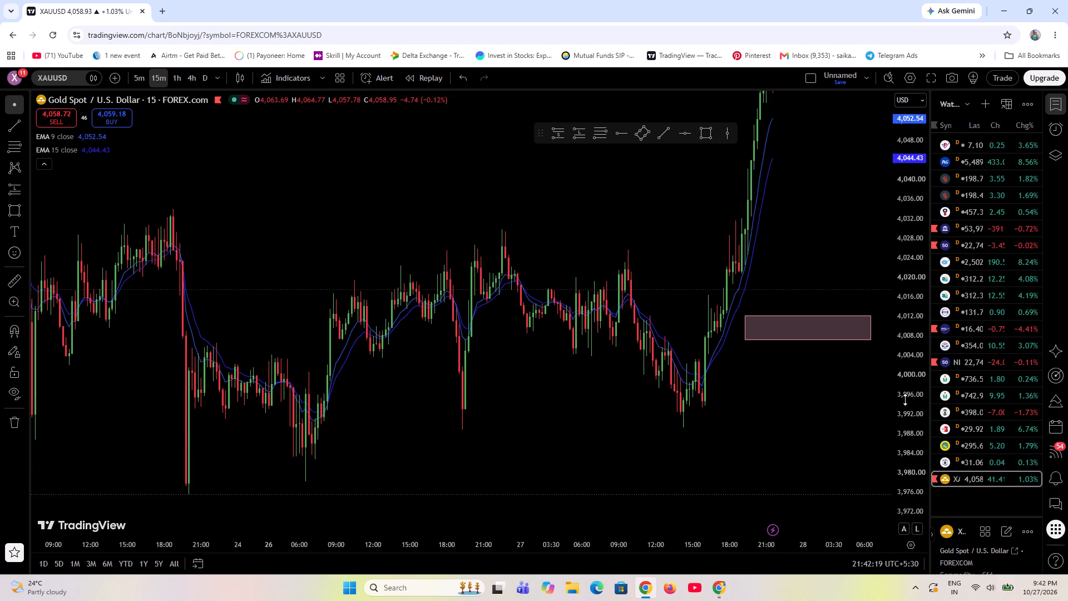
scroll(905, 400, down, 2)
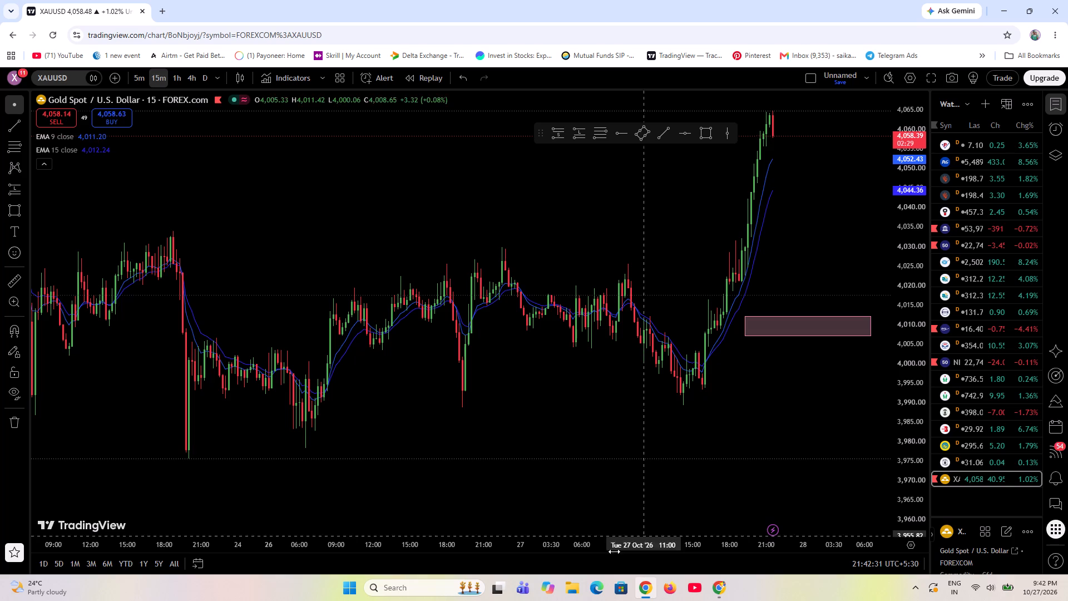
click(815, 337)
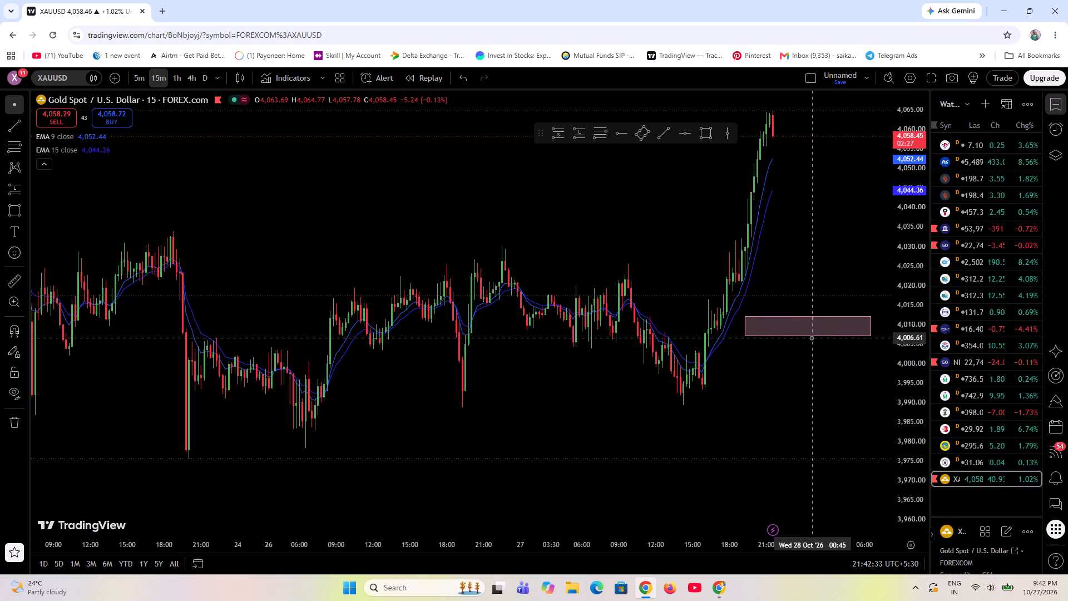
Delete the rectangle zone between about 4,012 and 4,007.
click(814, 334)
click(760, 105)
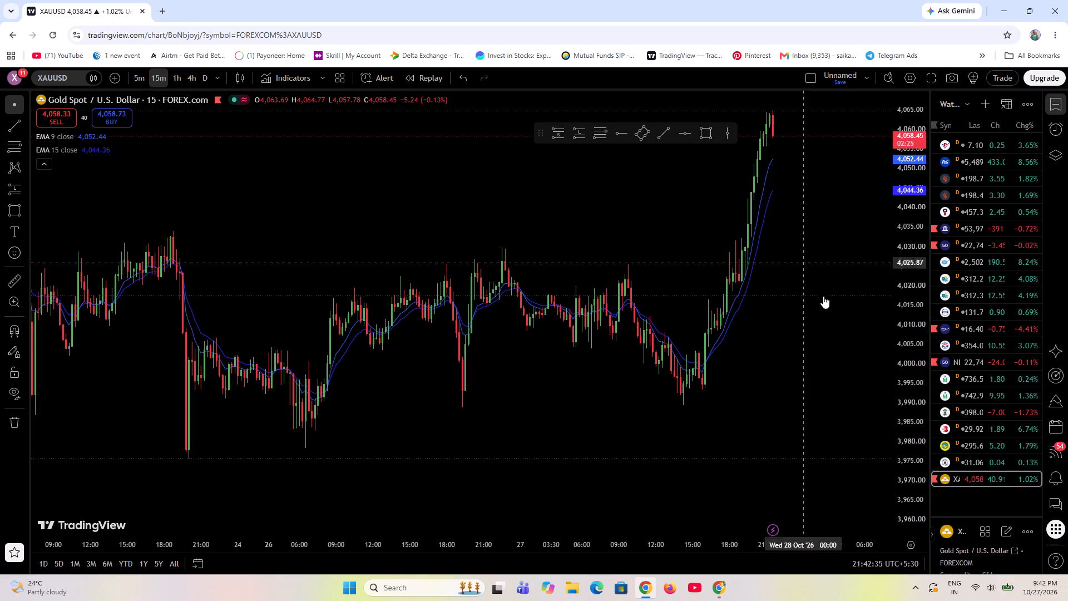
Draw a Fib retracement from the swing low 3,989.63 at 27 October 14:15 up to 4,064.82 at 28 October 04:15.
drag(832, 295, 751, 338)
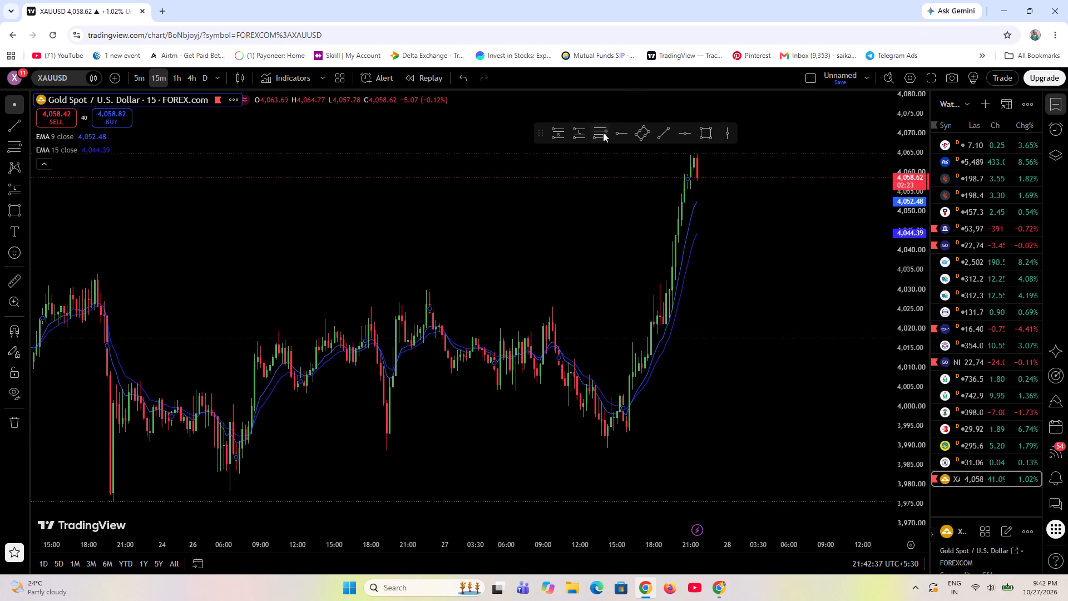
click(603, 132)
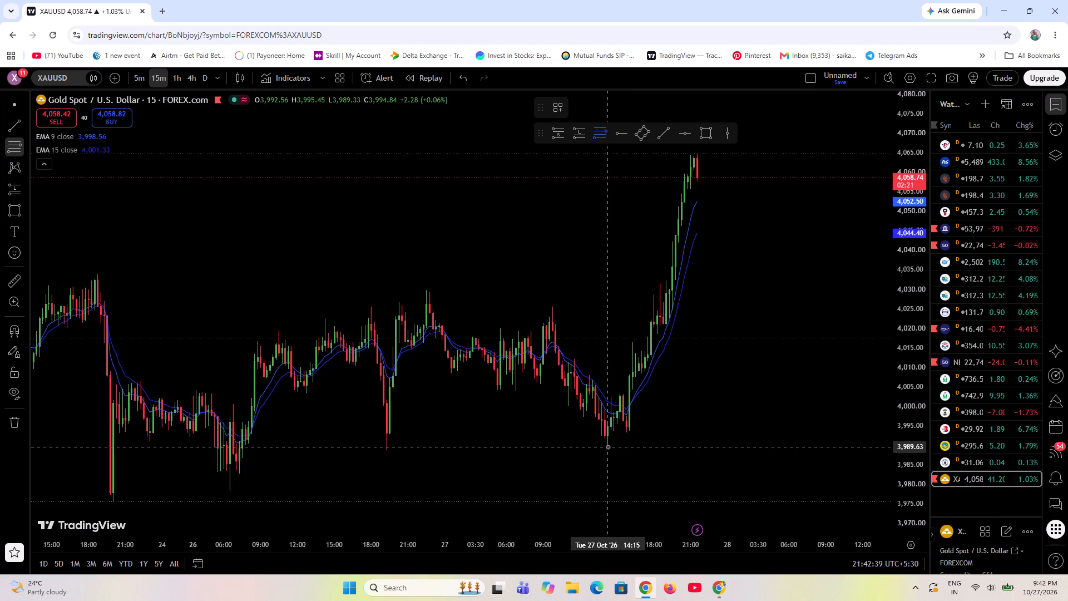
click(608, 447)
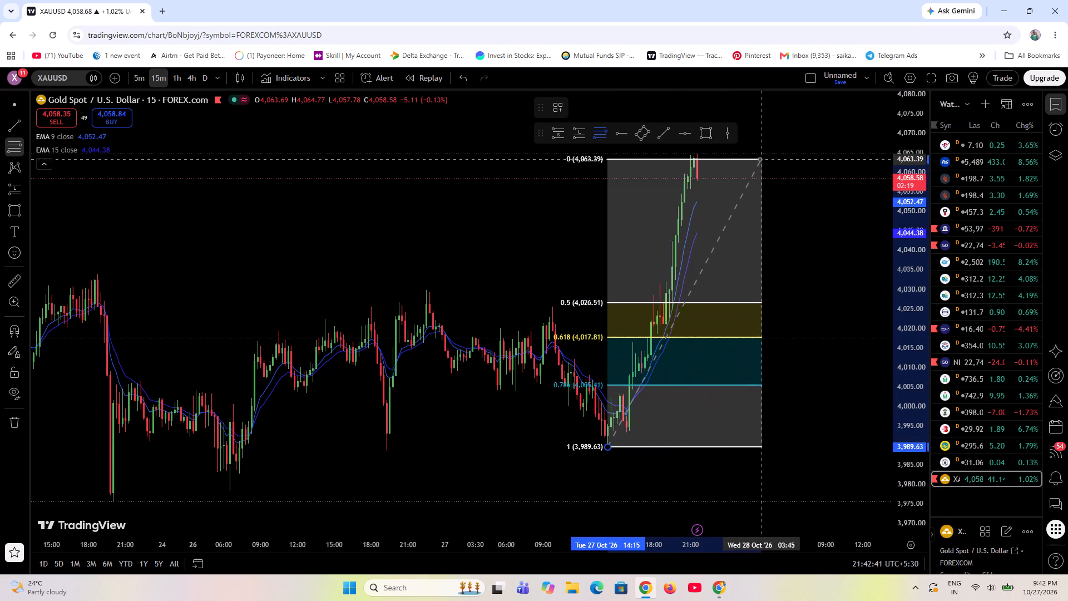
click(768, 154)
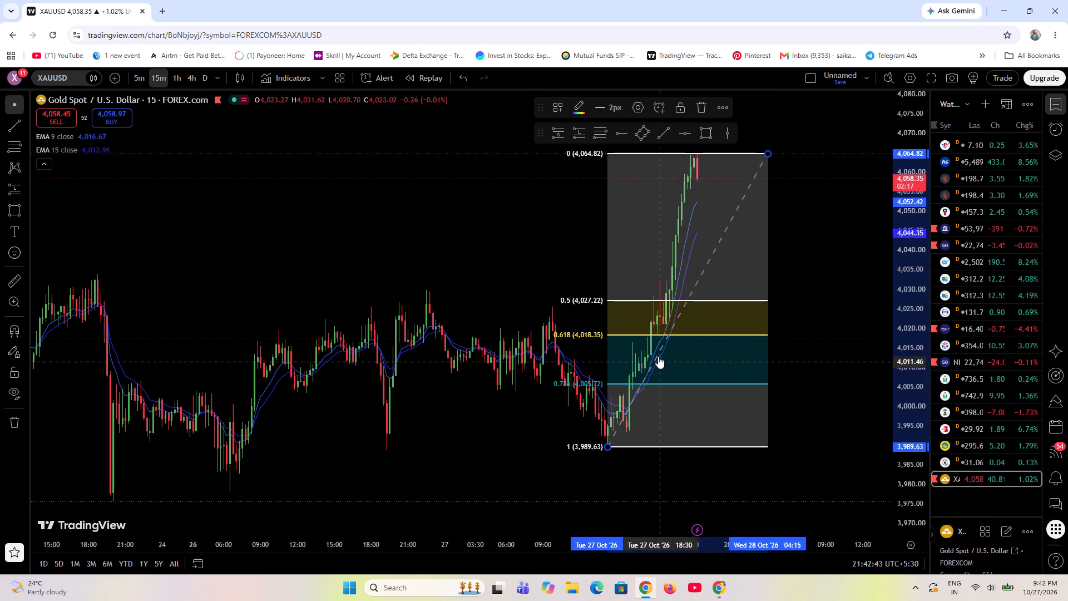
Draw a rectangle zone between the Fib 0.618 and 0.786 levels, about 4,018.31 to 4,005.89, from 27 October 22:15 to about 28 October 14:15.
click(696, 135)
click(706, 335)
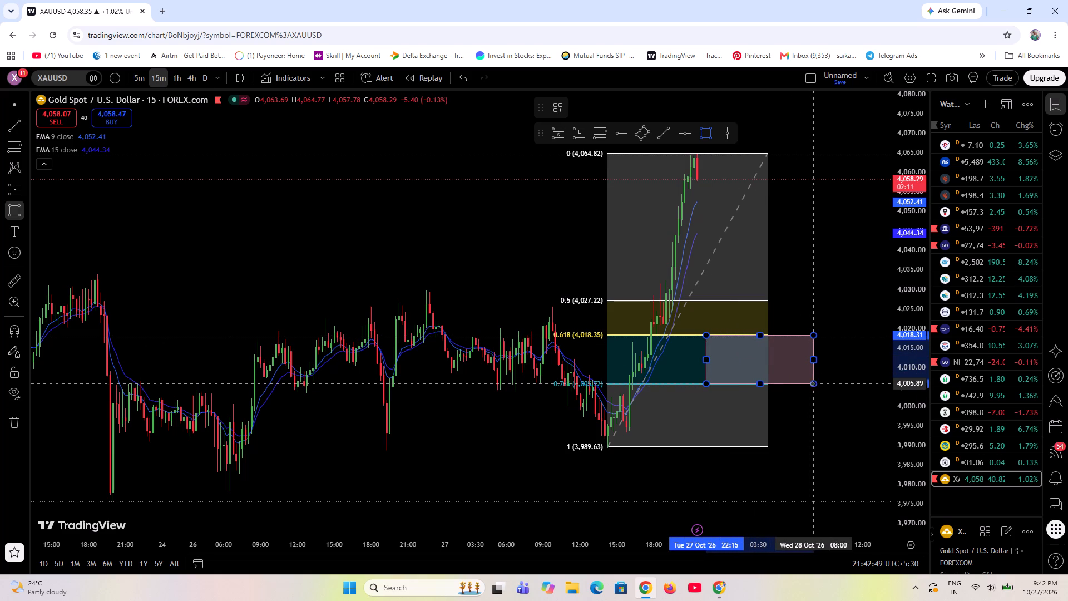
click(812, 383)
drag(816, 361, 889, 361)
click(813, 442)
Delete the upward Fib retracement, keeping the new rectangle zone.
click(760, 152)
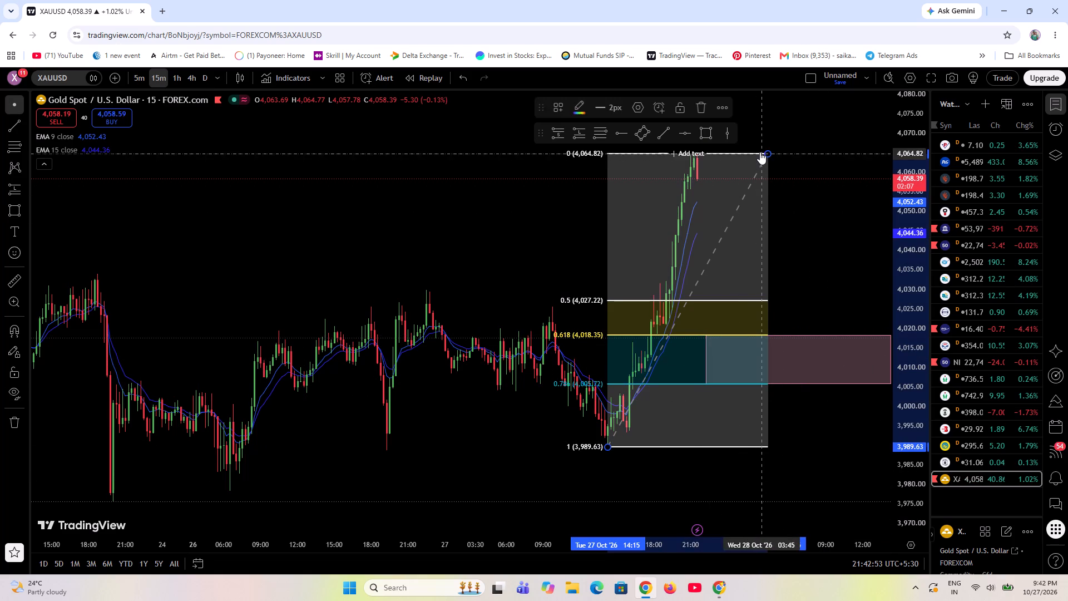
click(700, 111)
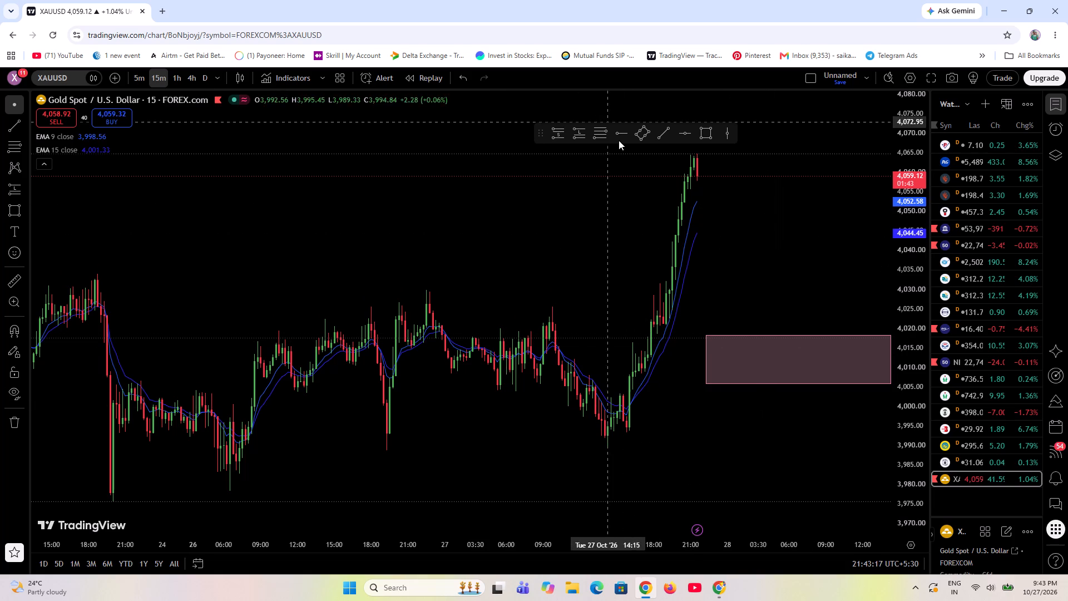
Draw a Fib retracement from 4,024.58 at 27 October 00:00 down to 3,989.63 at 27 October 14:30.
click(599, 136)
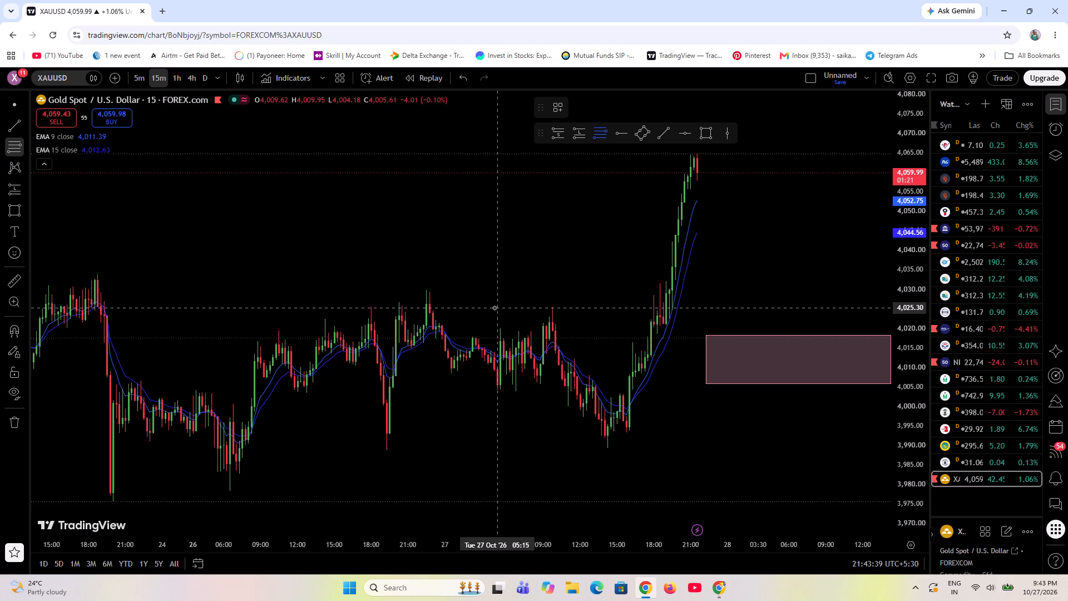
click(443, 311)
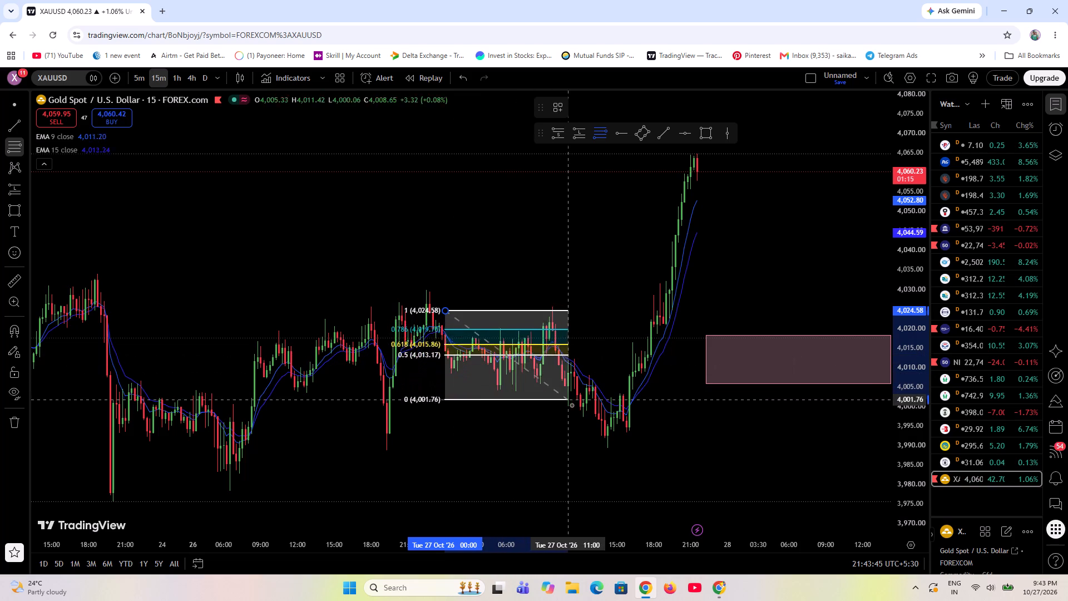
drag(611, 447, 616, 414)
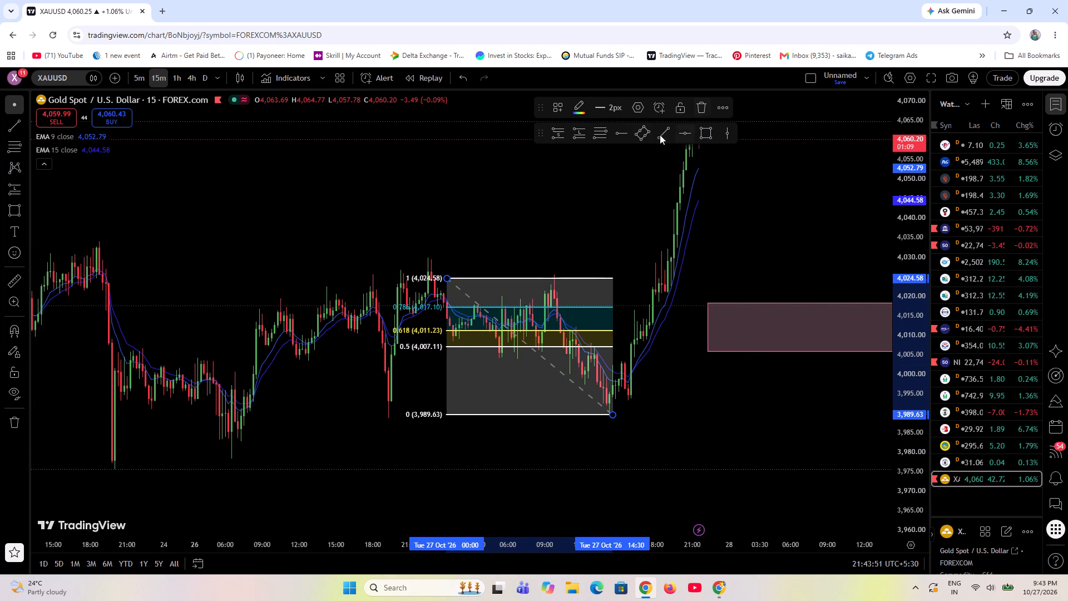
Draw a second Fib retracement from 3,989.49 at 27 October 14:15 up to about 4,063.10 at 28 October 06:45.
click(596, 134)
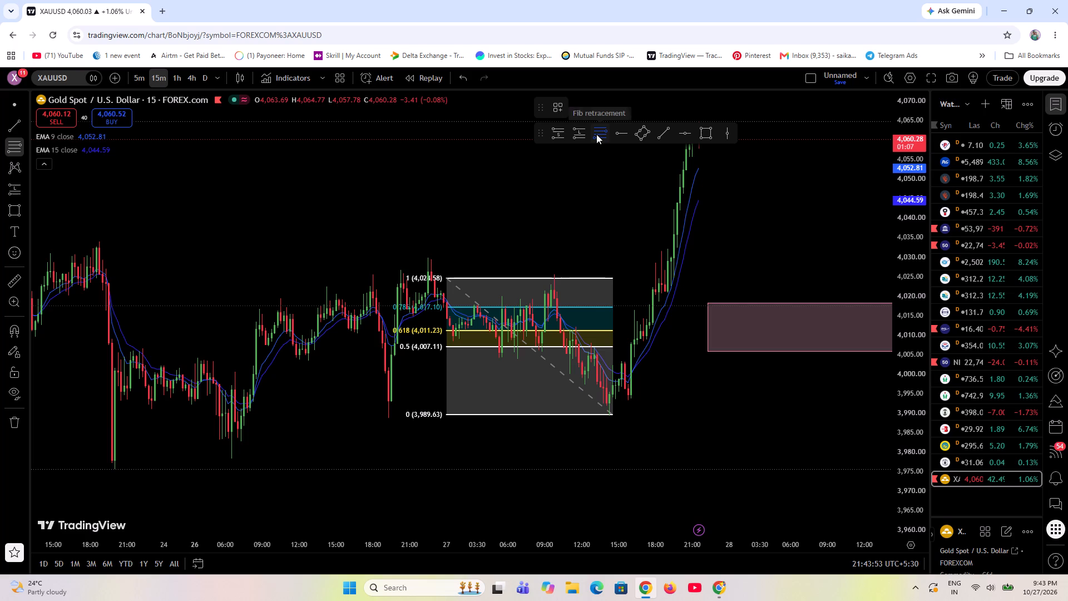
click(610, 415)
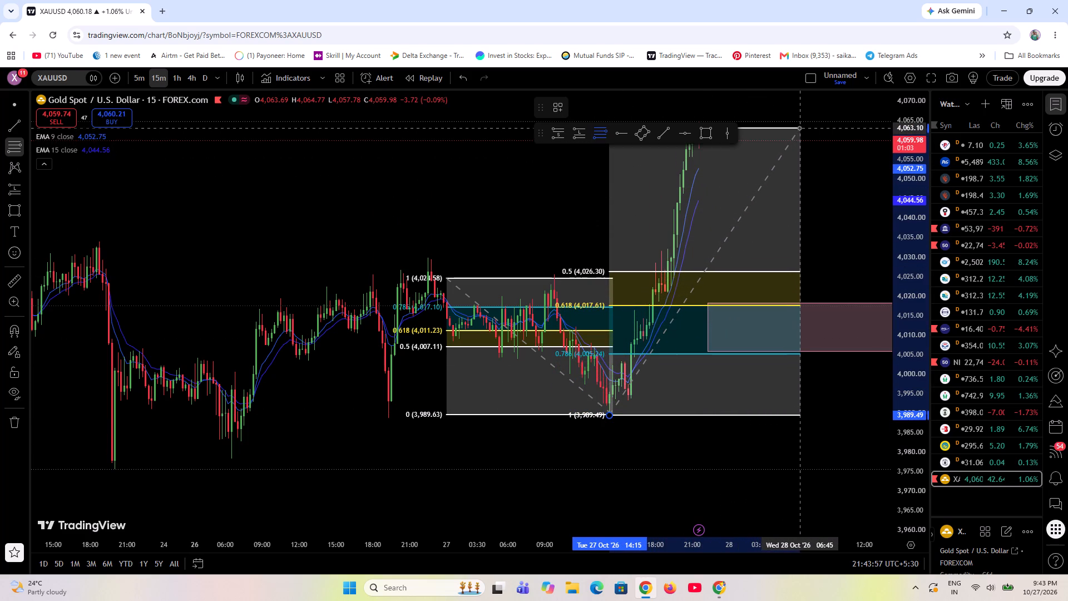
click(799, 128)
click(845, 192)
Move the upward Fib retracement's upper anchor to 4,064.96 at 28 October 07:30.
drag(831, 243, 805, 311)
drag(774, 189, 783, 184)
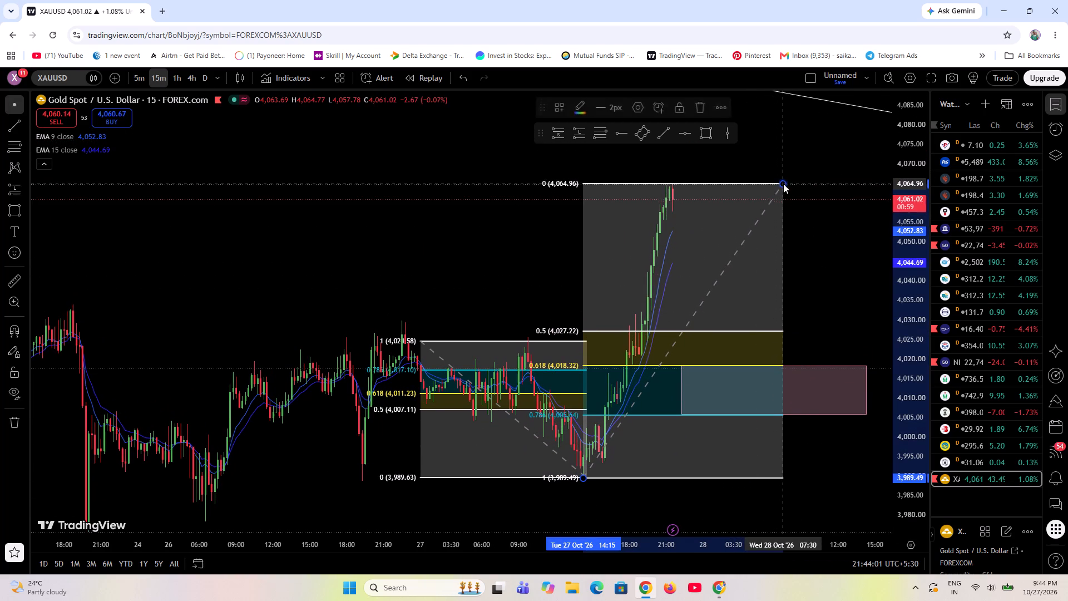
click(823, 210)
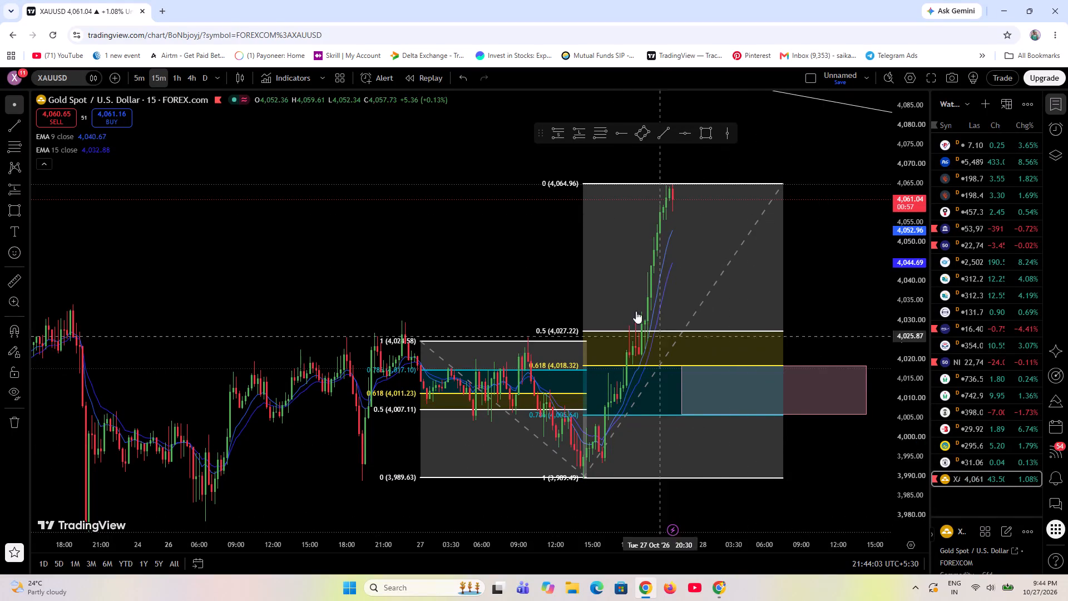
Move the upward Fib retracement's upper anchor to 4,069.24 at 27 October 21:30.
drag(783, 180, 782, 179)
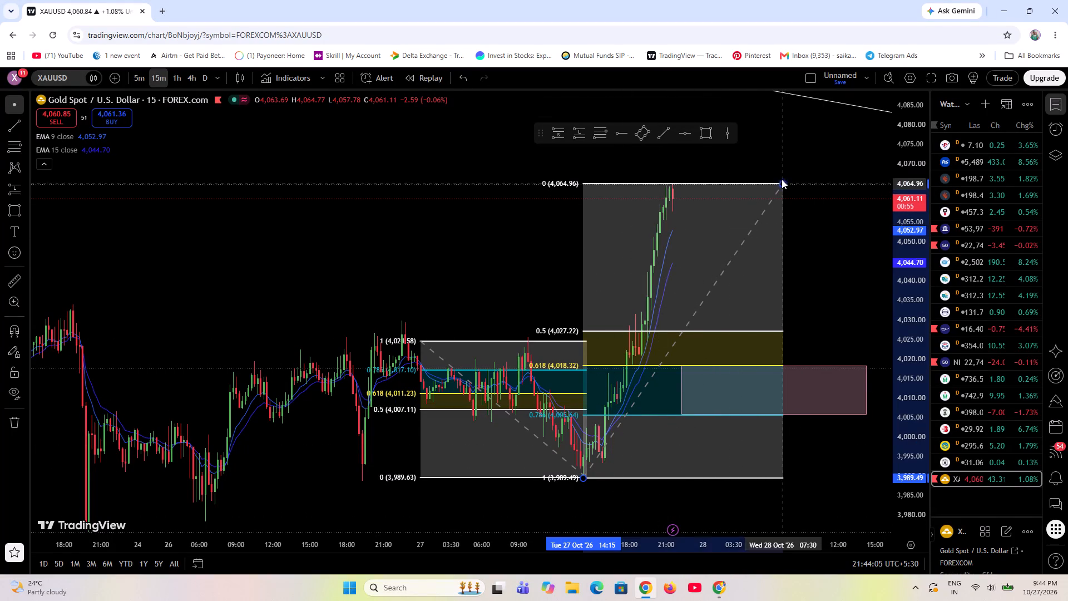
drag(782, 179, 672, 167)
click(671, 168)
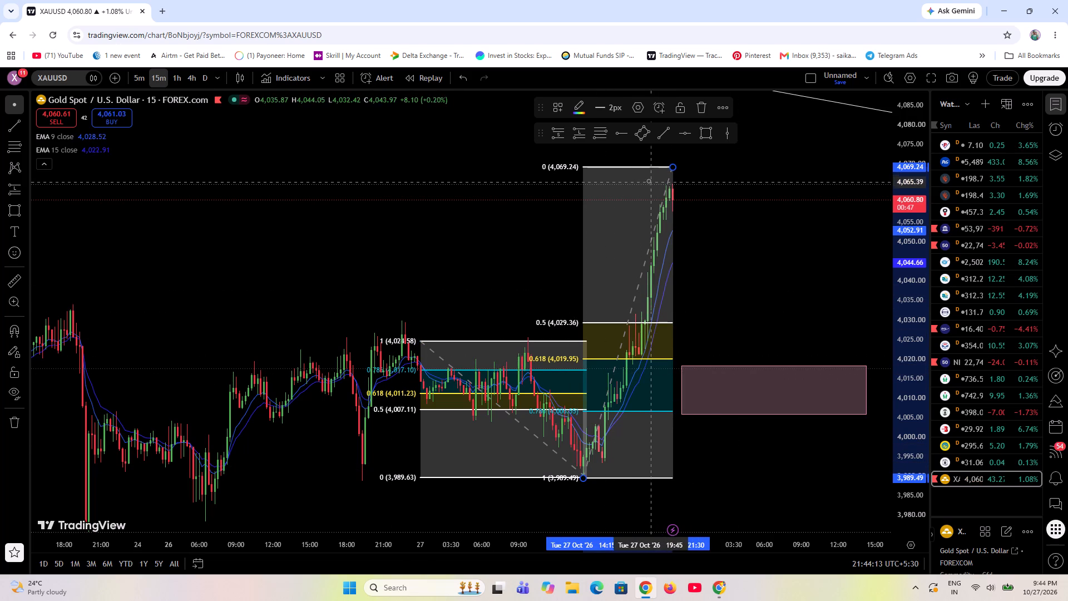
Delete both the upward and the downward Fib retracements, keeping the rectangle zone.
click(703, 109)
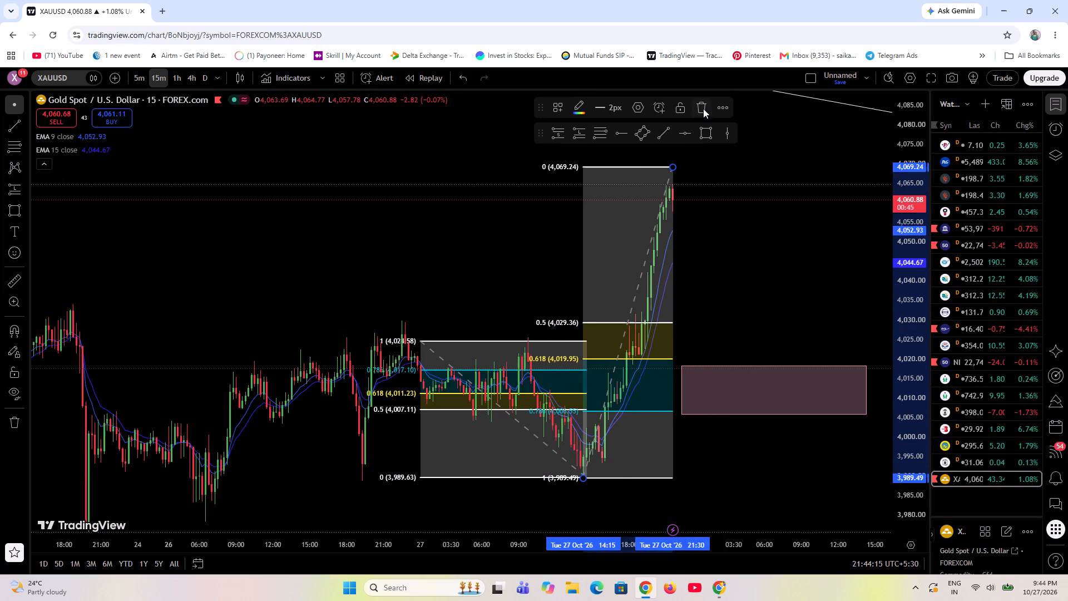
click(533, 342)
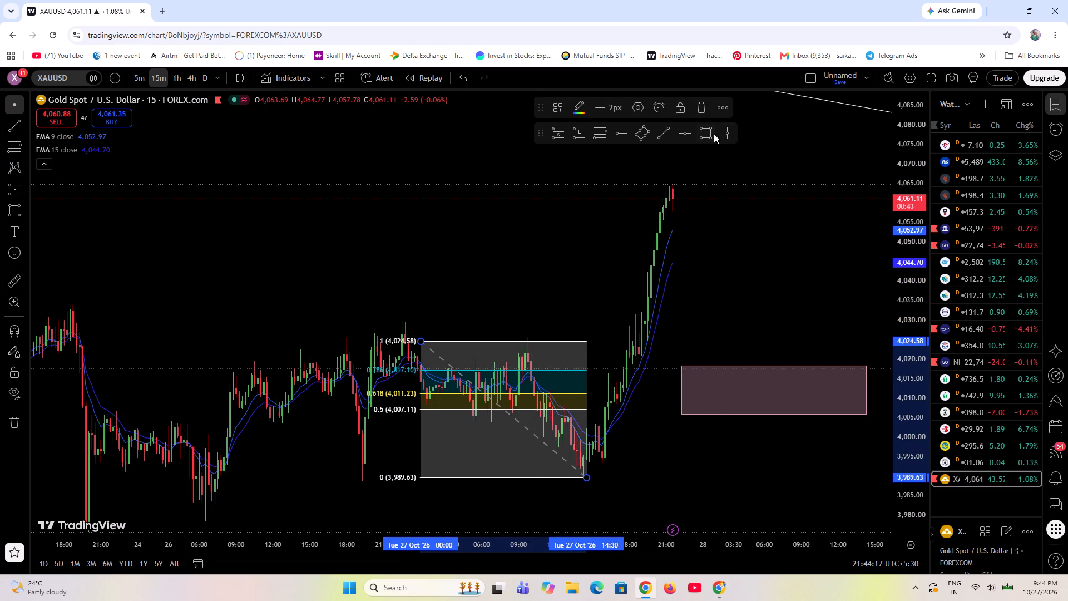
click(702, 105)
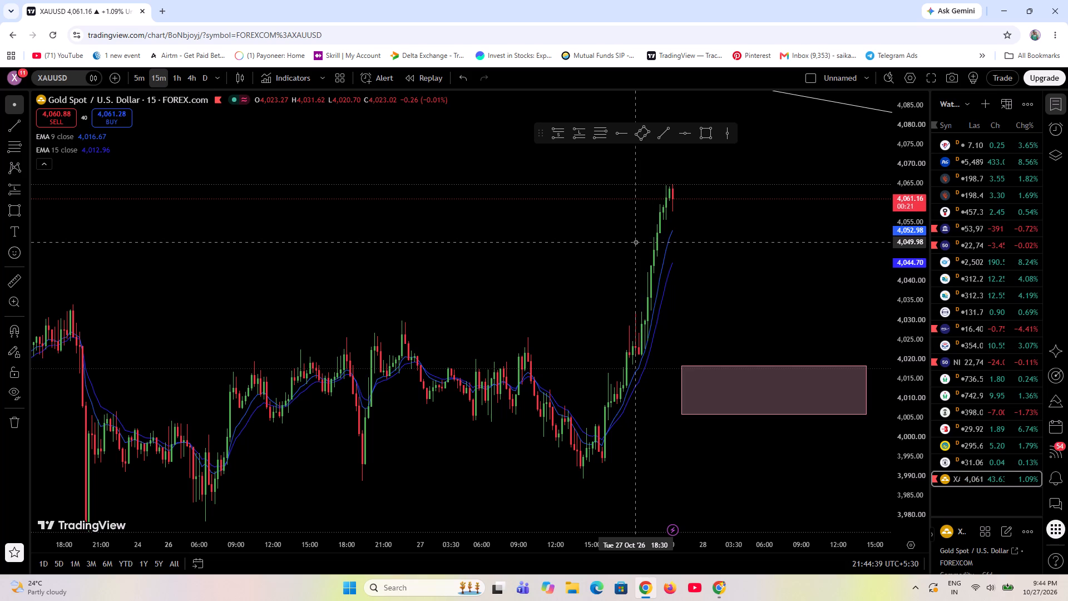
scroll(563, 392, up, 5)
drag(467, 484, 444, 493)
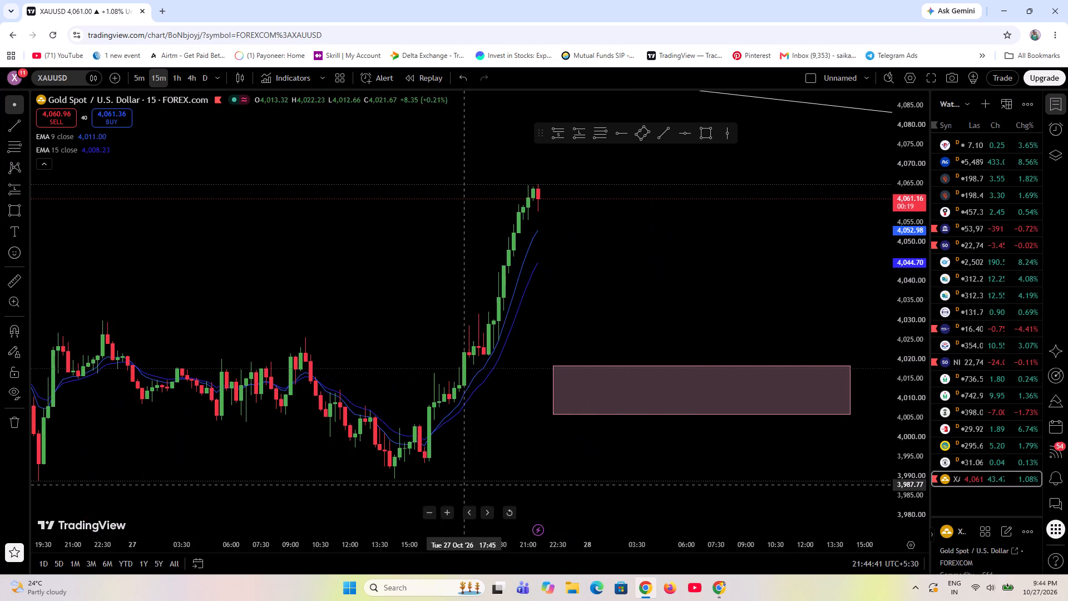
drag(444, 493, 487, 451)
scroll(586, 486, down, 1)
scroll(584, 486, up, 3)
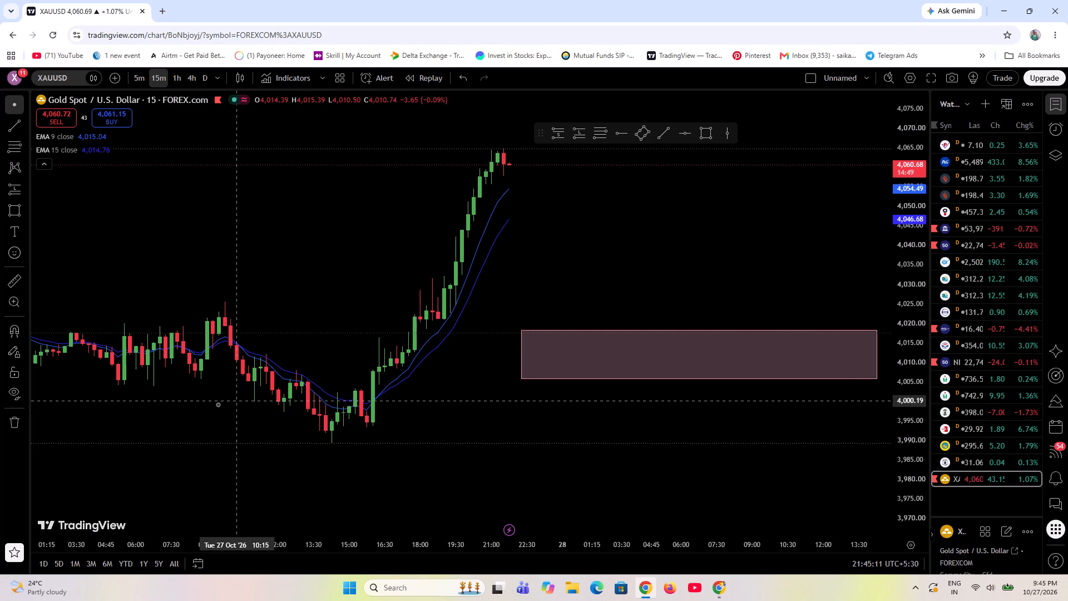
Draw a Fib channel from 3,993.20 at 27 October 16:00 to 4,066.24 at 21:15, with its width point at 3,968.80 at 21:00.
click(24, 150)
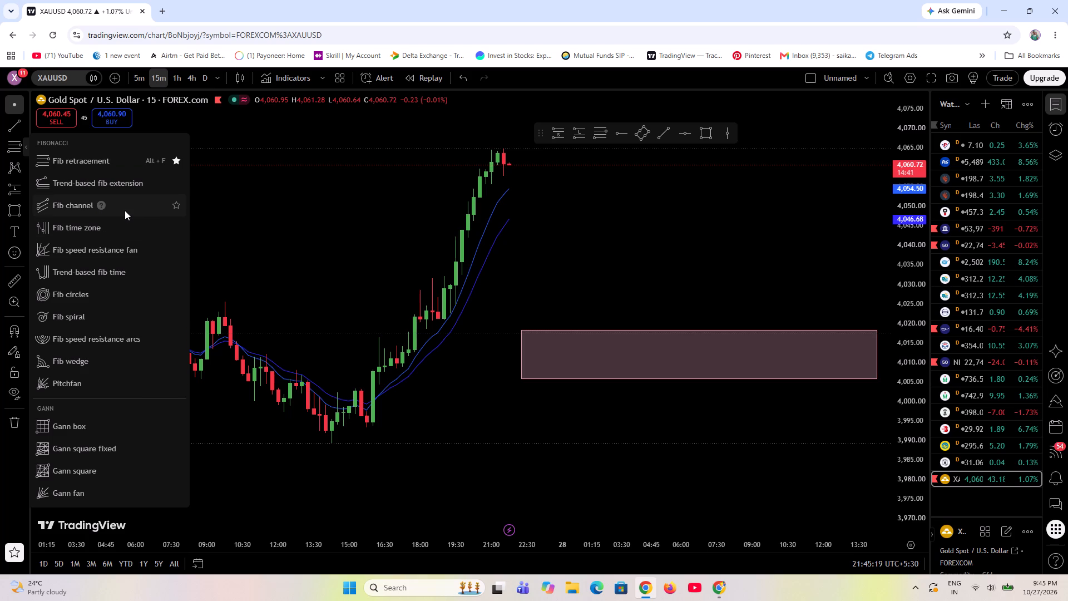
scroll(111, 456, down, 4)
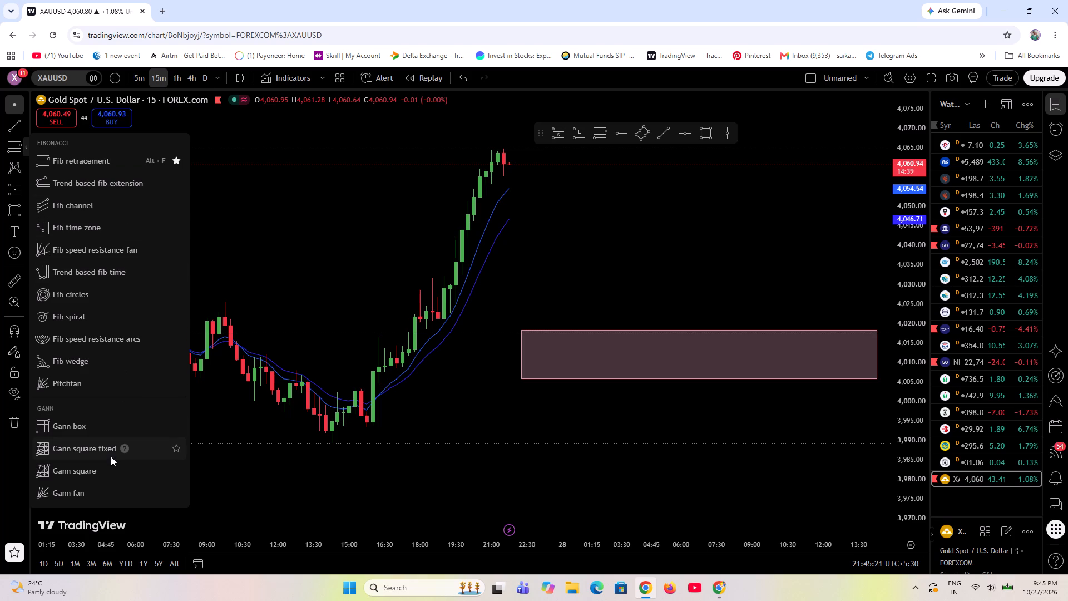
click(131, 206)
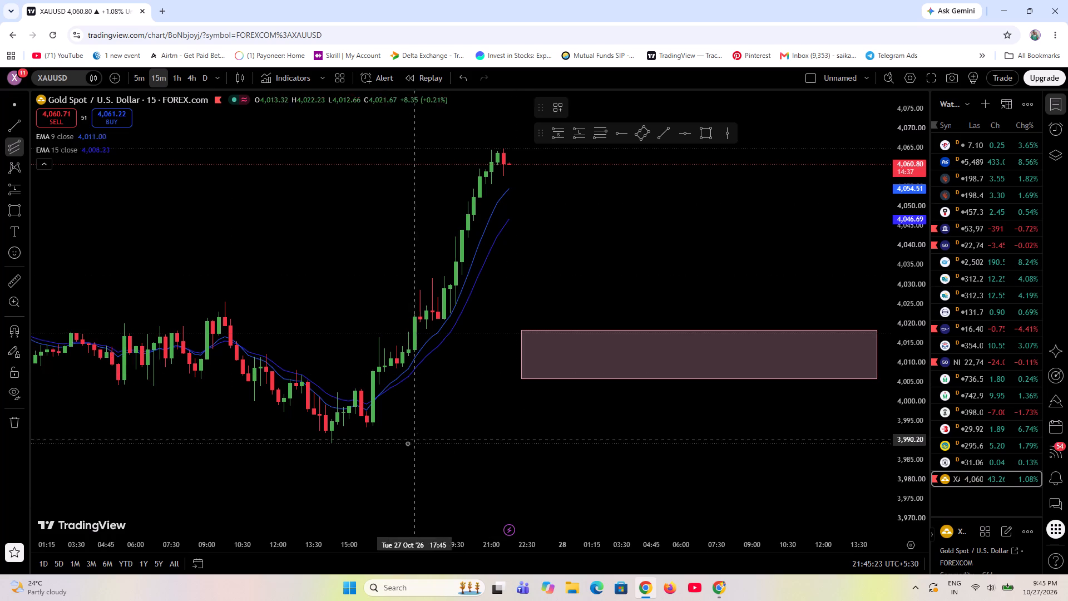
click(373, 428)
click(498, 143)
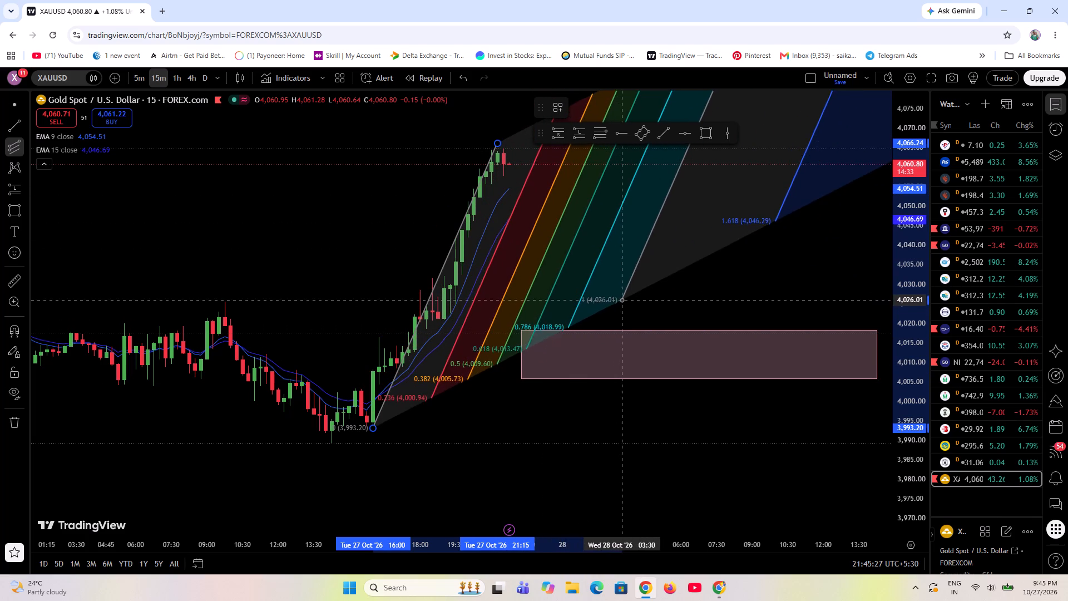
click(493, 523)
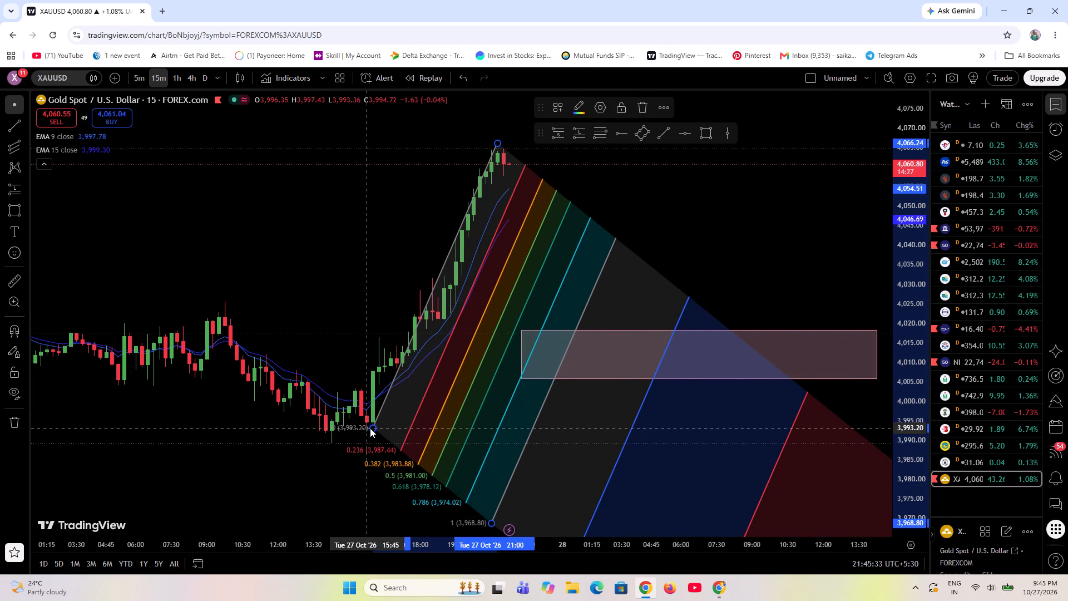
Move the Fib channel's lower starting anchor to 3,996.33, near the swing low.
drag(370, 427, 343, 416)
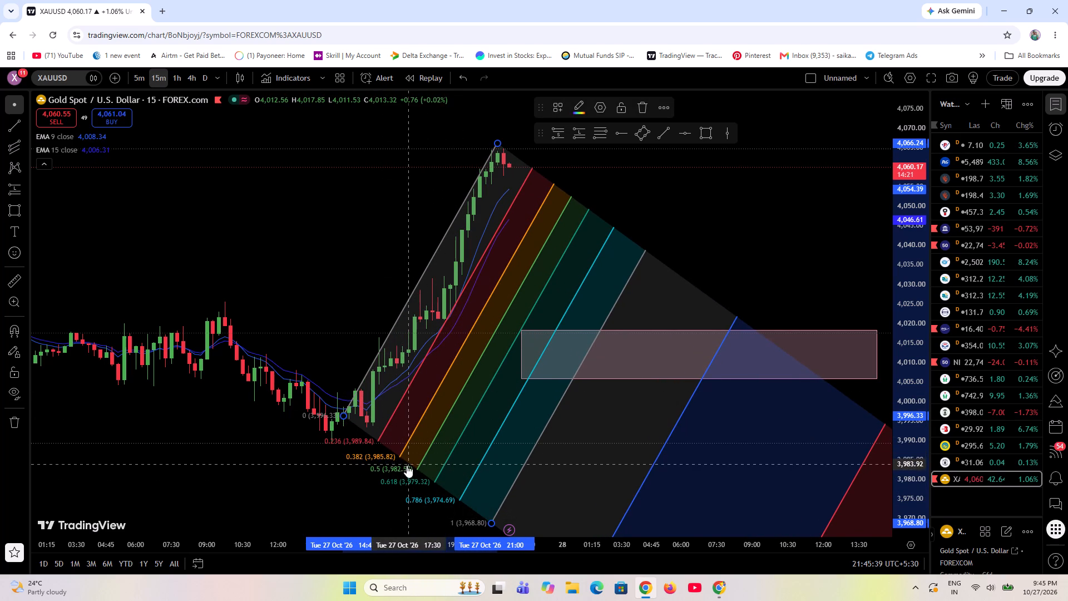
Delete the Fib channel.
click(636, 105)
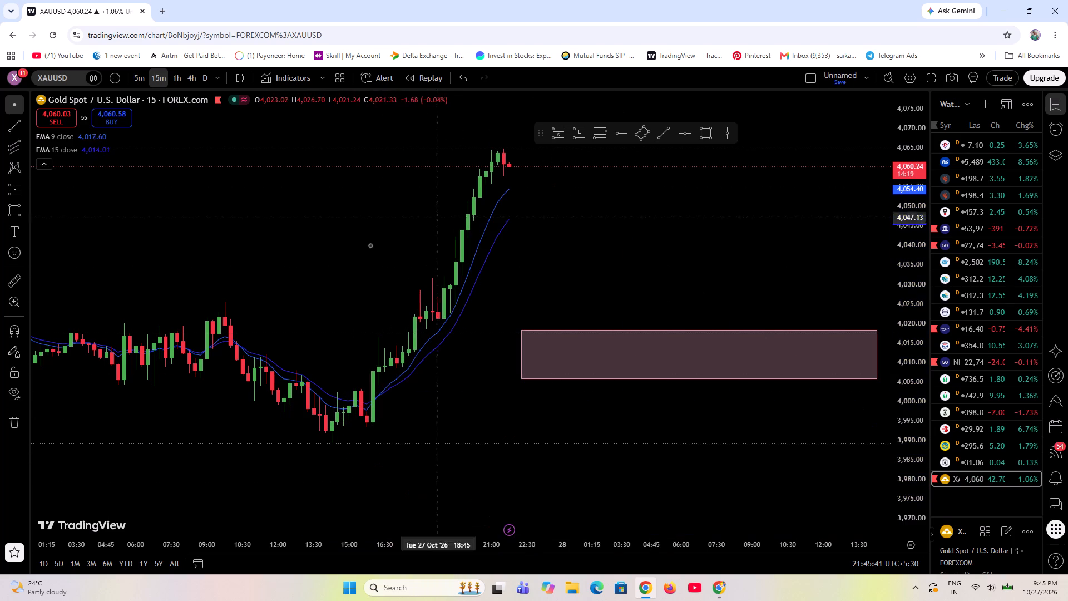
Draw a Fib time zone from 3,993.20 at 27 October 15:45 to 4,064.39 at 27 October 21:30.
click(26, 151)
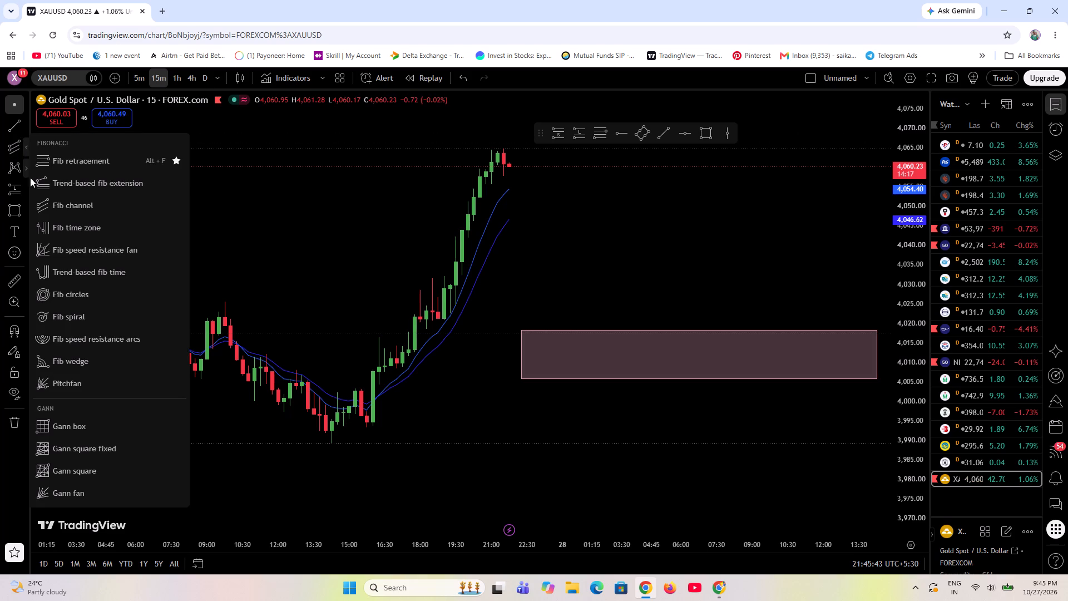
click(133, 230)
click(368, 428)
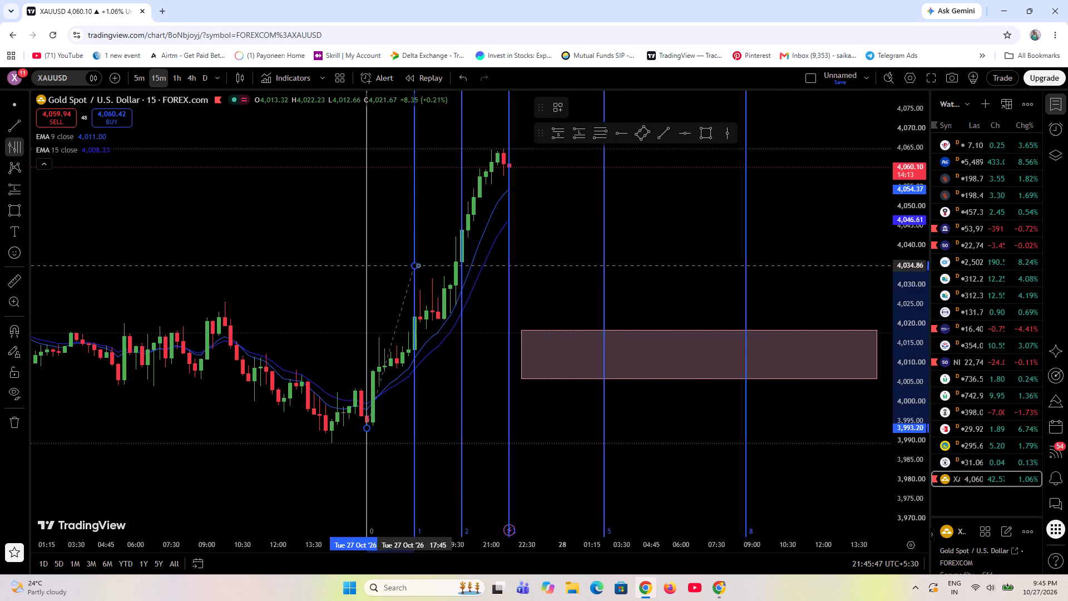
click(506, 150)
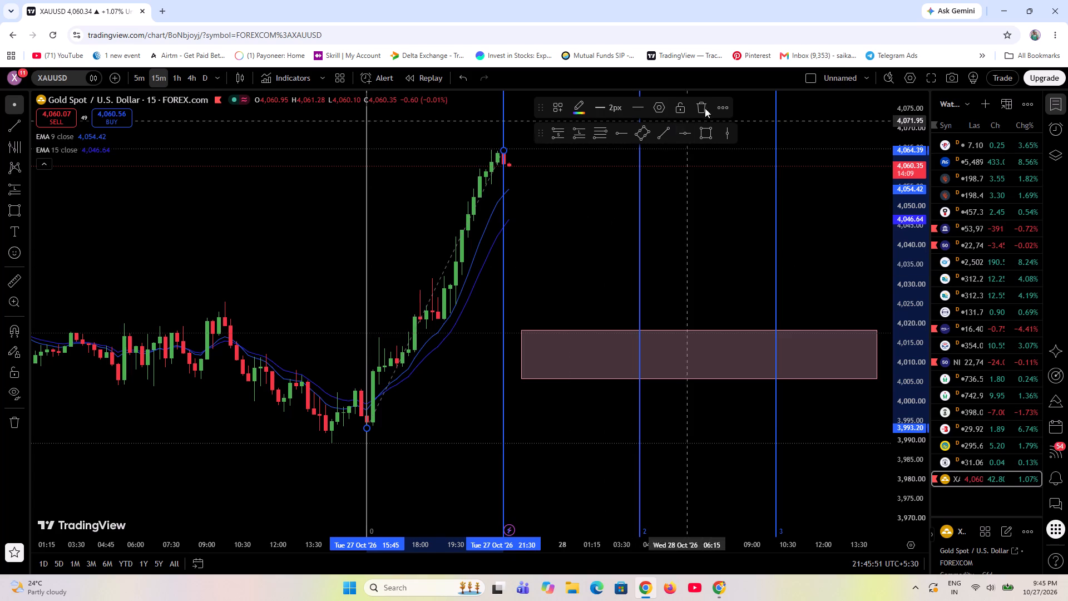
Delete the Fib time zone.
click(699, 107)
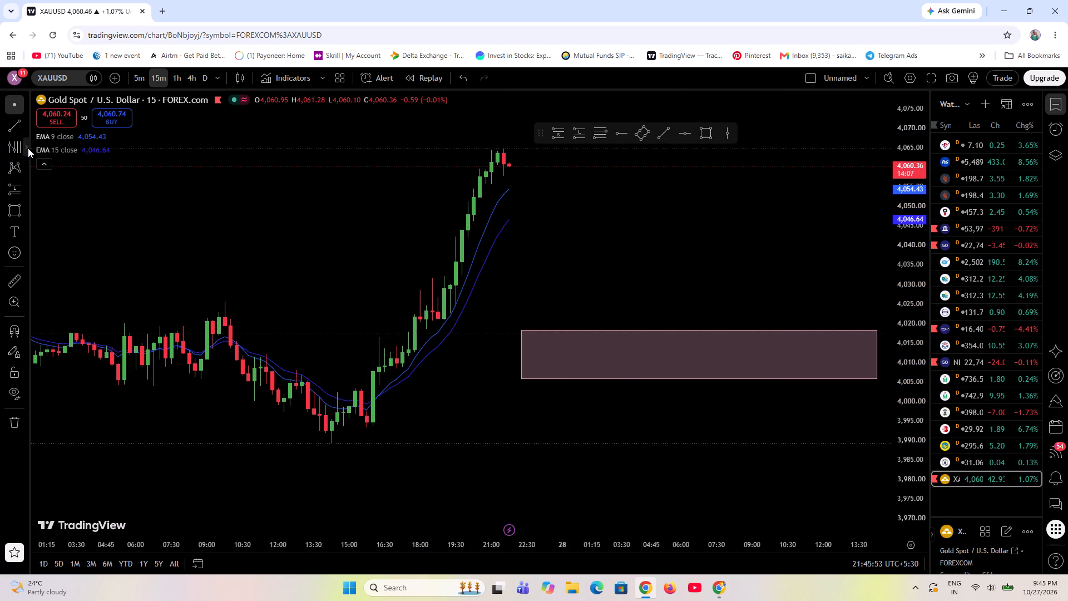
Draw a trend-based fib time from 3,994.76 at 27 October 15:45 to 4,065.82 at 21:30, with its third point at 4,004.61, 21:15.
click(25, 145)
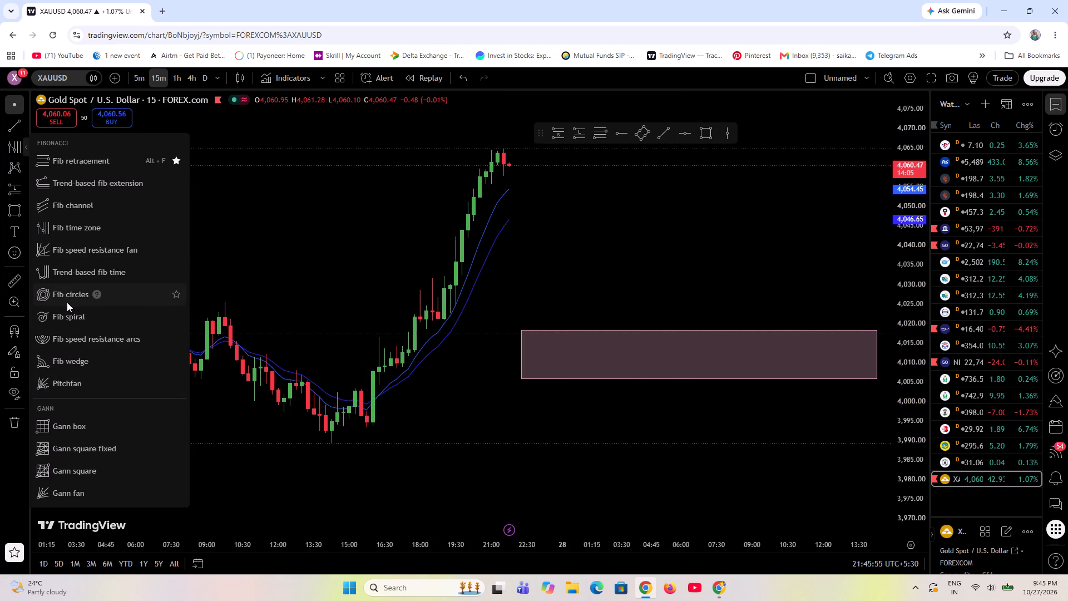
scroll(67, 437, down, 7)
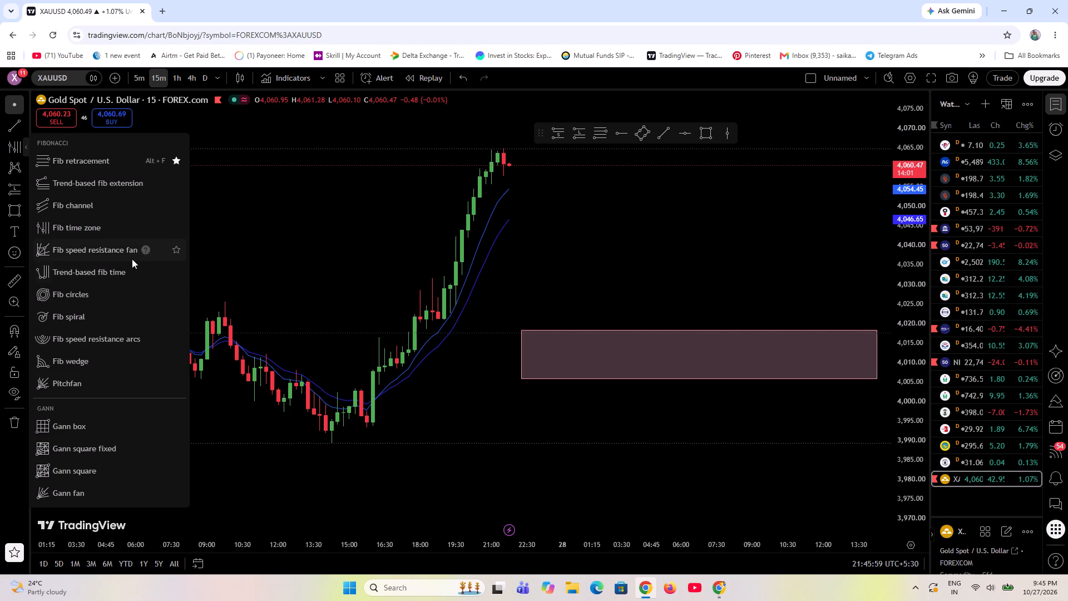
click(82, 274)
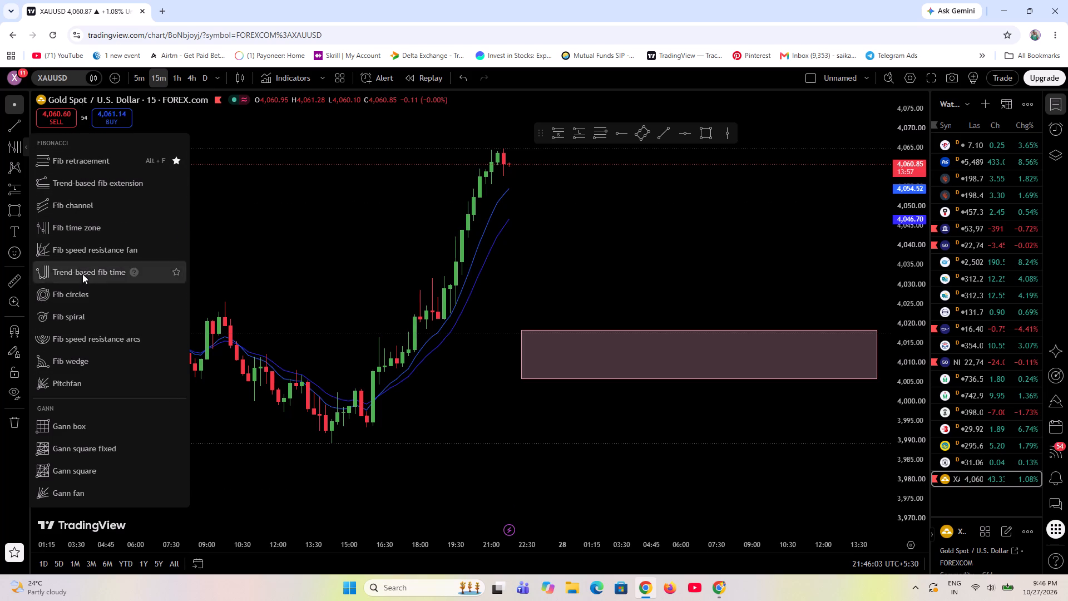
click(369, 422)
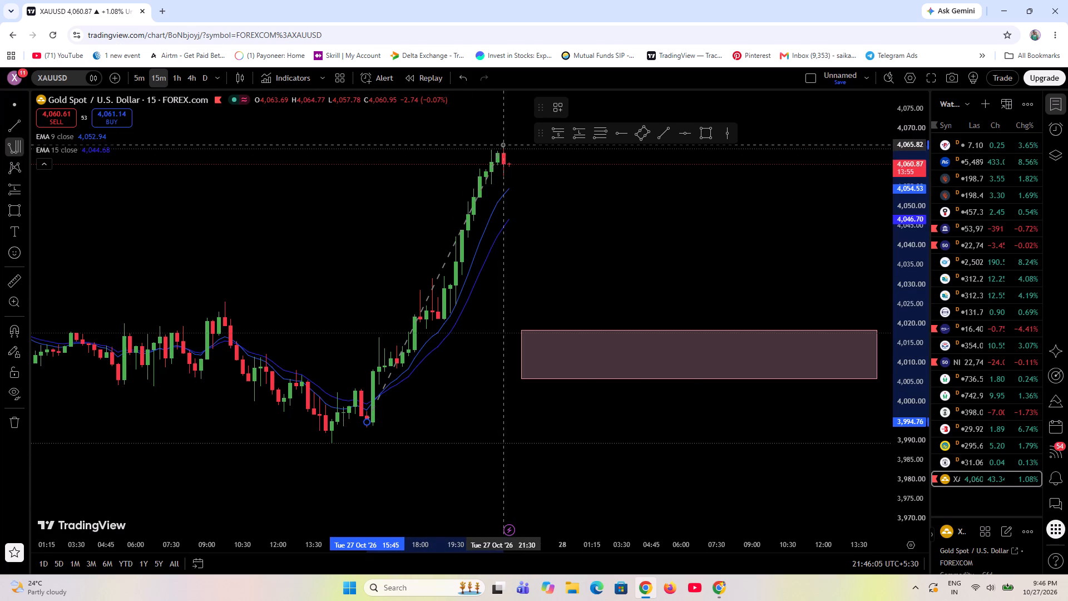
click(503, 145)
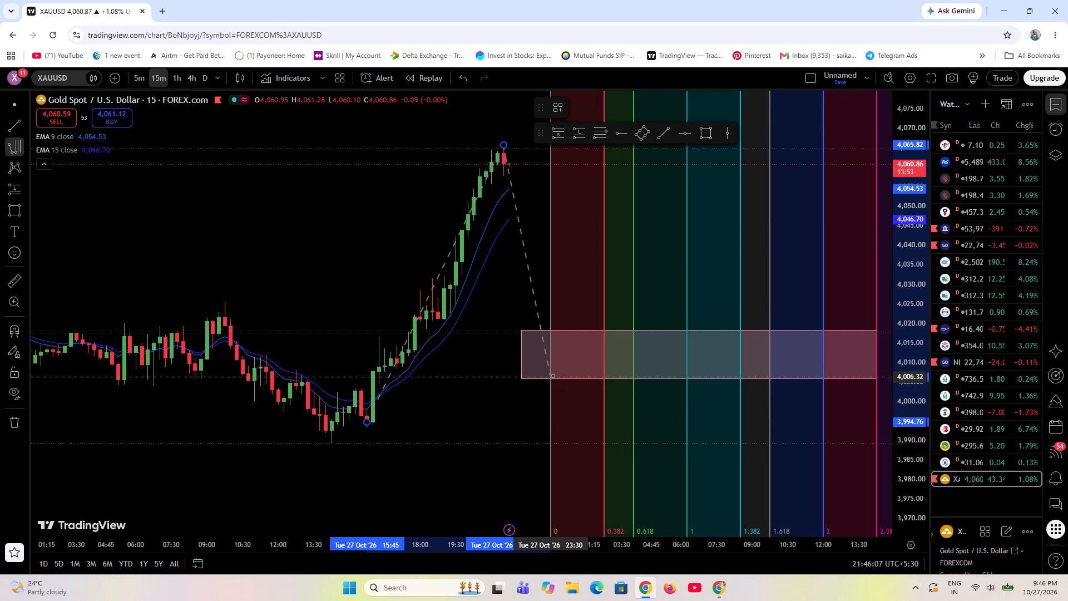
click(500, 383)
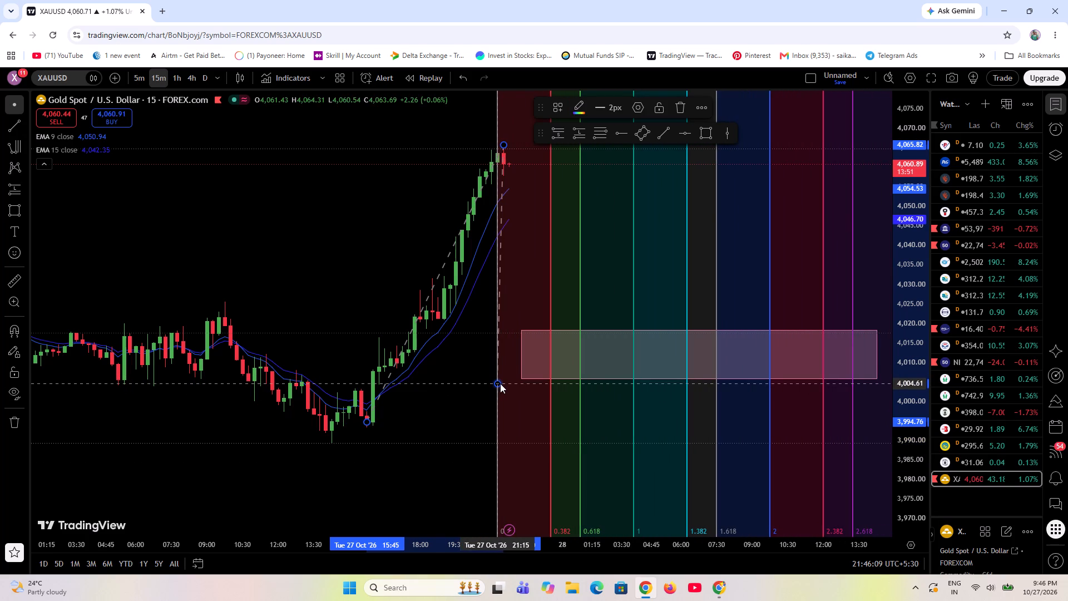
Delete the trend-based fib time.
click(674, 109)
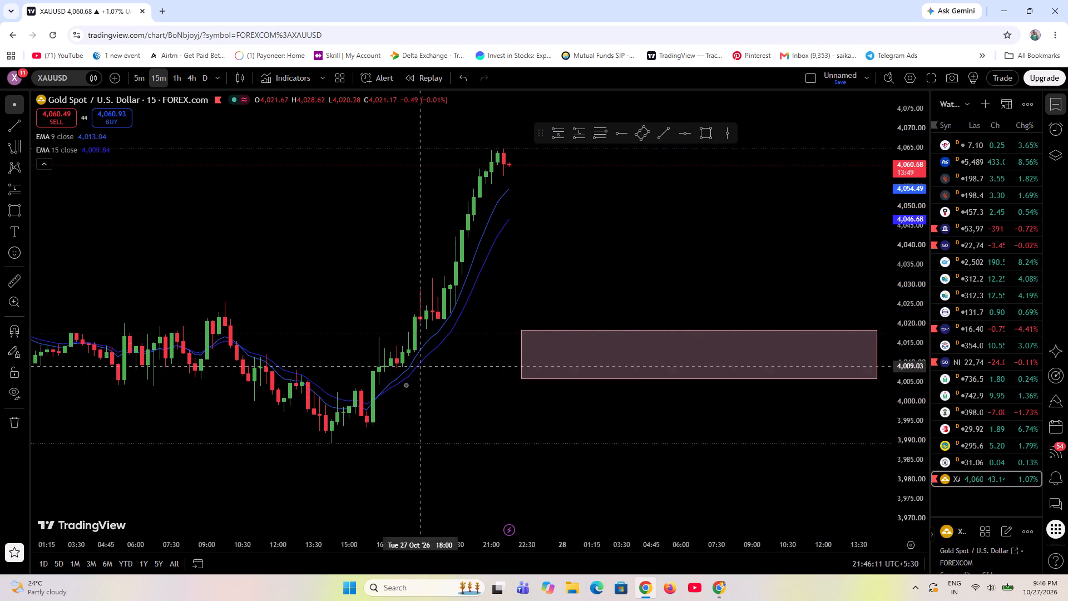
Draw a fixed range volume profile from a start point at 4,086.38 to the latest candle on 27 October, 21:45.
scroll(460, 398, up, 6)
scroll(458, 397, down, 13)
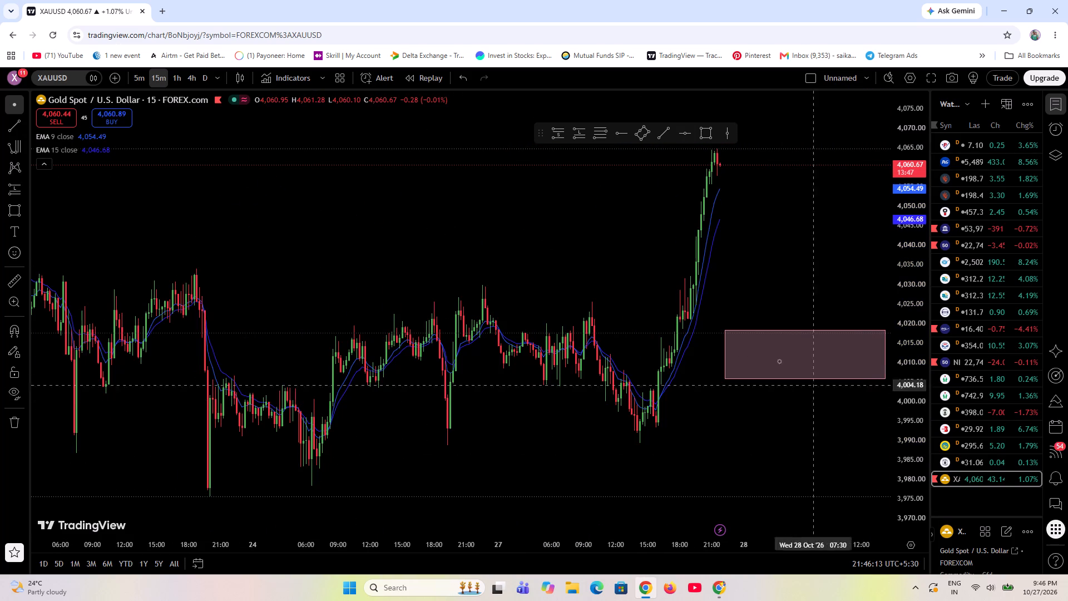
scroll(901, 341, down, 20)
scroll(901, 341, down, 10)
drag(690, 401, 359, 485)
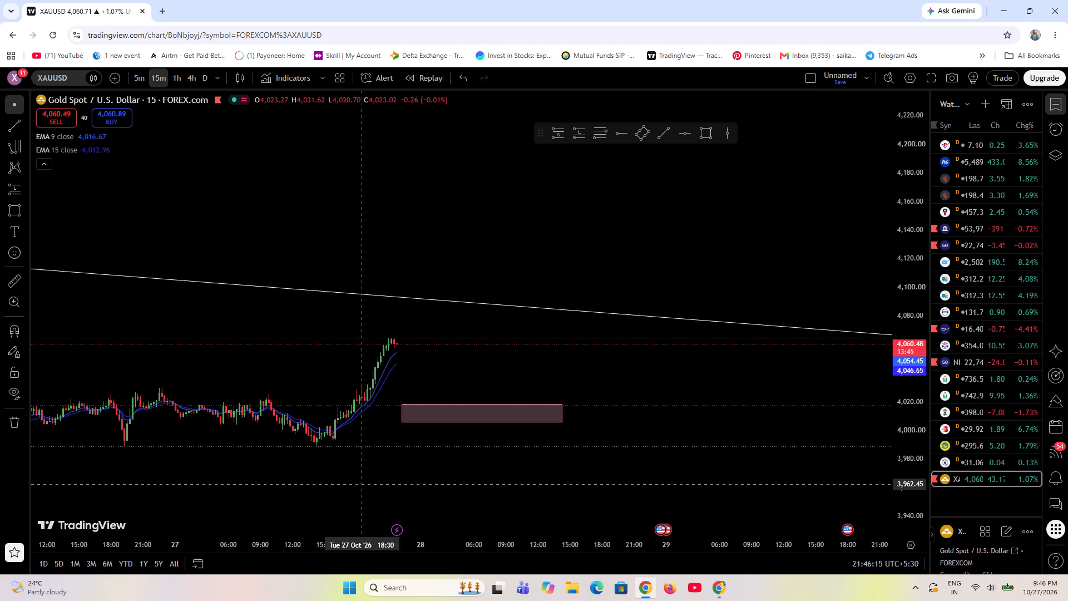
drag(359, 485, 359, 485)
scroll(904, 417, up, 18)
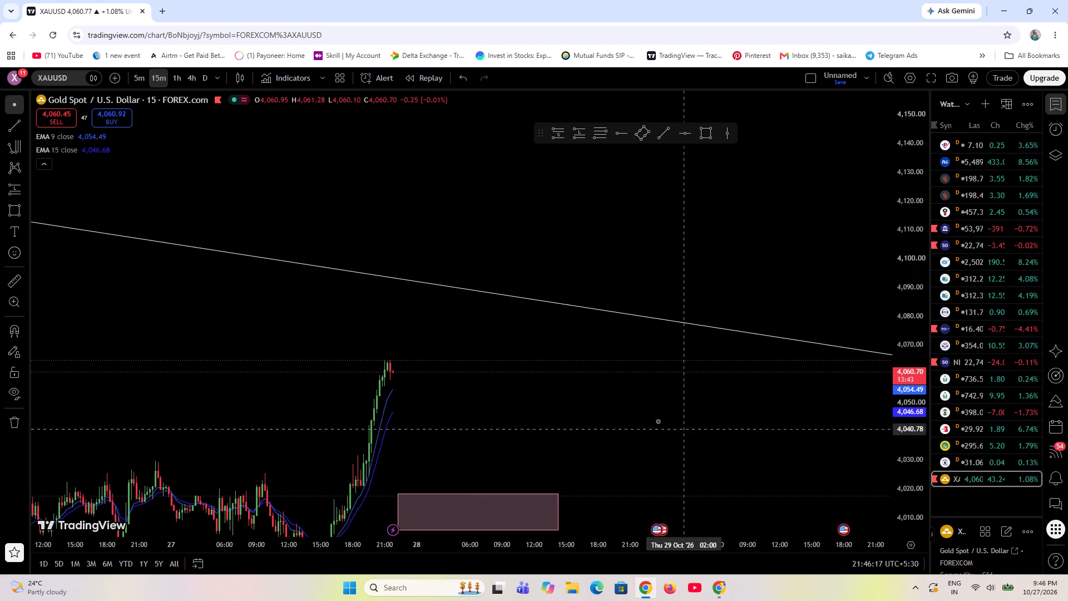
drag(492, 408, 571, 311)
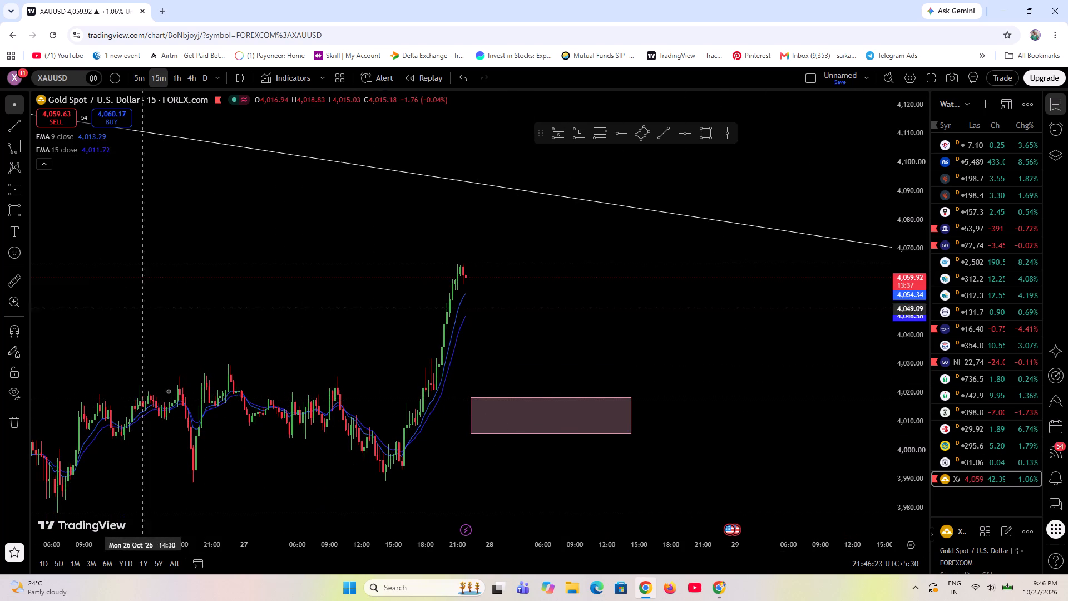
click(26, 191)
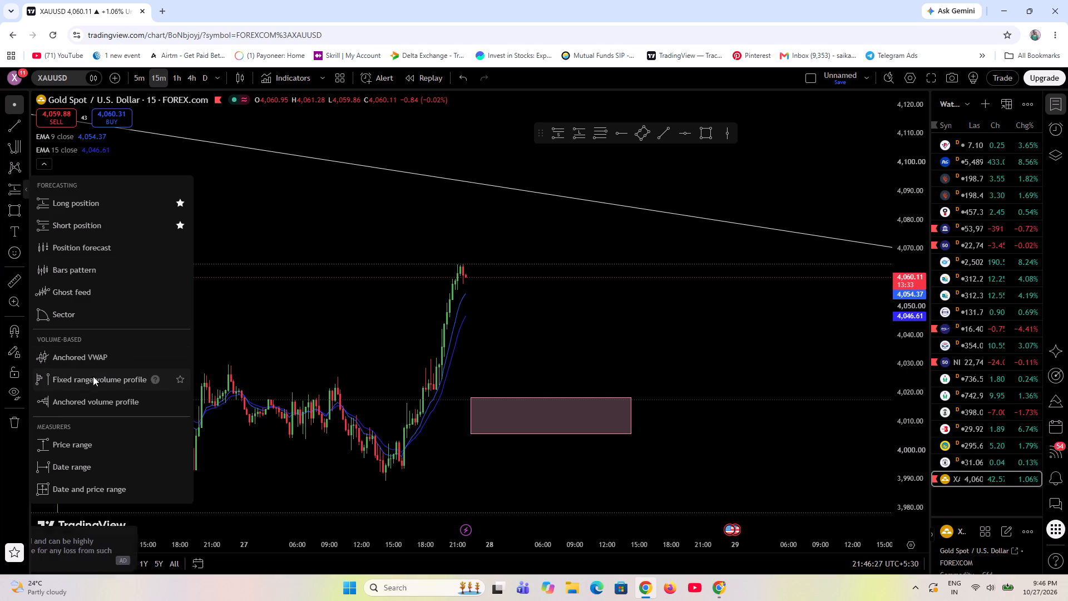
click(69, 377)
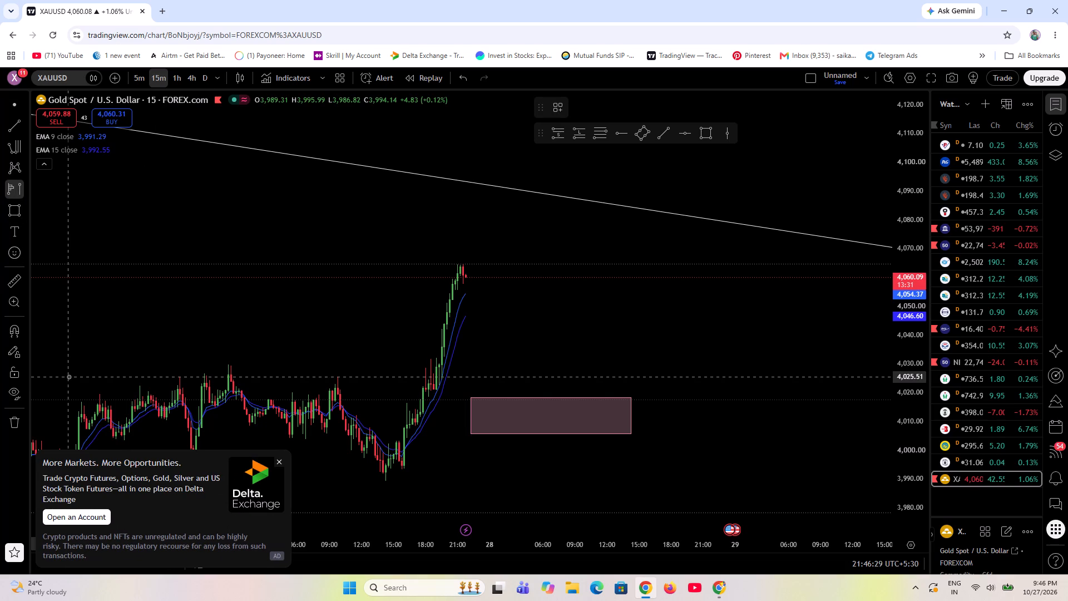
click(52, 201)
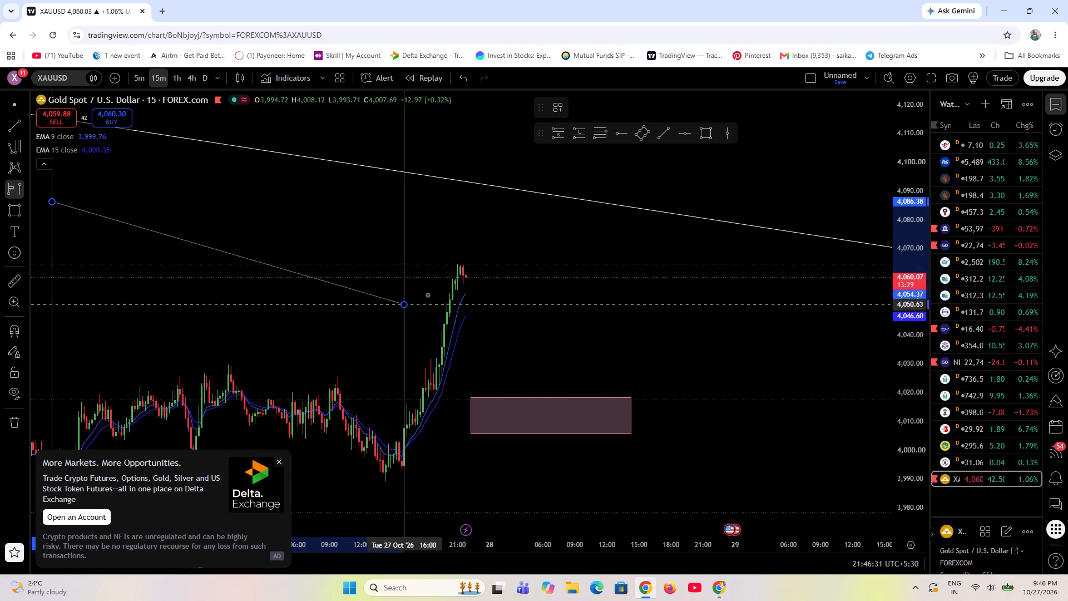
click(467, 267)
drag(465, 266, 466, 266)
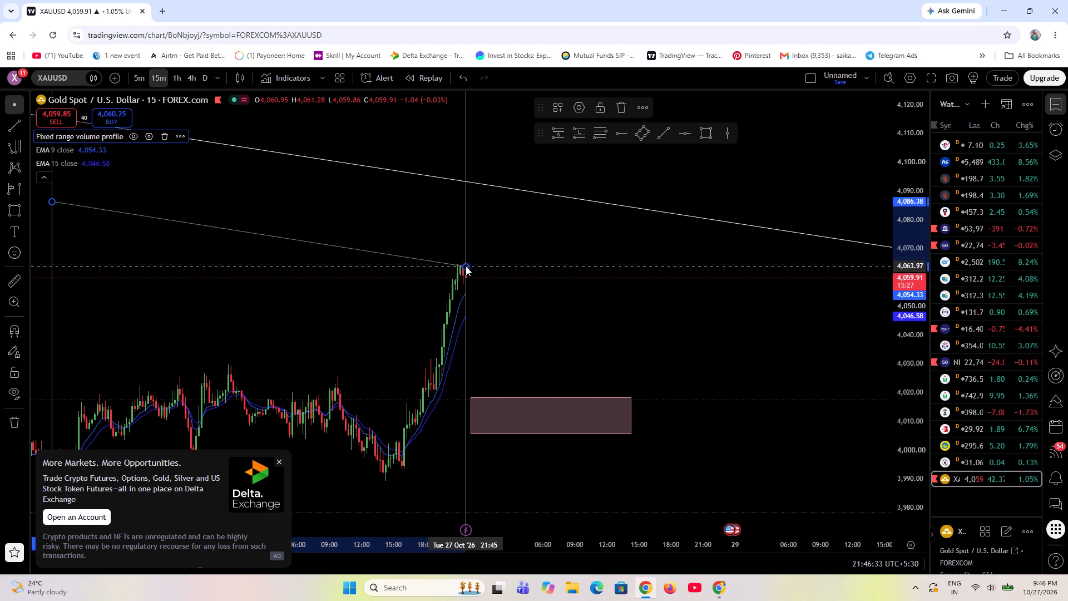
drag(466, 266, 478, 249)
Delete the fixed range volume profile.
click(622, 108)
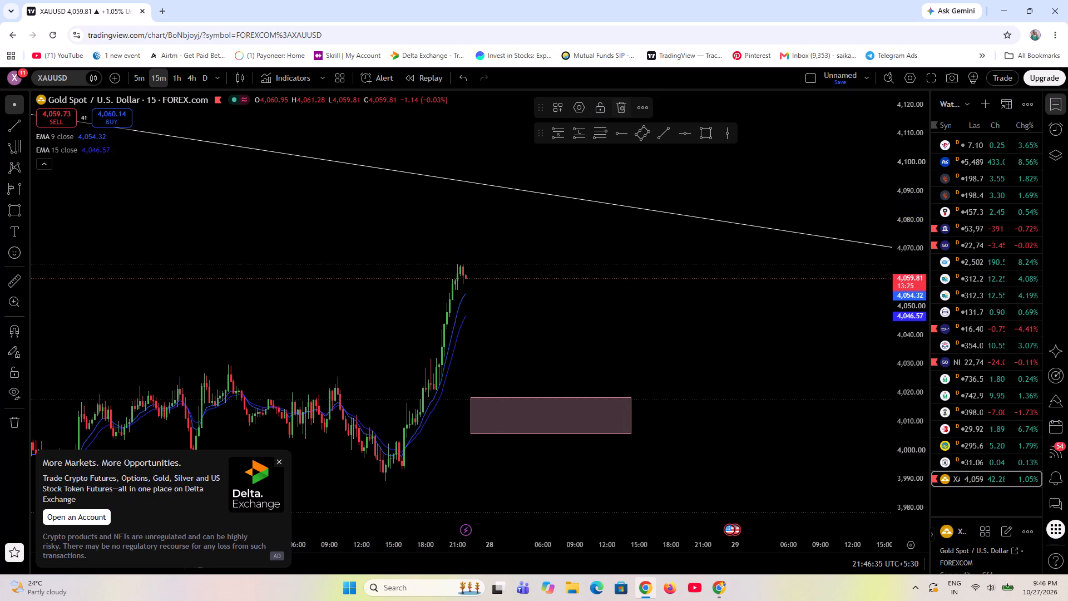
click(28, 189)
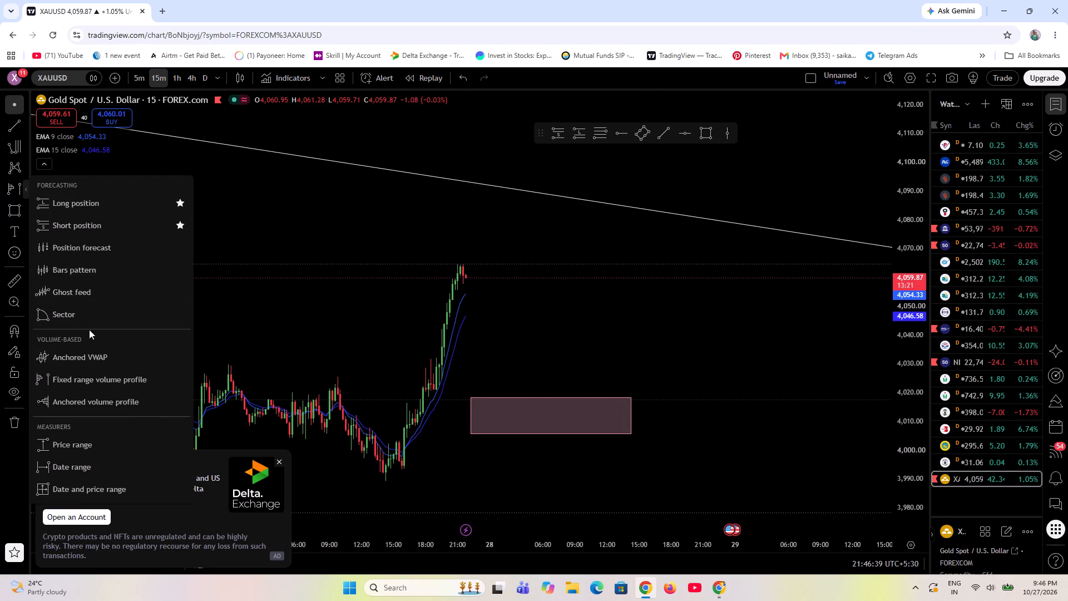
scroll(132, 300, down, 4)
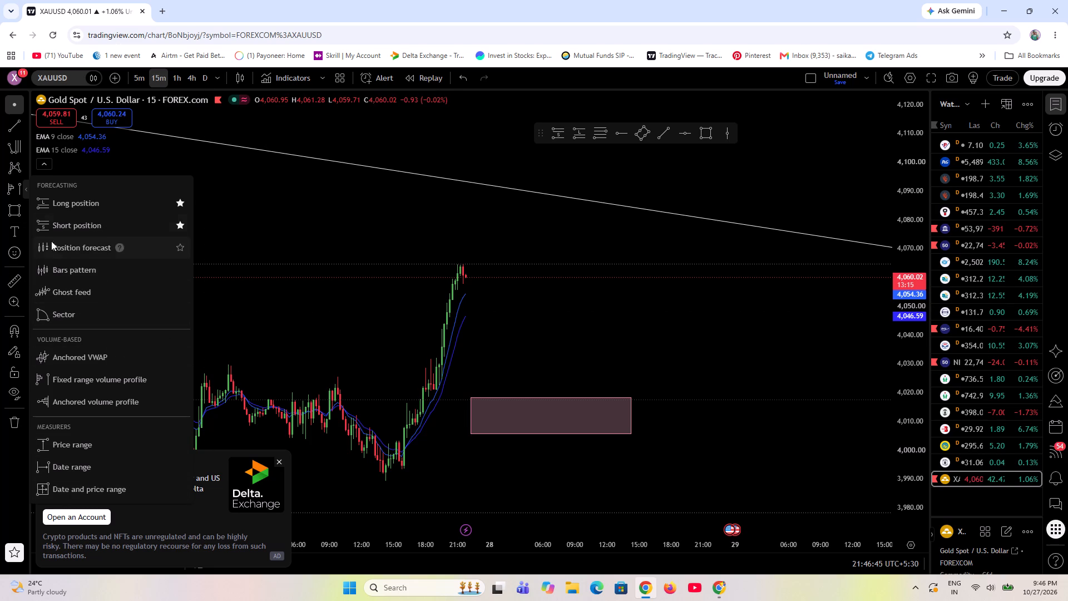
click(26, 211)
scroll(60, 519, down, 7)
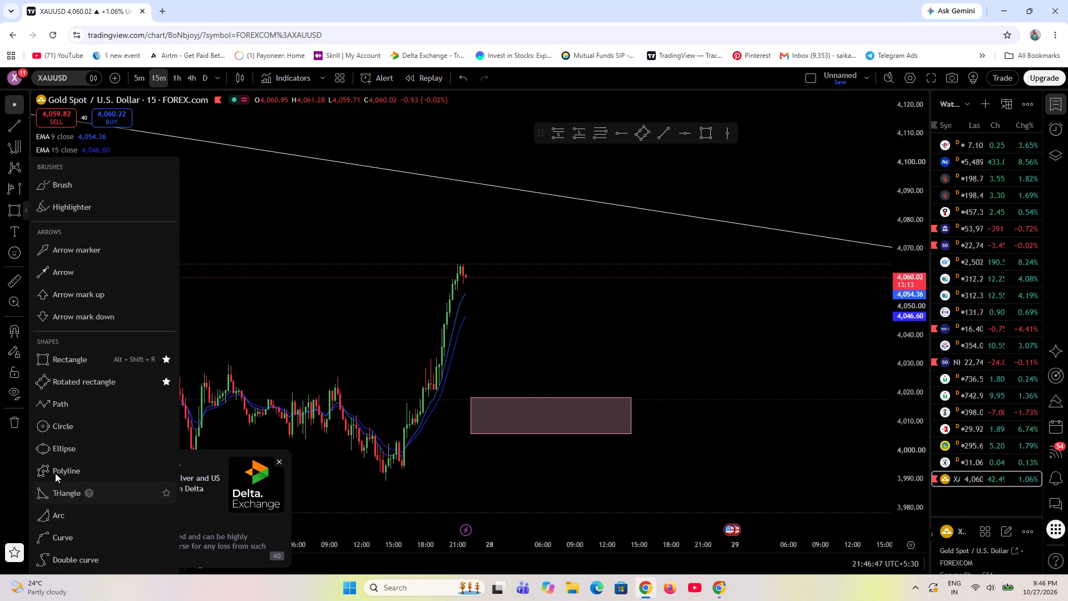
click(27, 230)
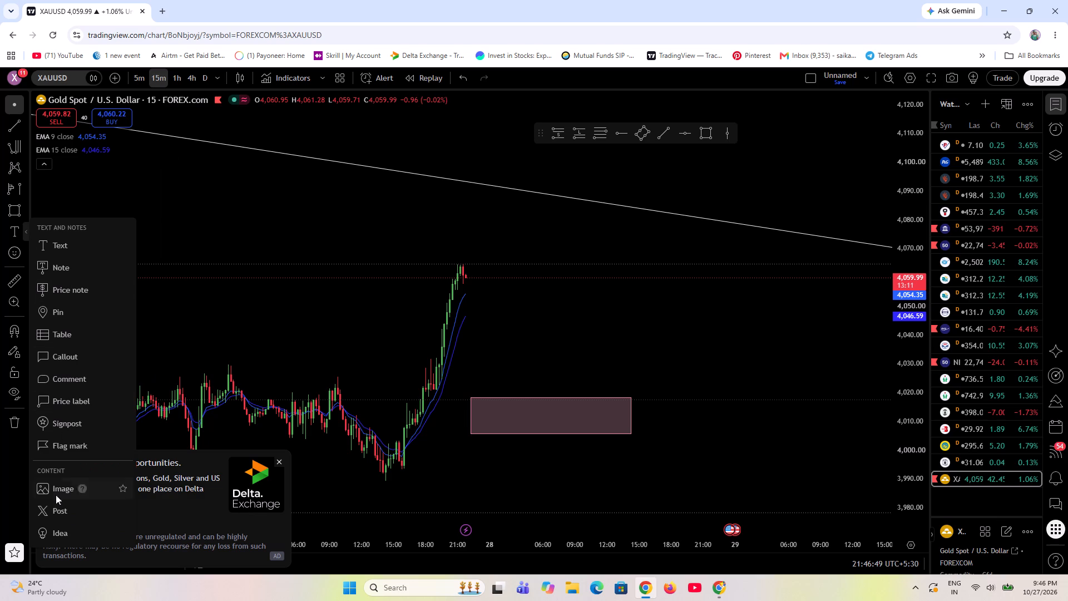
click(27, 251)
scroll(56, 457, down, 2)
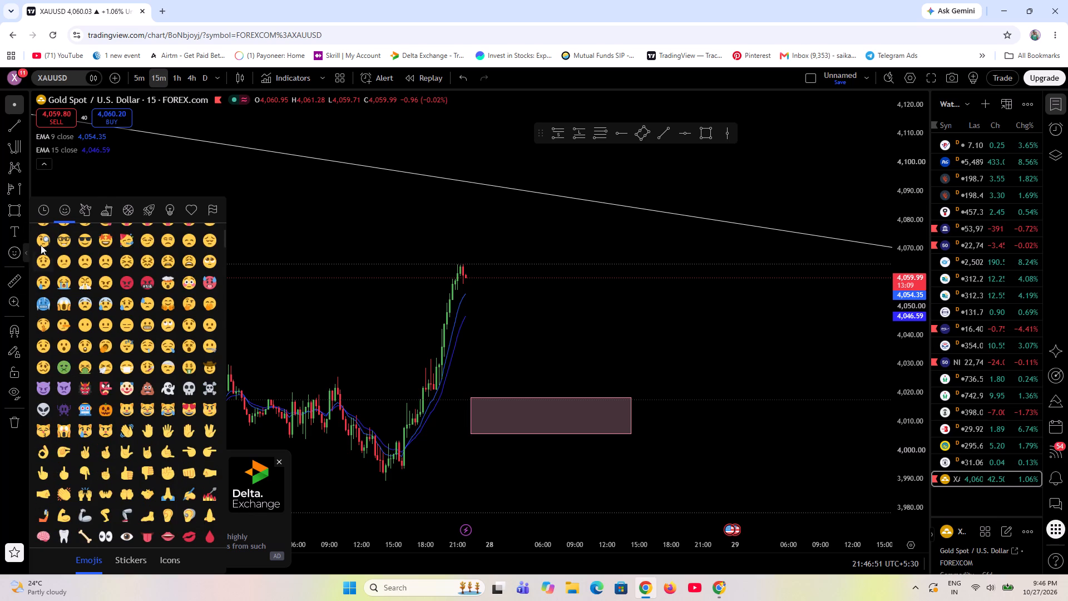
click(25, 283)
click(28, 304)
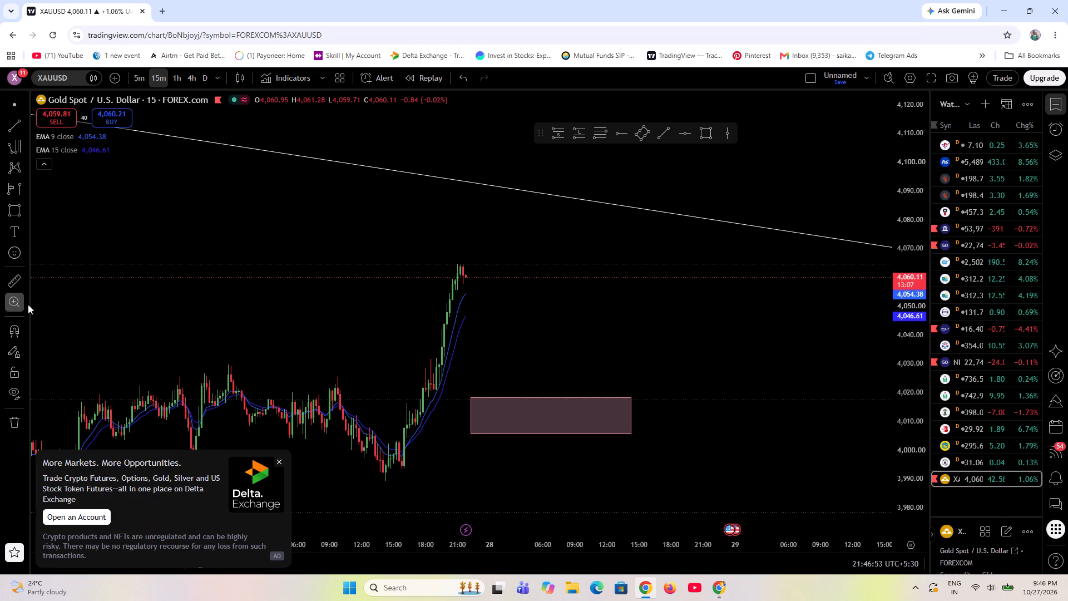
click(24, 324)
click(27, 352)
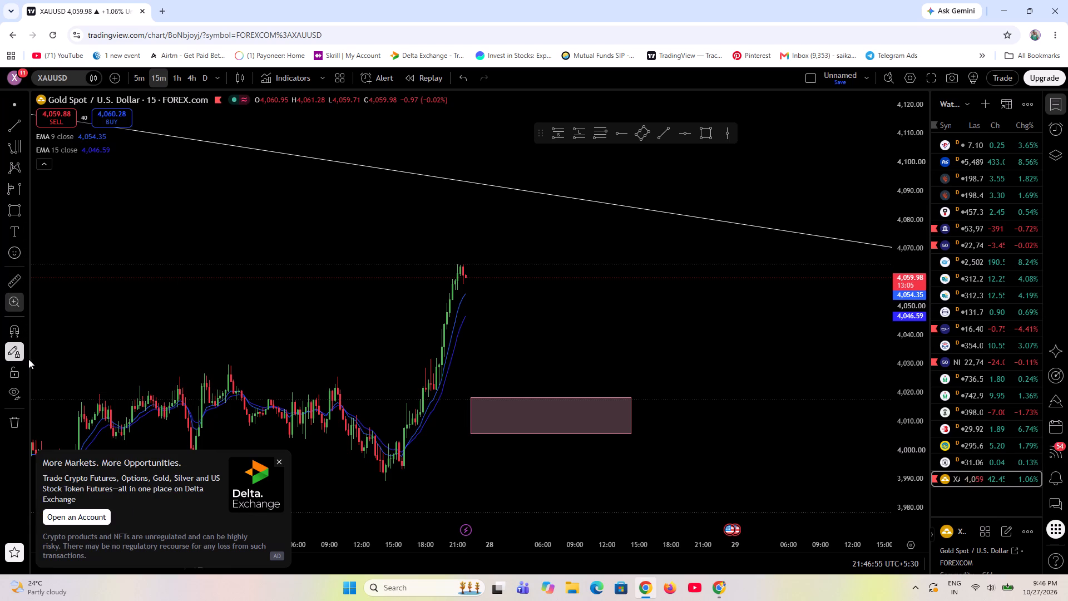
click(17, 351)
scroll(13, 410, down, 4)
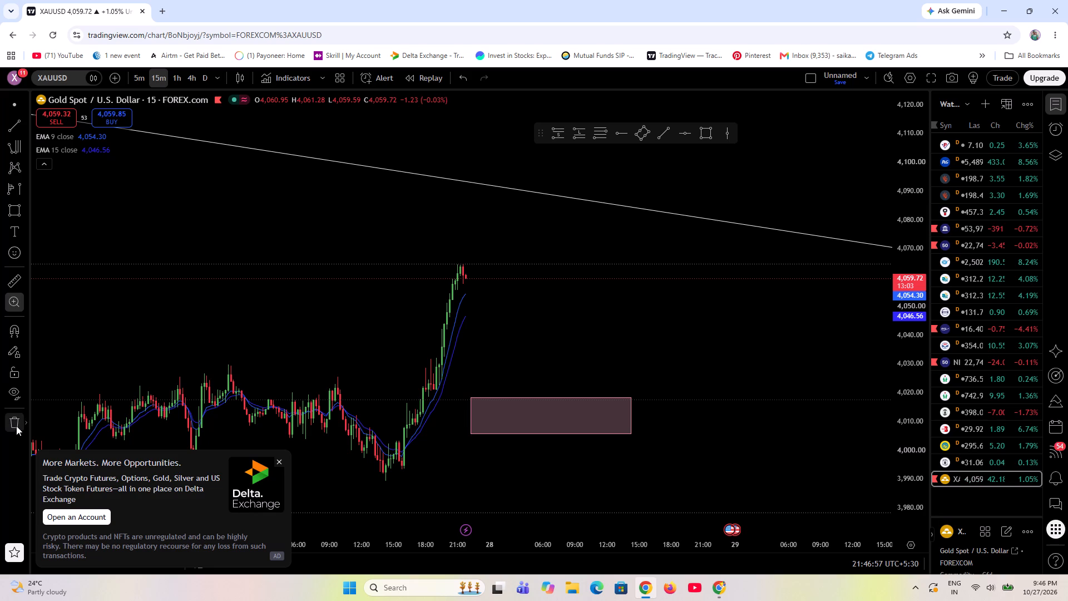
Remove all drawings from the XAUUSD chart.
click(17, 428)
click(83, 424)
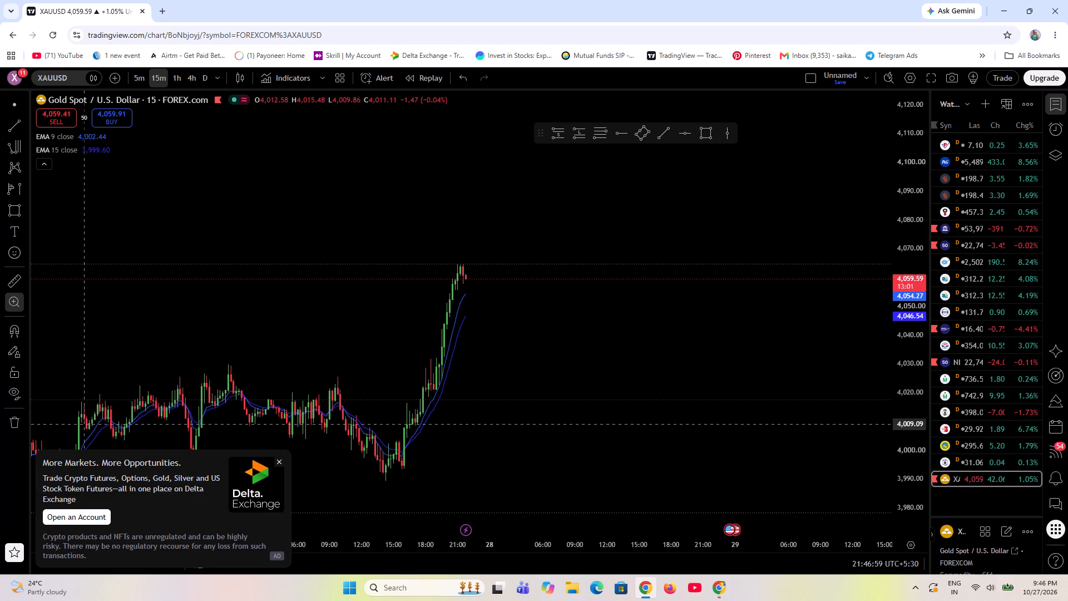
Draw a rectangle zone from 3,997.50 to 3,993.41, starting at 27 October 15:45 and ending about 28 October 07:30.
scroll(543, 390, down, 15)
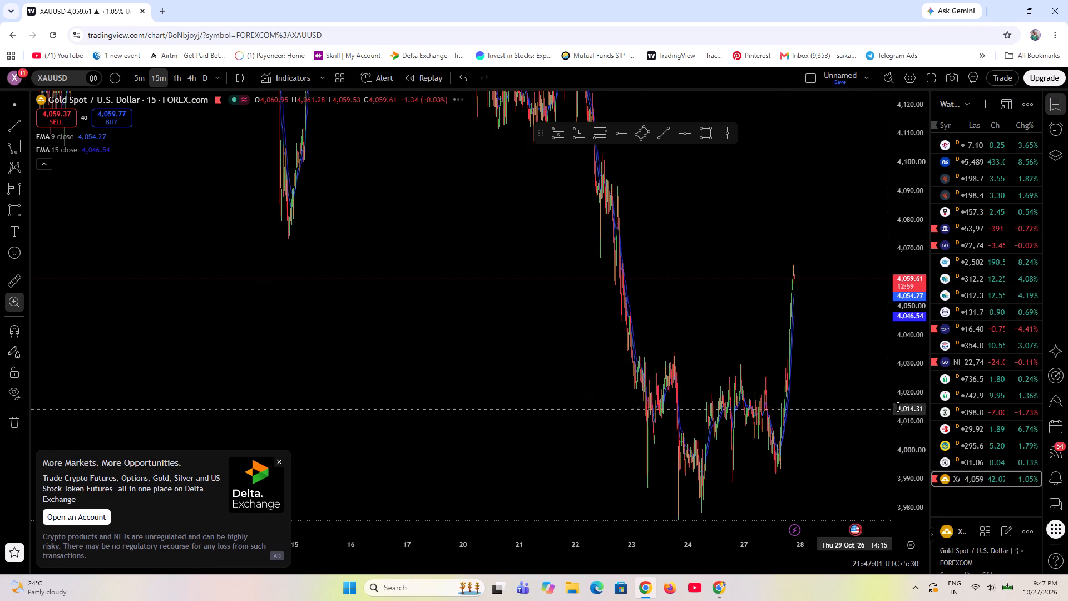
scroll(913, 406, down, 20)
scroll(913, 406, down, 5)
scroll(703, 455, up, 20)
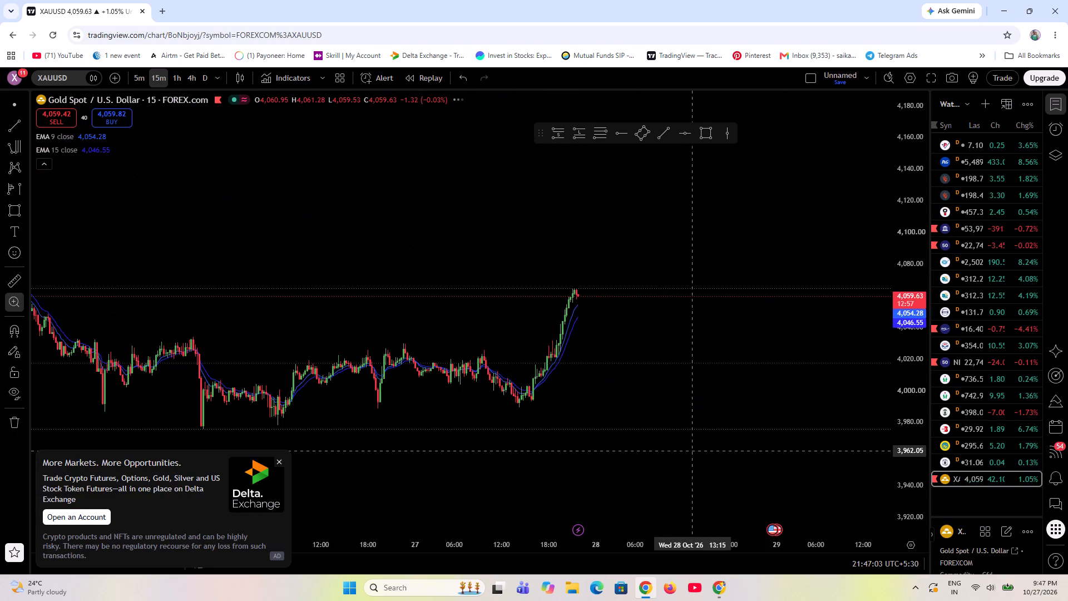
scroll(592, 434, up, 7)
drag(348, 397, 671, 279)
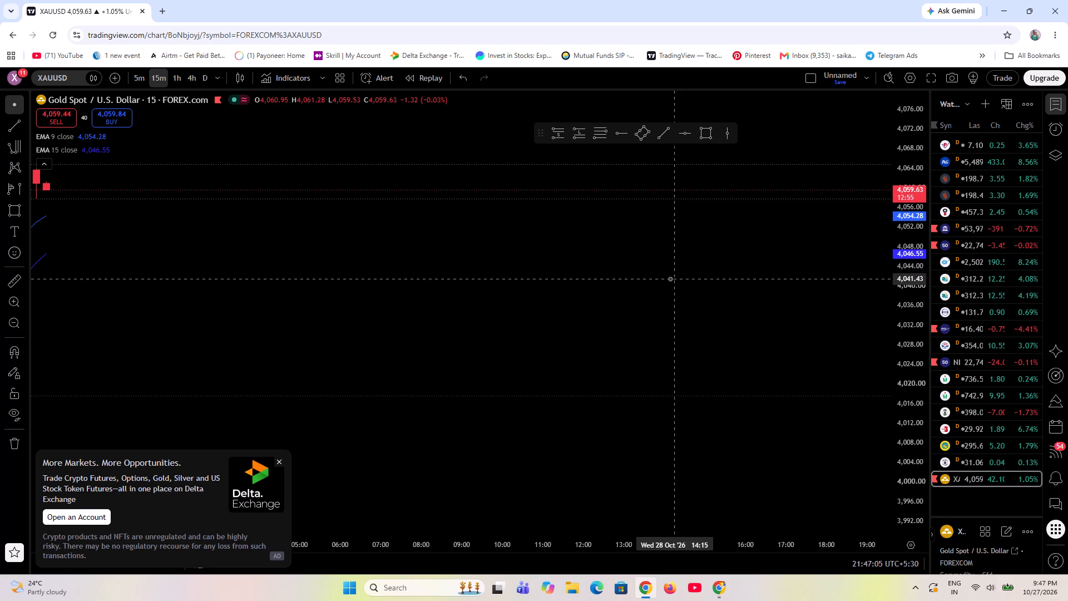
scroll(249, 383, down, 11)
scroll(631, 351, up, 5)
drag(407, 345, 706, 357)
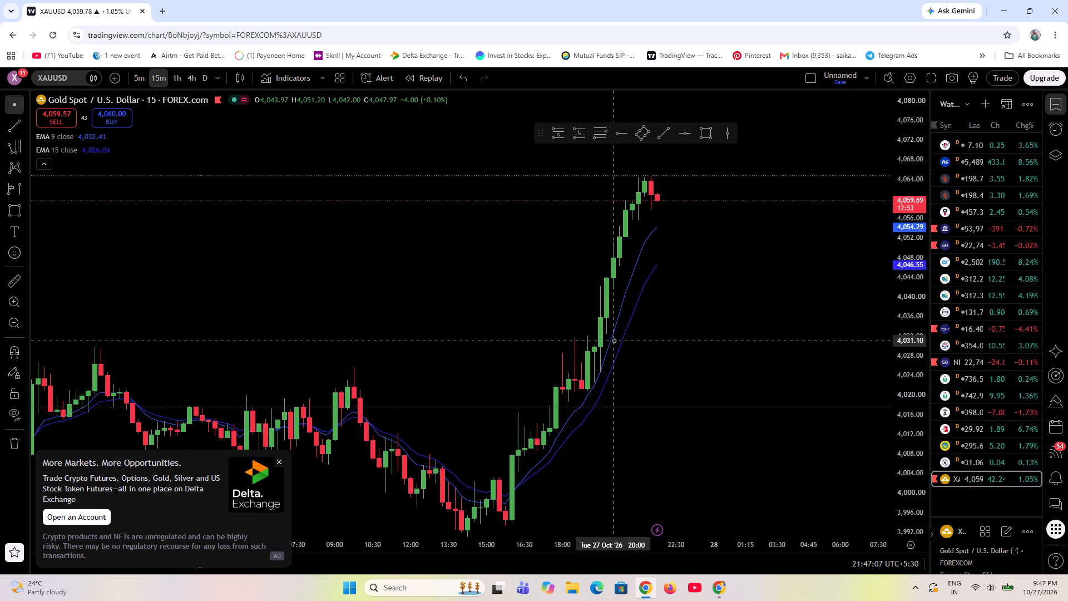
scroll(600, 440, up, 6)
scroll(502, 325, down, 7)
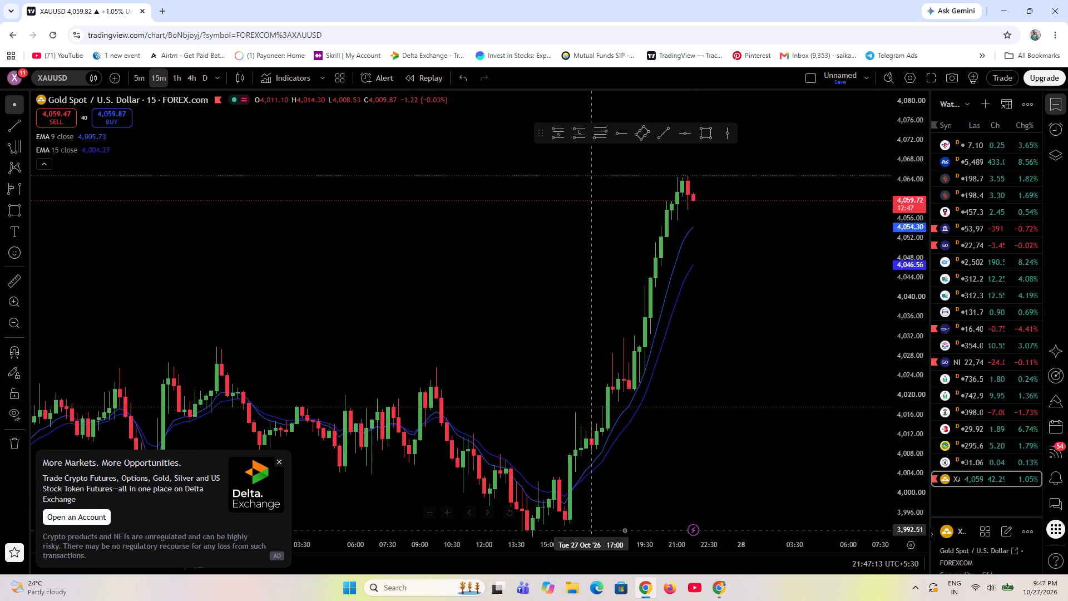
drag(695, 456, 533, 368)
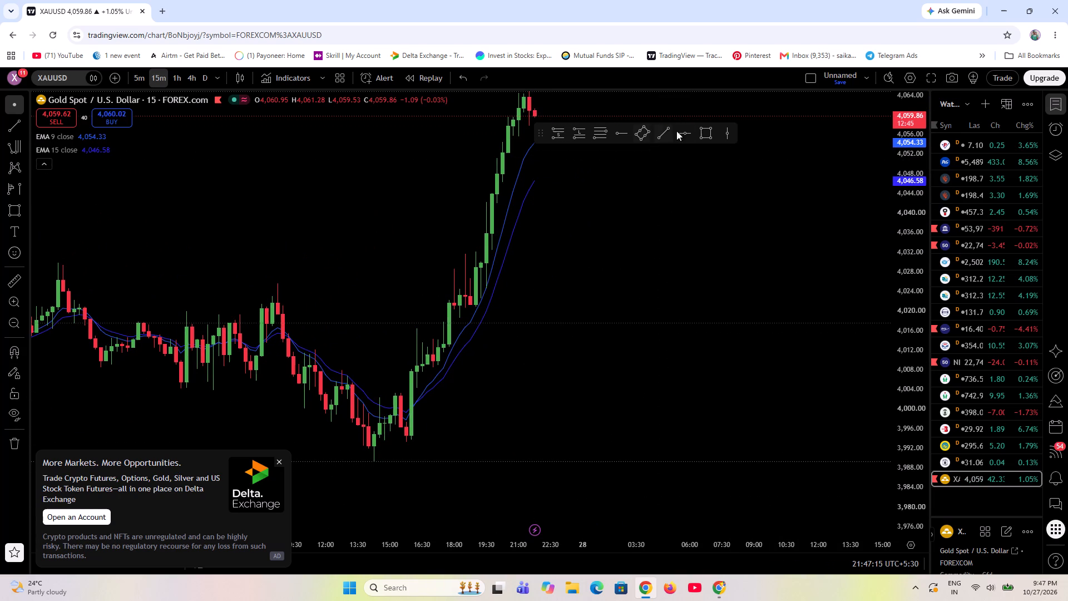
click(703, 133)
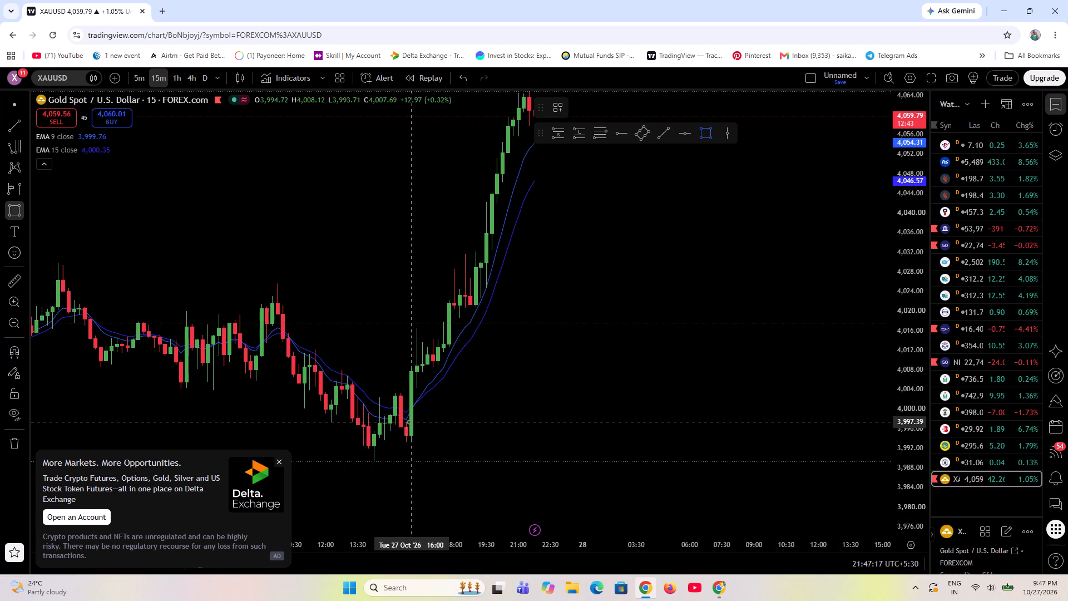
click(407, 421)
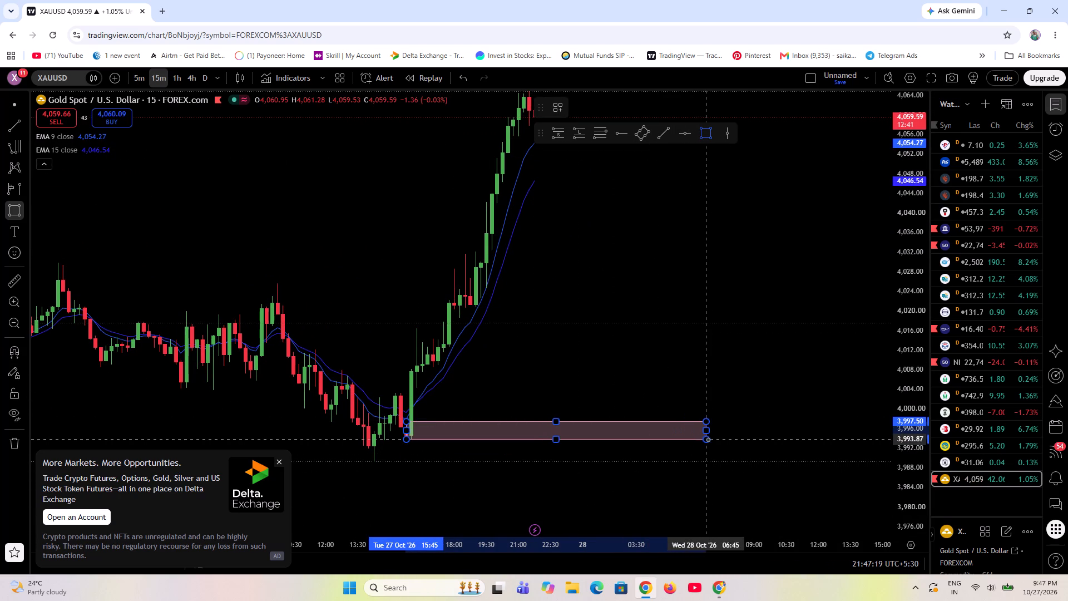
click(719, 441)
click(771, 422)
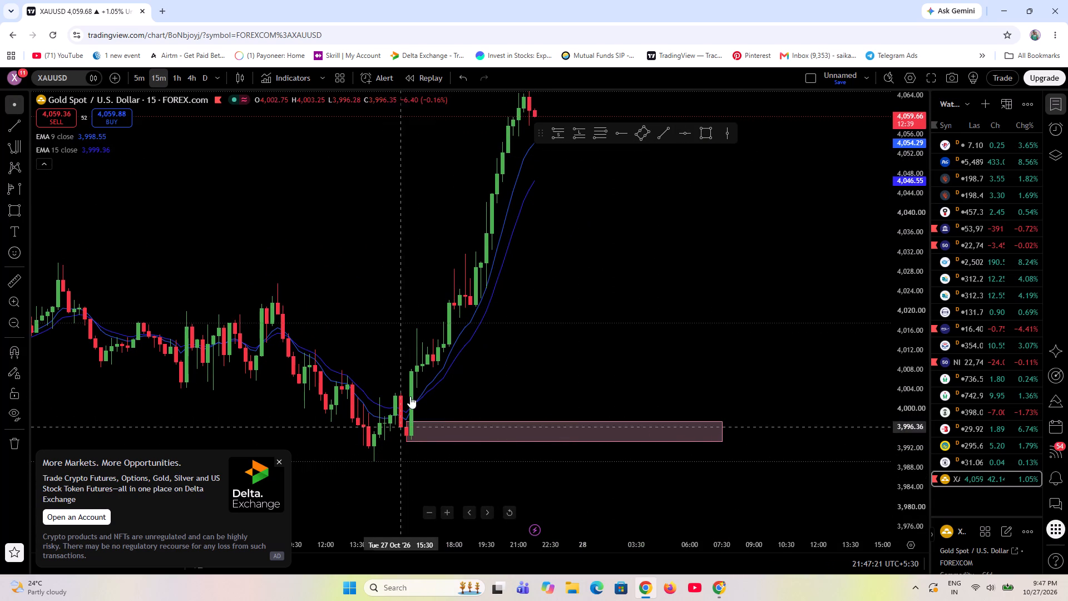
Extend the rectangle zone's later edge to 28 October 12:30.
drag(722, 428, 831, 429)
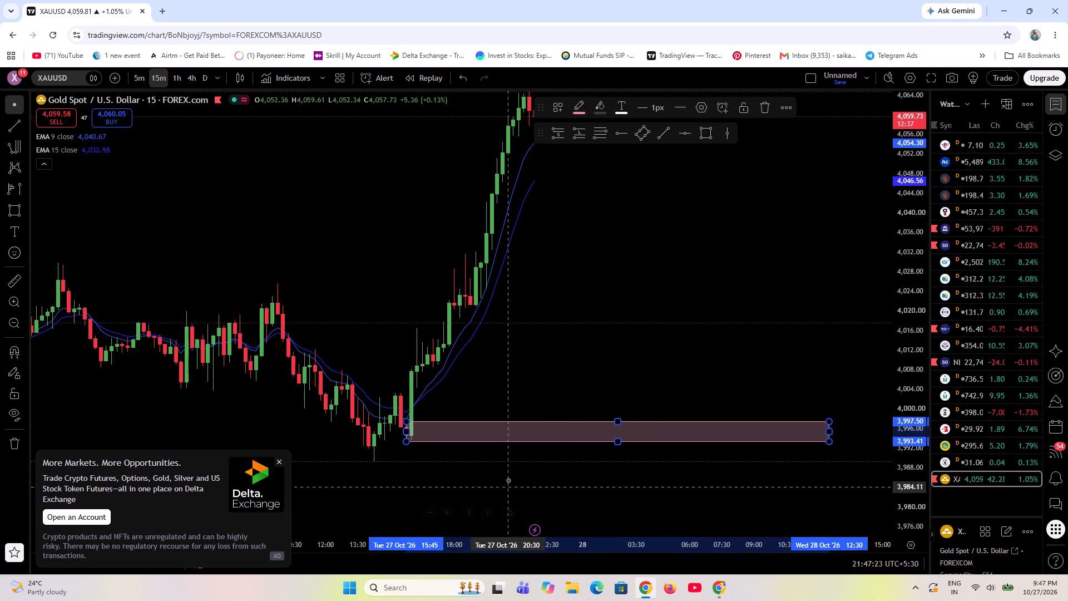
Draw a second rectangle zone from 4,046.42 to 4,044.27, spanning 27 October 19:30 to 21:00 on the steep rally.
click(501, 469)
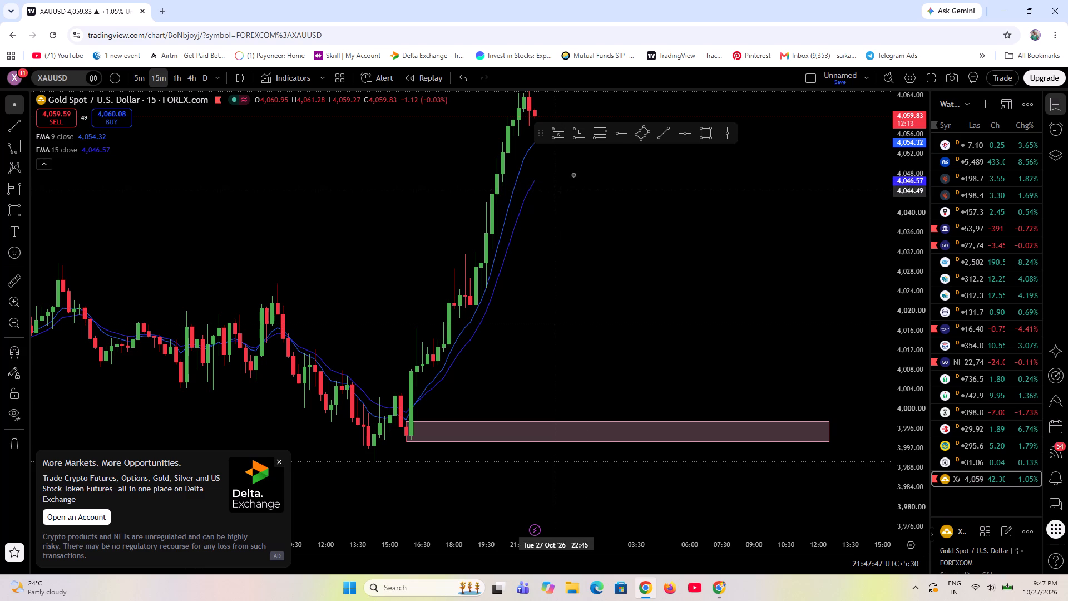
click(702, 134)
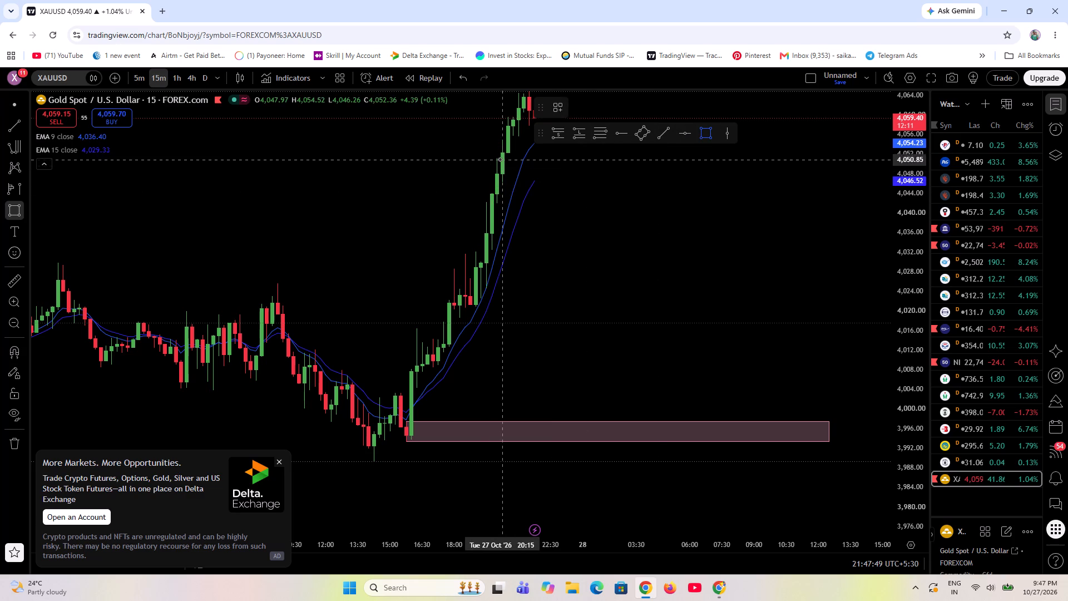
click(520, 181)
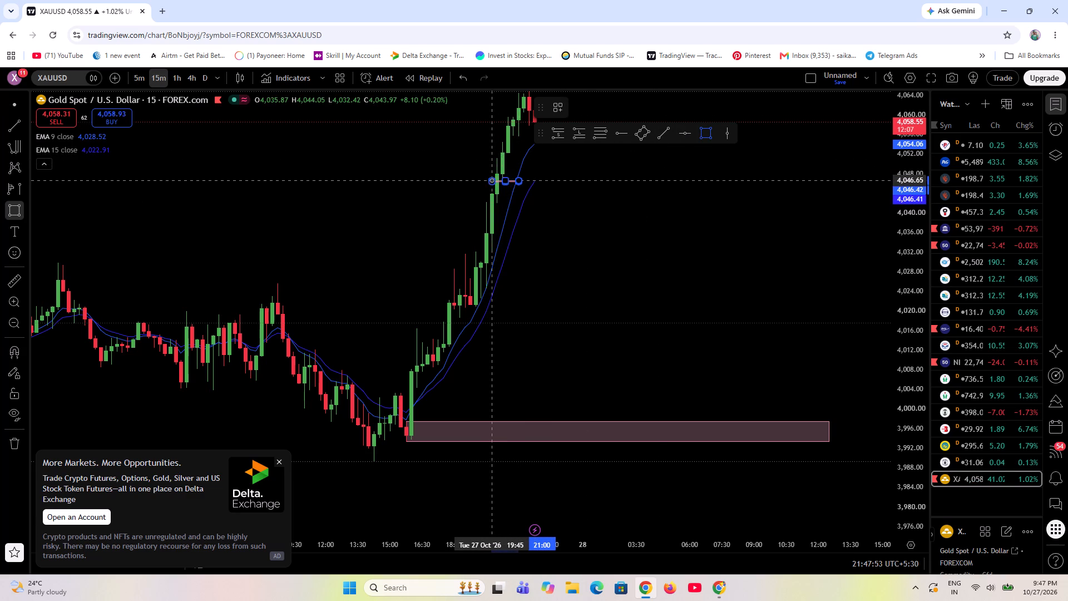
click(488, 192)
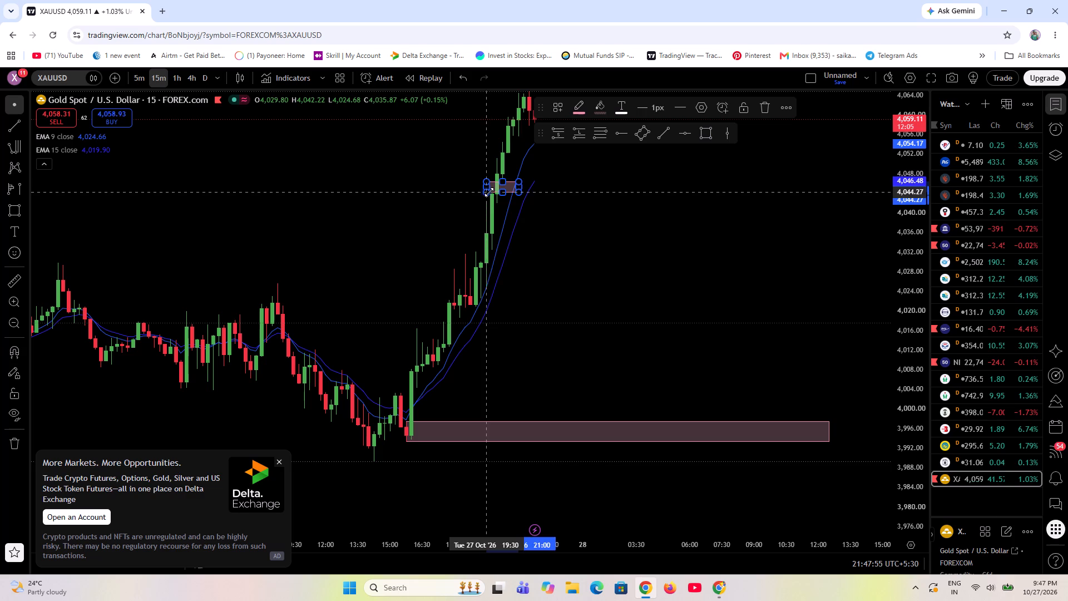
click(584, 213)
Extend the upper rectangle zone's later edge to 28 October 13:15.
drag(519, 187, 804, 190)
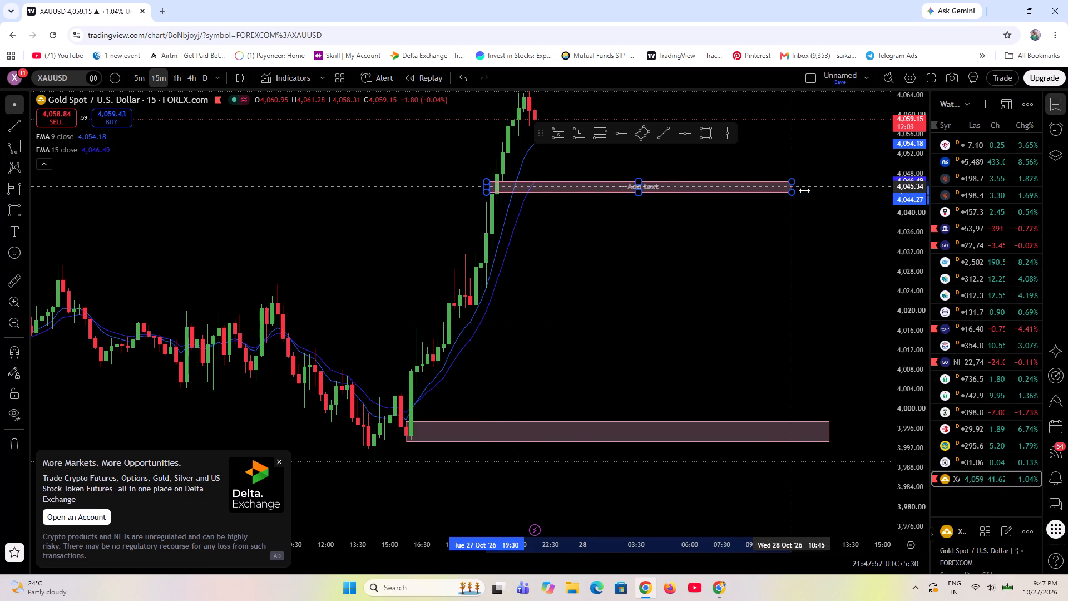
drag(804, 190, 843, 193)
click(797, 248)
Apply the saved FVG style template to the upper rectangle zone.
scroll(695, 339, up, 5)
drag(385, 270, 383, 403)
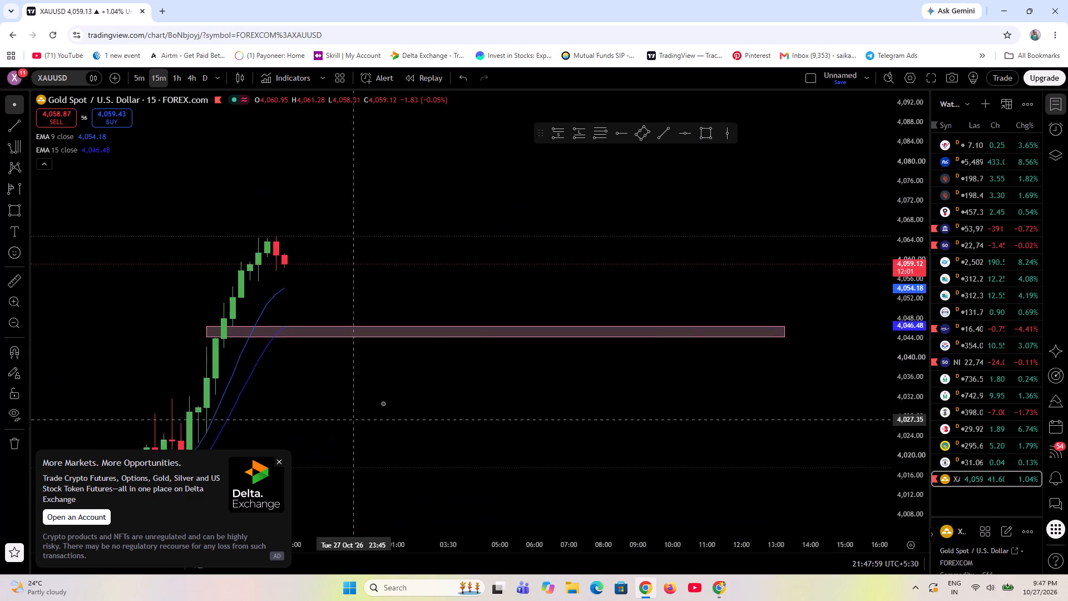
drag(383, 403, 364, 417)
click(384, 336)
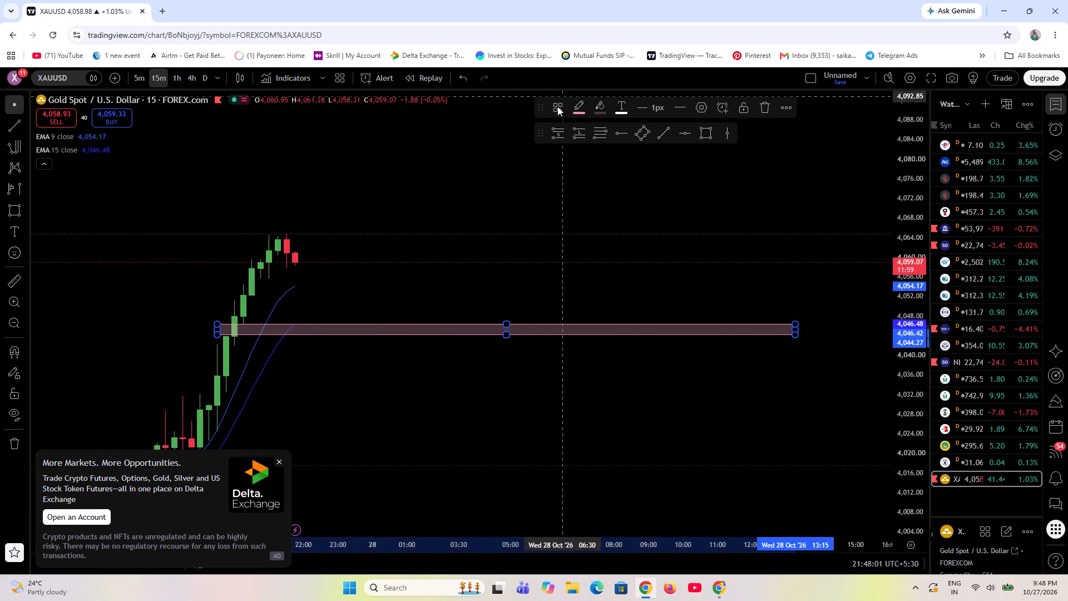
click(557, 106)
click(567, 178)
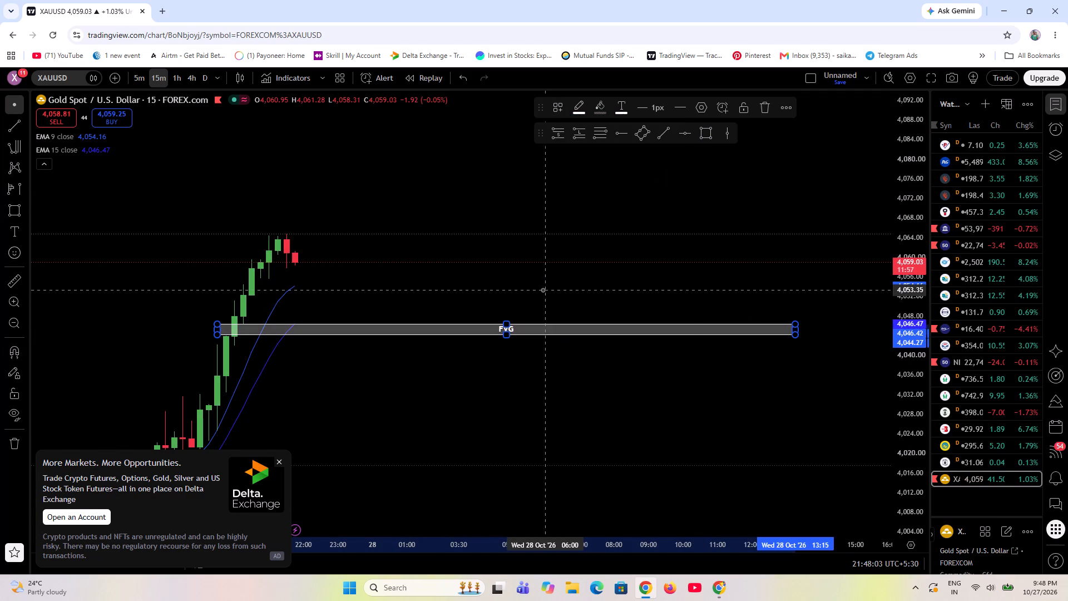
Apply the saved OB style template to the lower rectangle zone near the swing low.
scroll(543, 290, down, 6)
drag(622, 456, 551, 264)
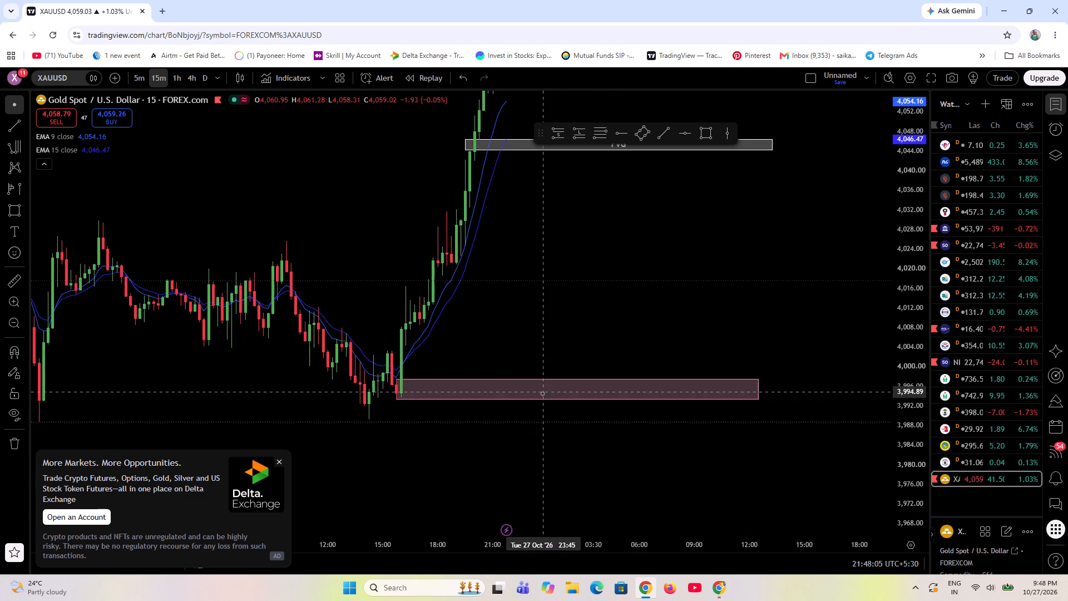
click(543, 397)
click(544, 399)
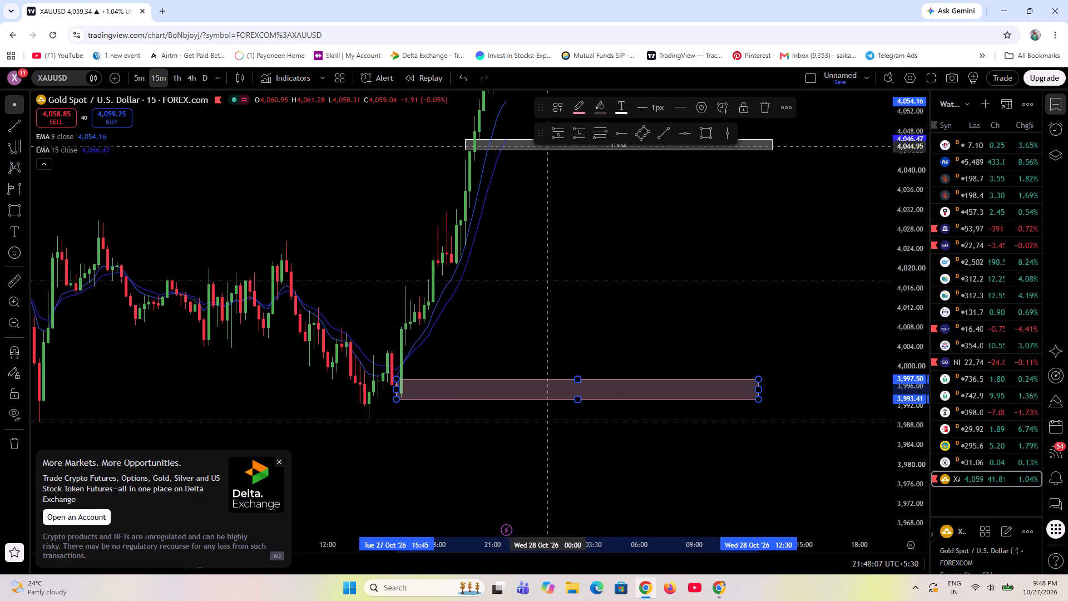
click(566, 110)
click(567, 206)
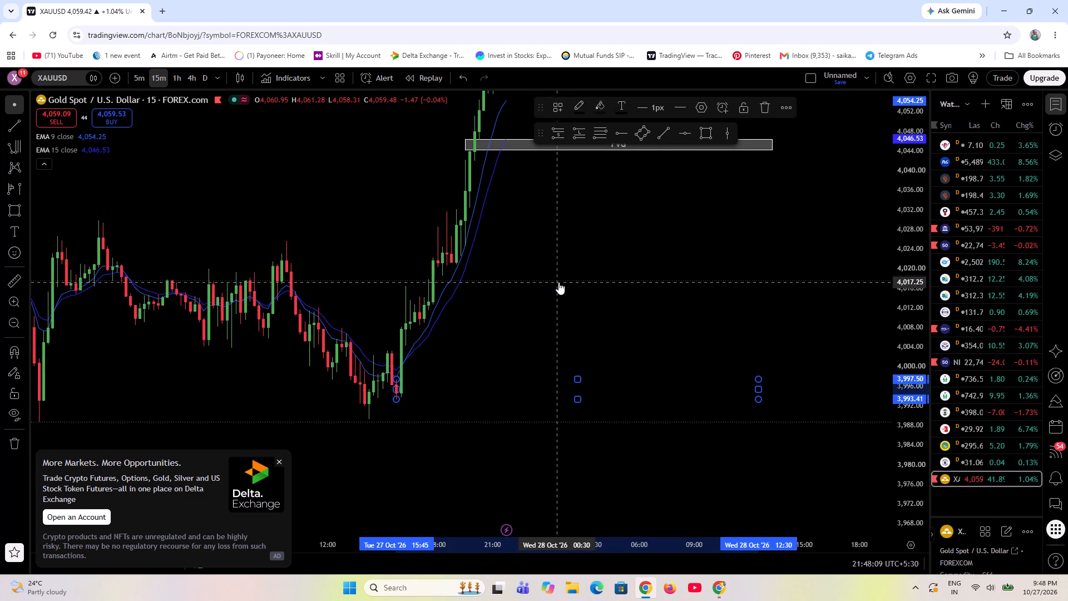
Change the OB rectangle's fill, border and text colours to white.
click(560, 283)
click(548, 381)
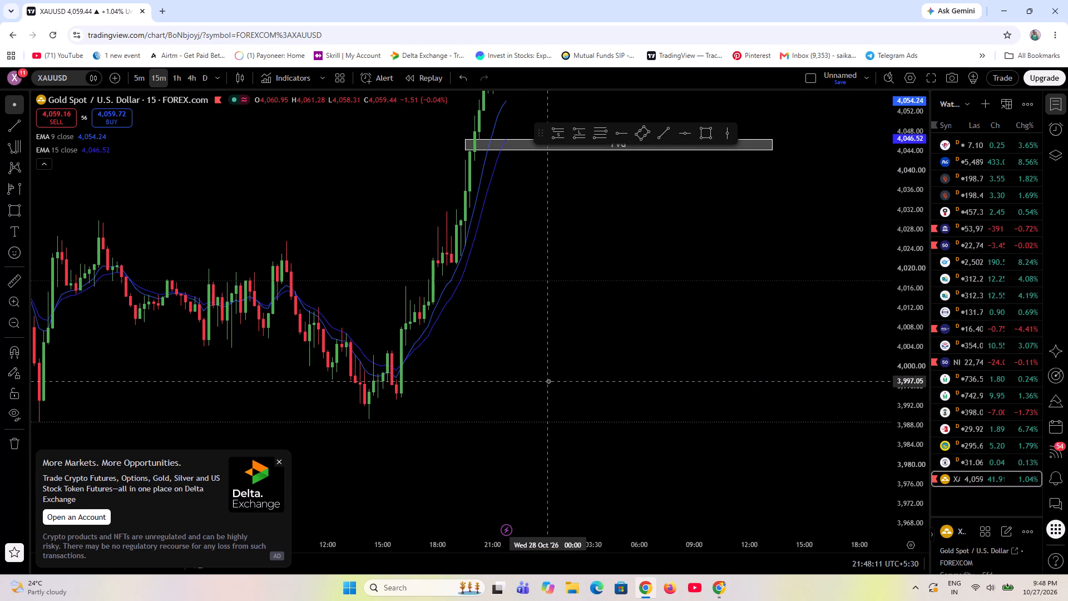
drag(437, 392, 444, 392)
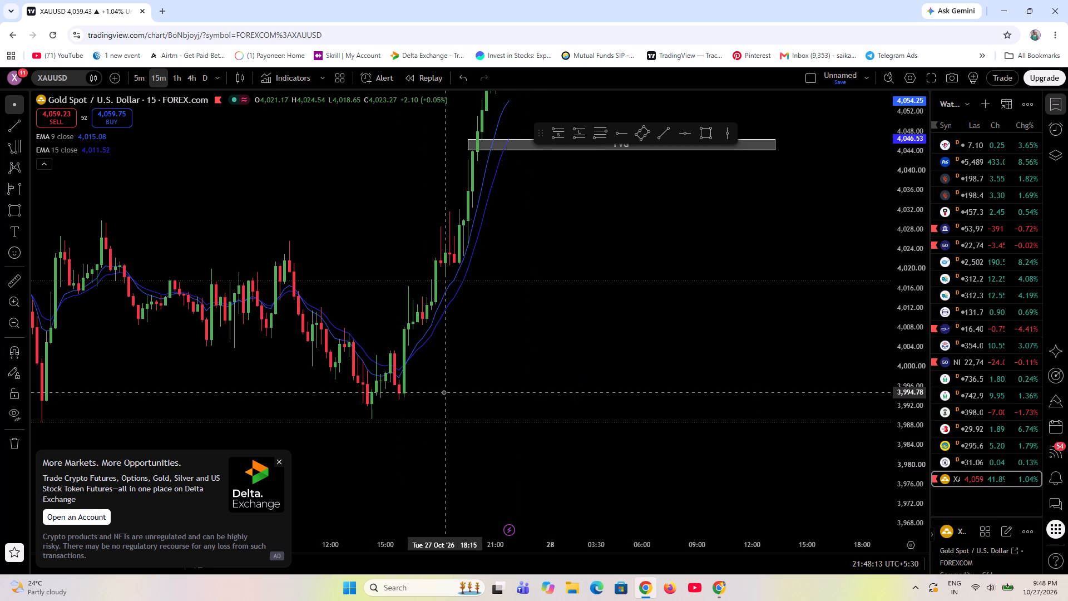
click(453, 400)
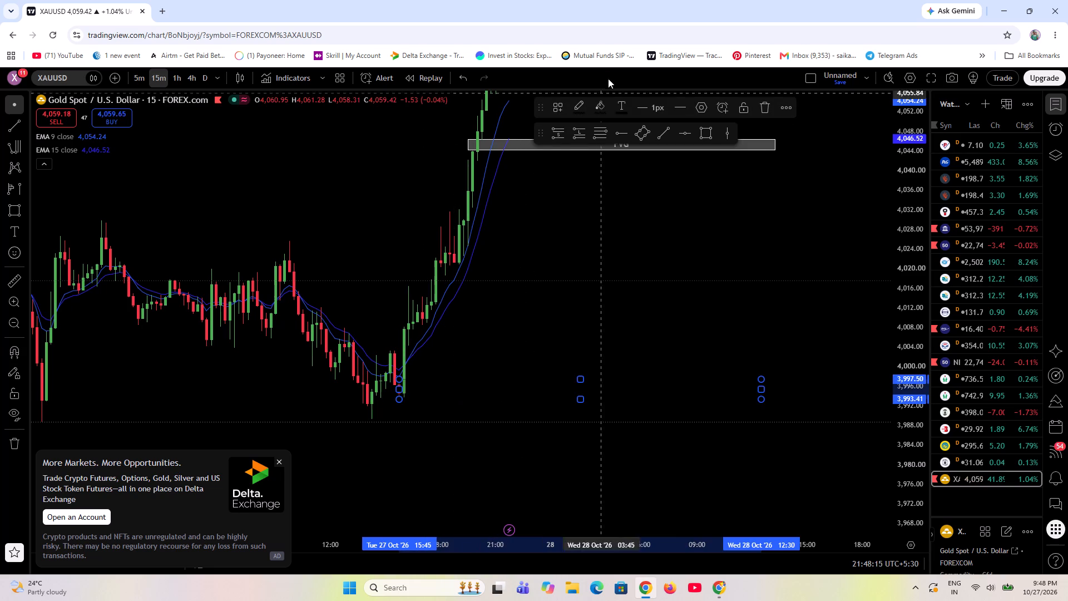
click(596, 109)
click(601, 131)
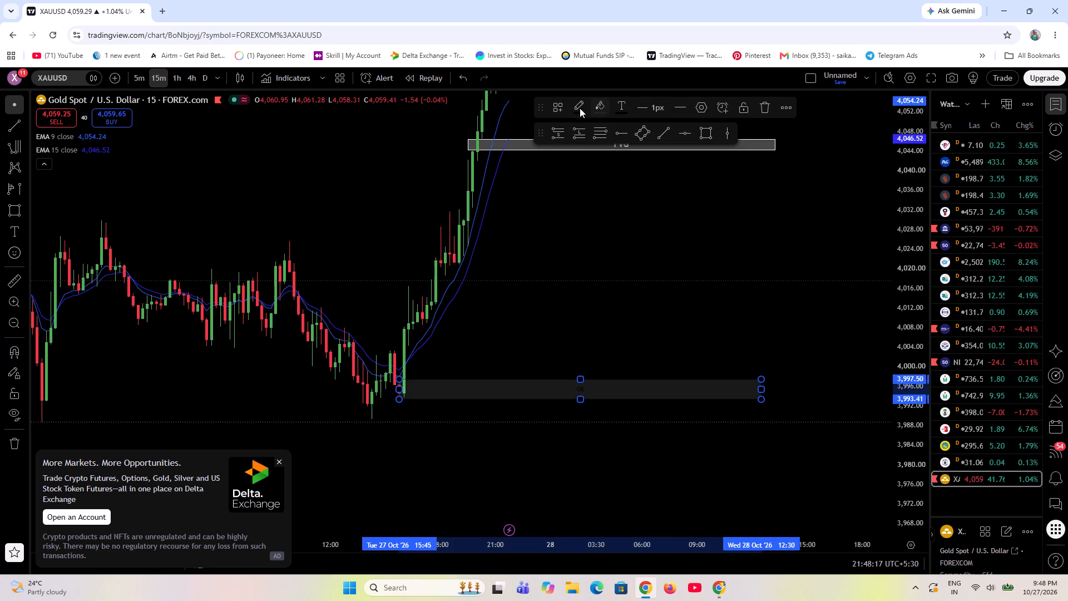
click(587, 105)
click(581, 129)
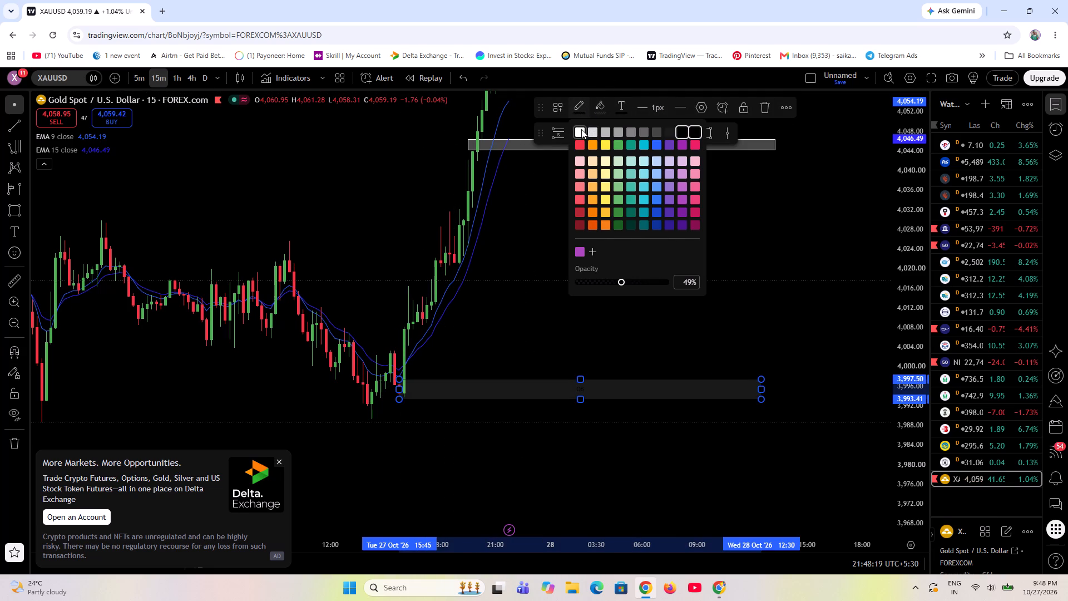
click(624, 109)
click(621, 131)
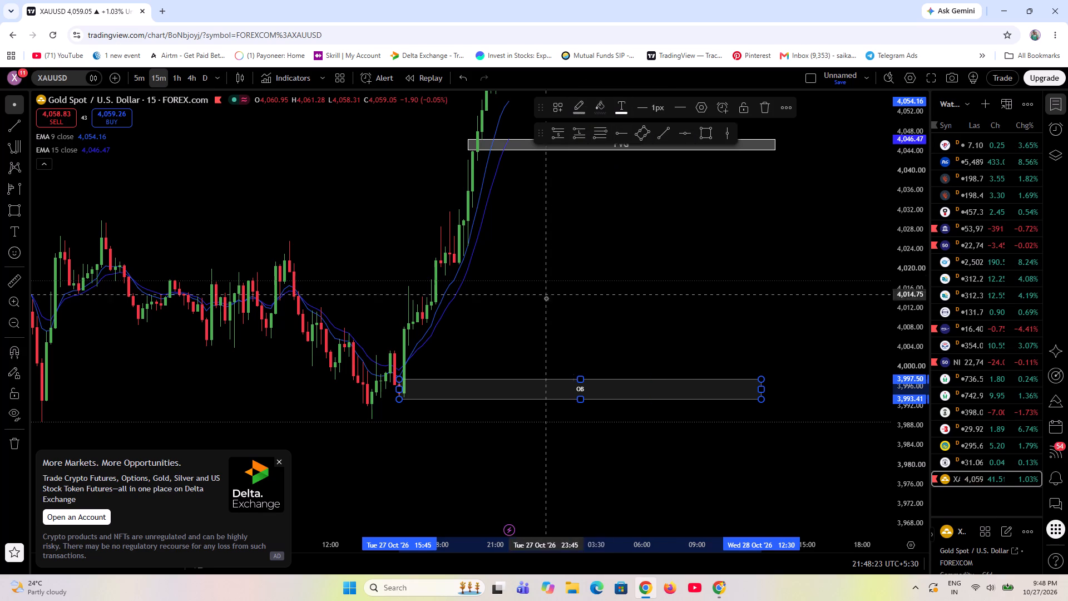
click(654, 379)
Make the OB rectangle's border 2px thick and fully opaque, keeping a white fill.
click(652, 110)
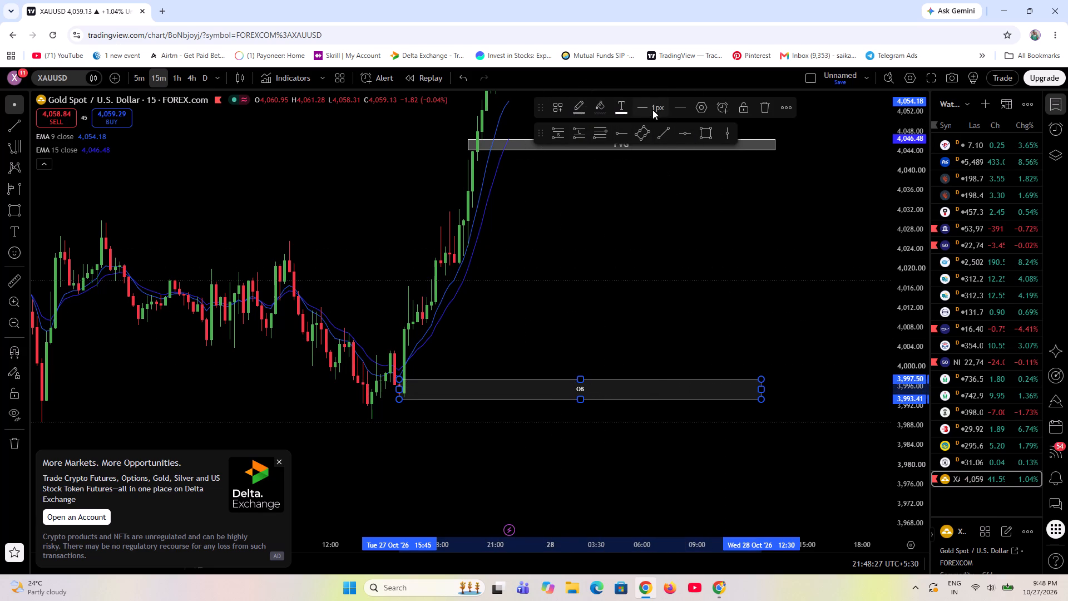
click(651, 151)
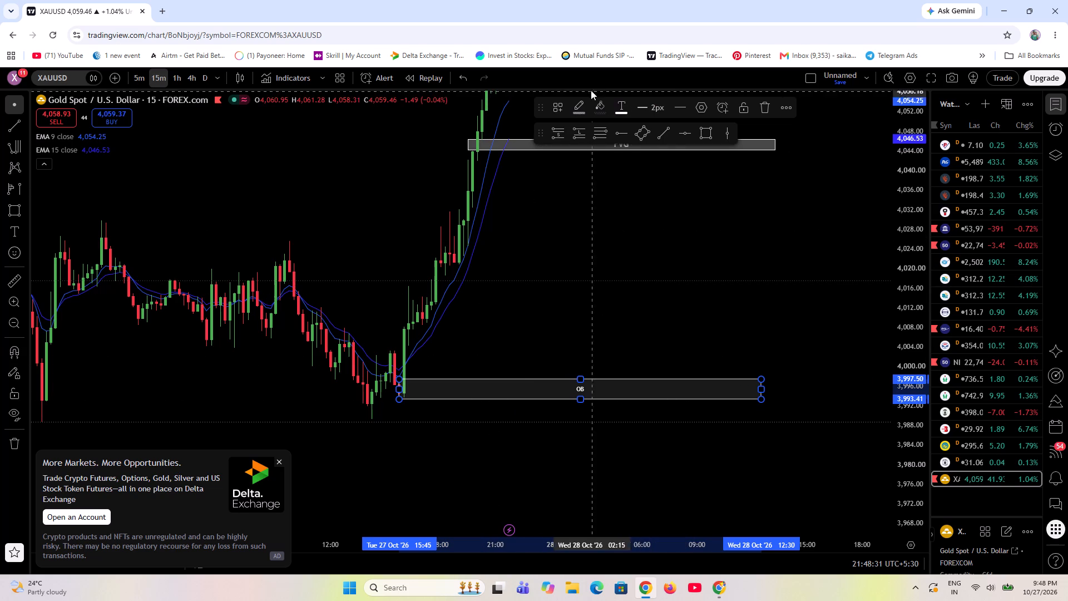
click(599, 108)
click(601, 131)
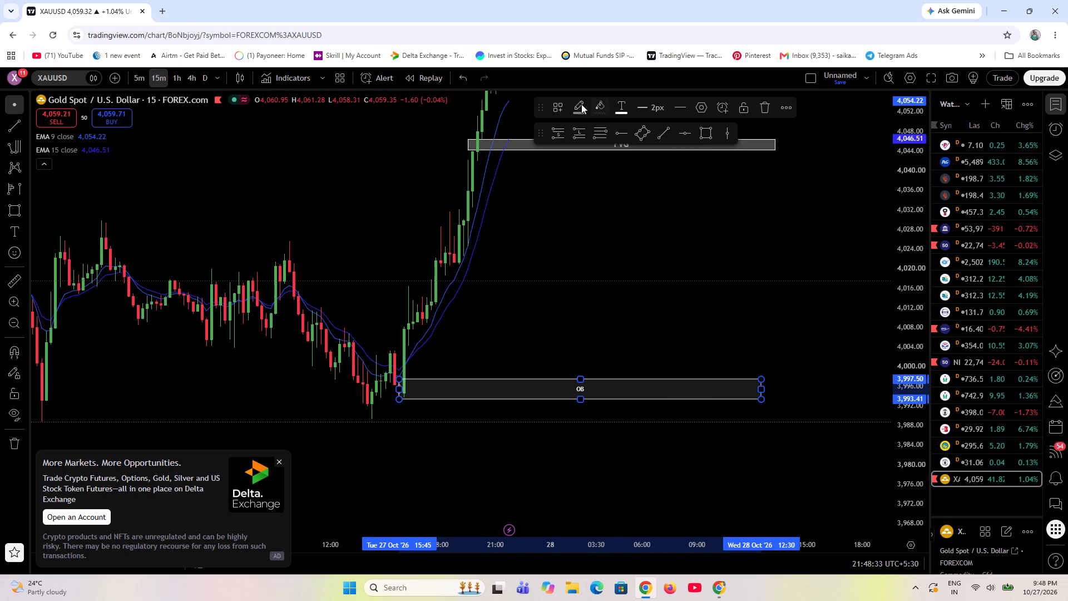
click(575, 100)
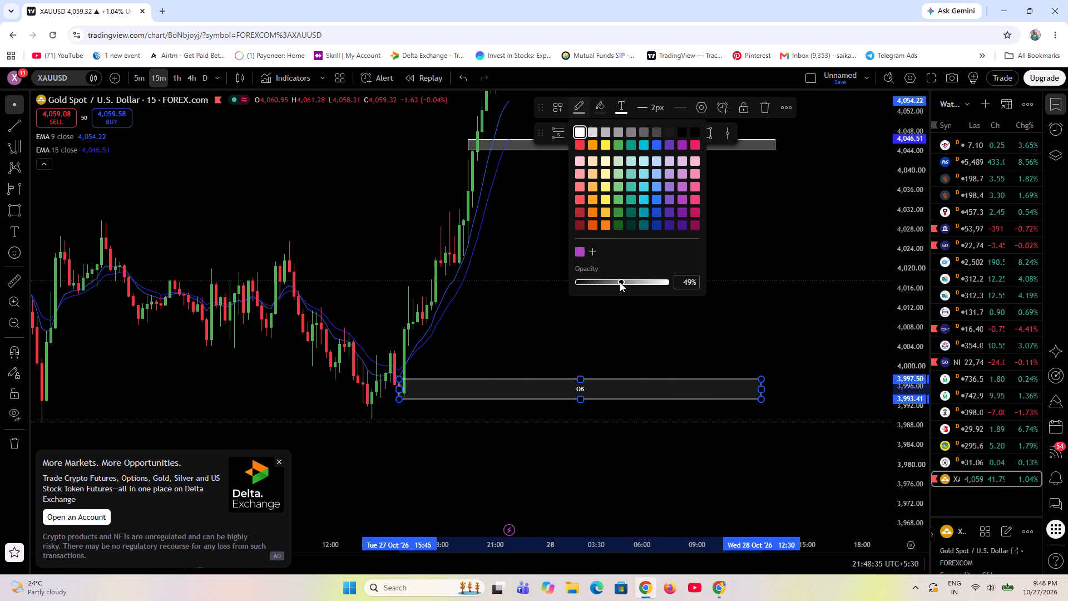
drag(621, 282, 680, 287)
click(654, 321)
Examine the price action around the FVG and OB zones on the 15-minute chart.
scroll(681, 358, down, 4)
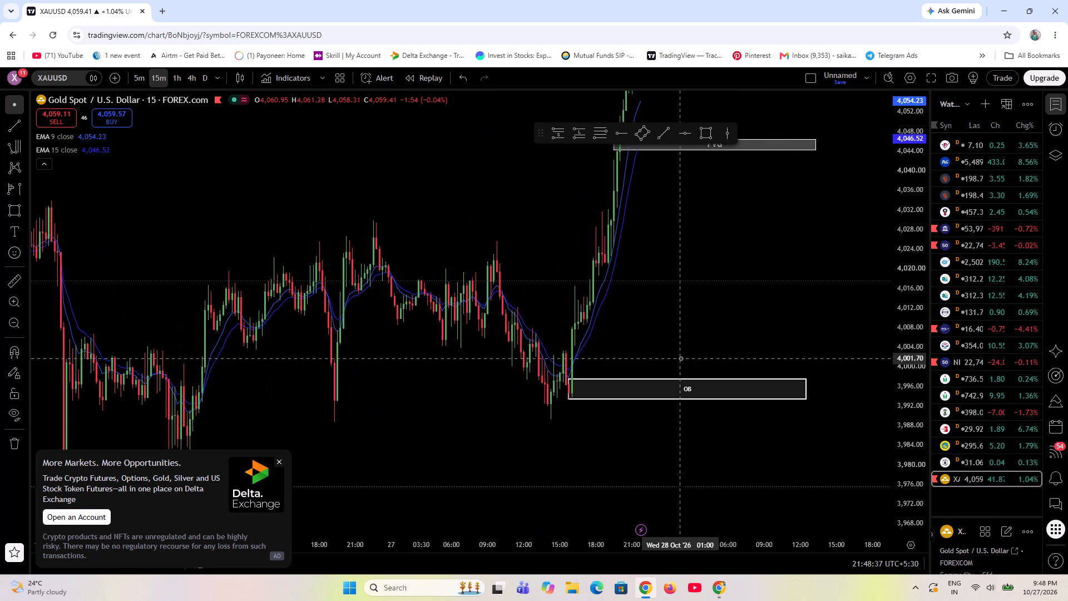
drag(815, 235, 739, 287)
scroll(525, 243, up, 3)
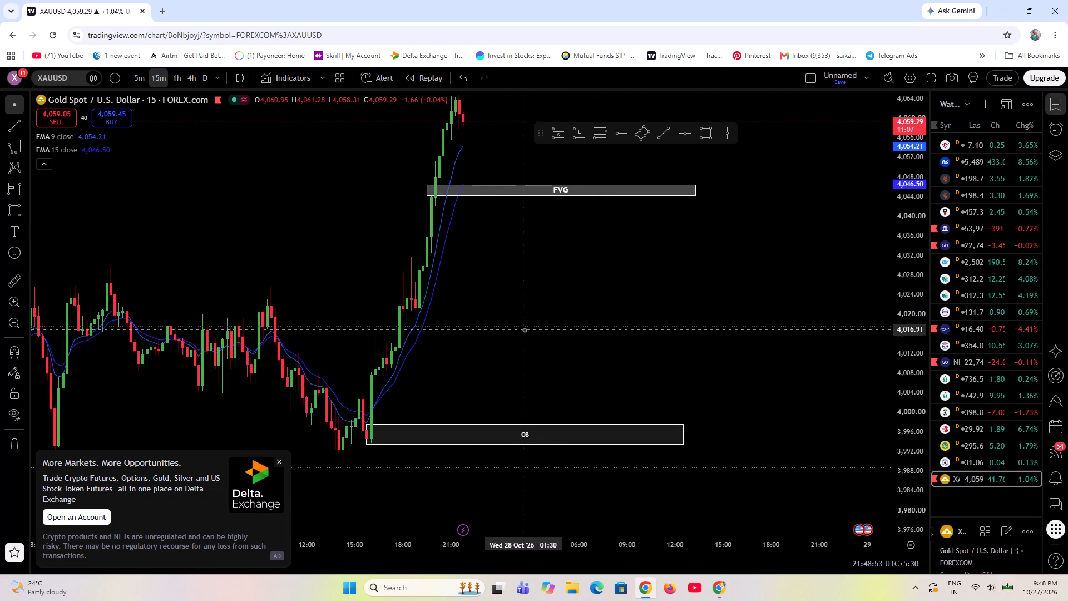
scroll(525, 330, up, 5)
scroll(306, 321, down, 3)
drag(576, 295, 646, 350)
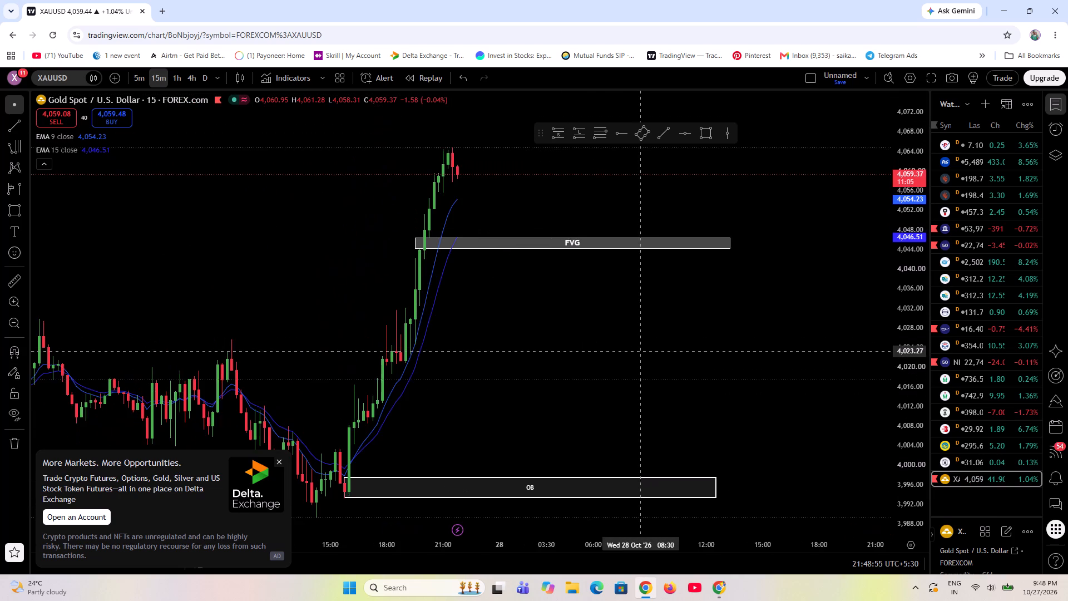
drag(646, 350, 648, 318)
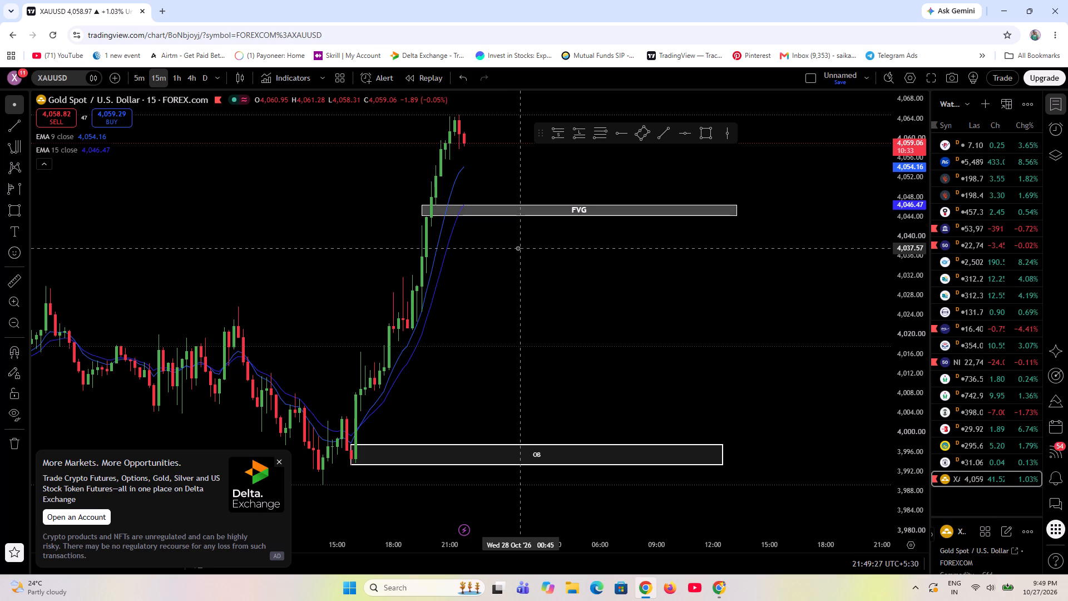
scroll(488, 398, down, 4)
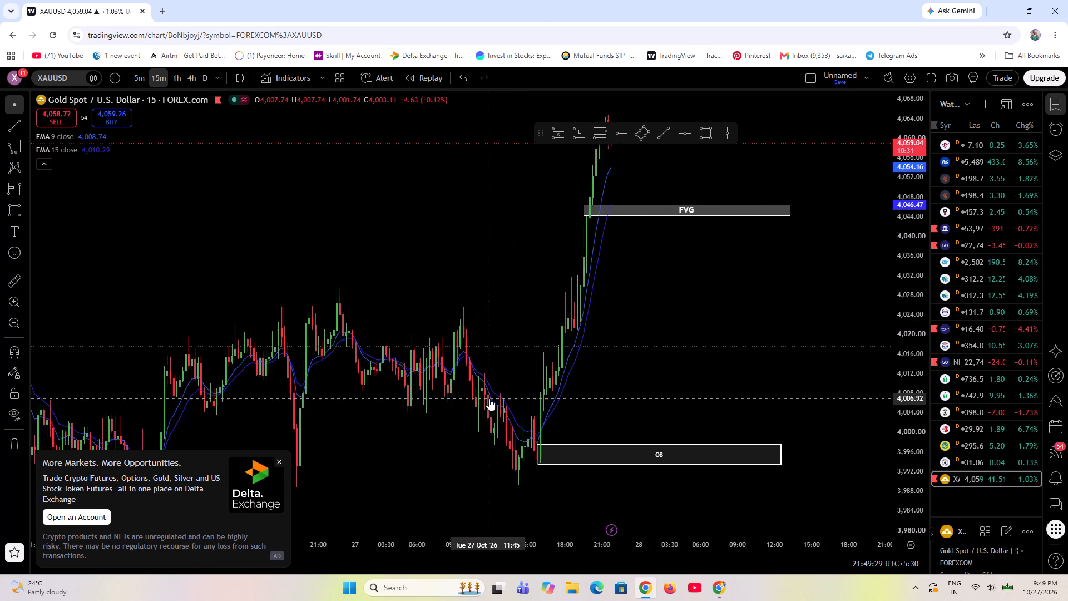
scroll(489, 394, up, 6)
drag(403, 328, 537, 355)
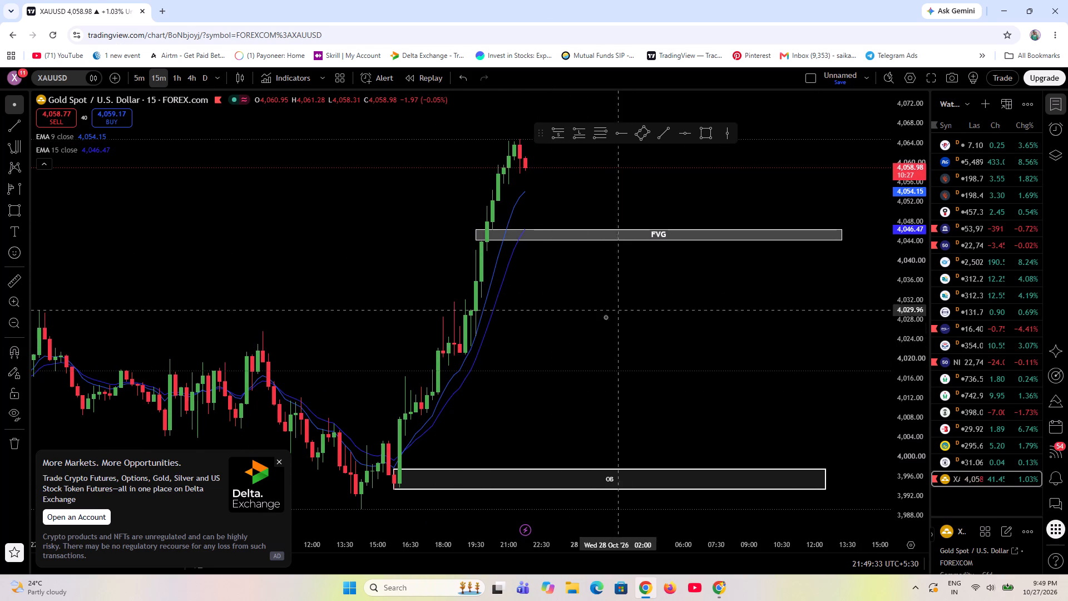
scroll(928, 356, up, 18)
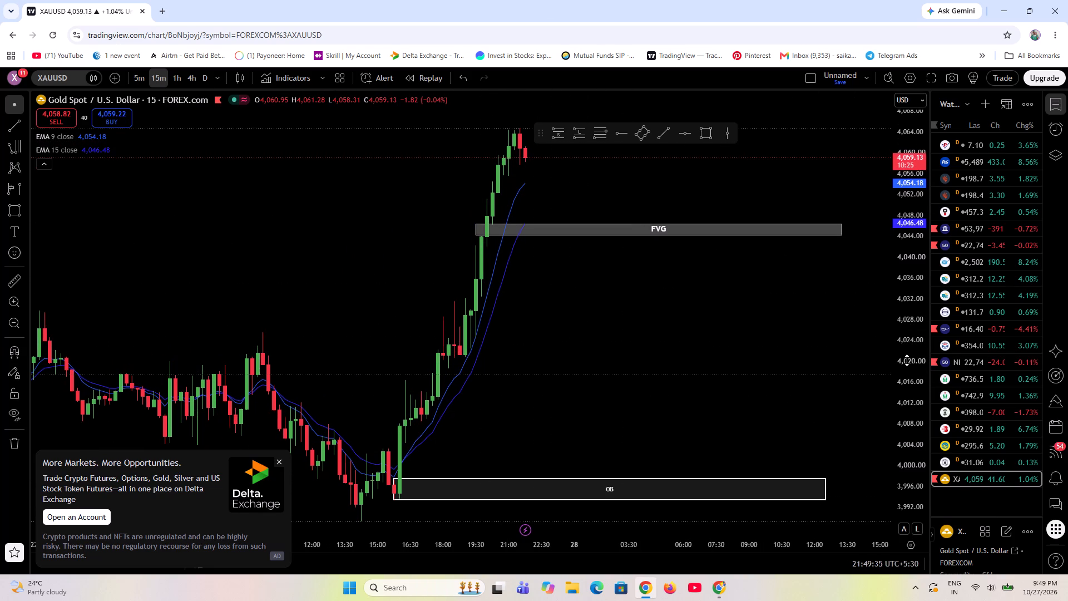
scroll(907, 360, up, 13)
drag(755, 305, 654, 430)
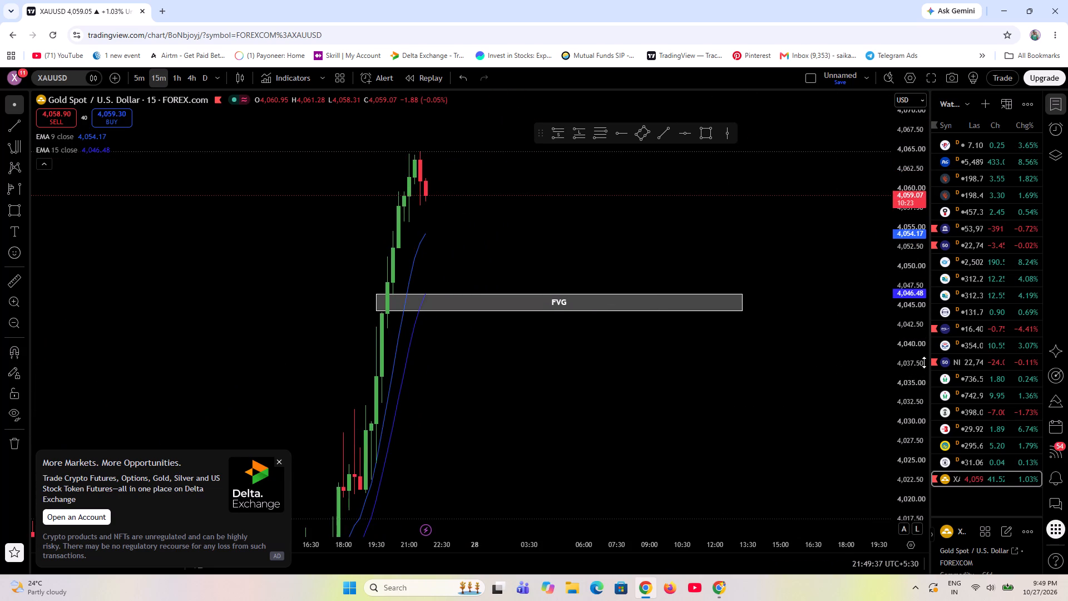
scroll(922, 366, down, 9)
scroll(915, 374, up, 1)
scroll(915, 374, down, 20)
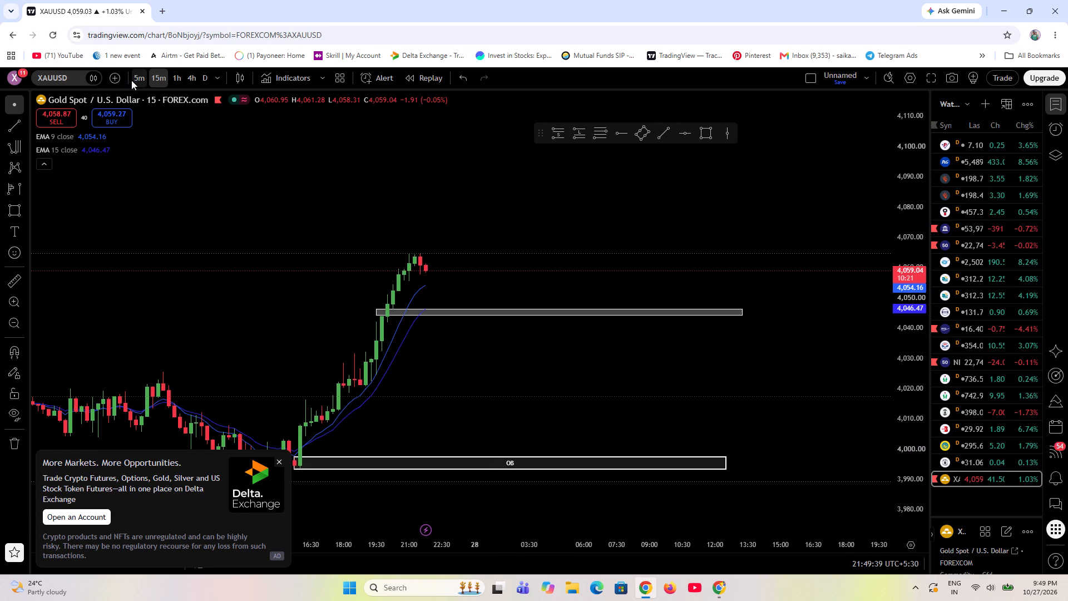
Switch the XAUUSD chart to the 5-minute timeframe.
click(131, 80)
Examine the rally, the FVG and OB zones and the earlier price swings on the 5-minute chart.
scroll(340, 387, down, 5)
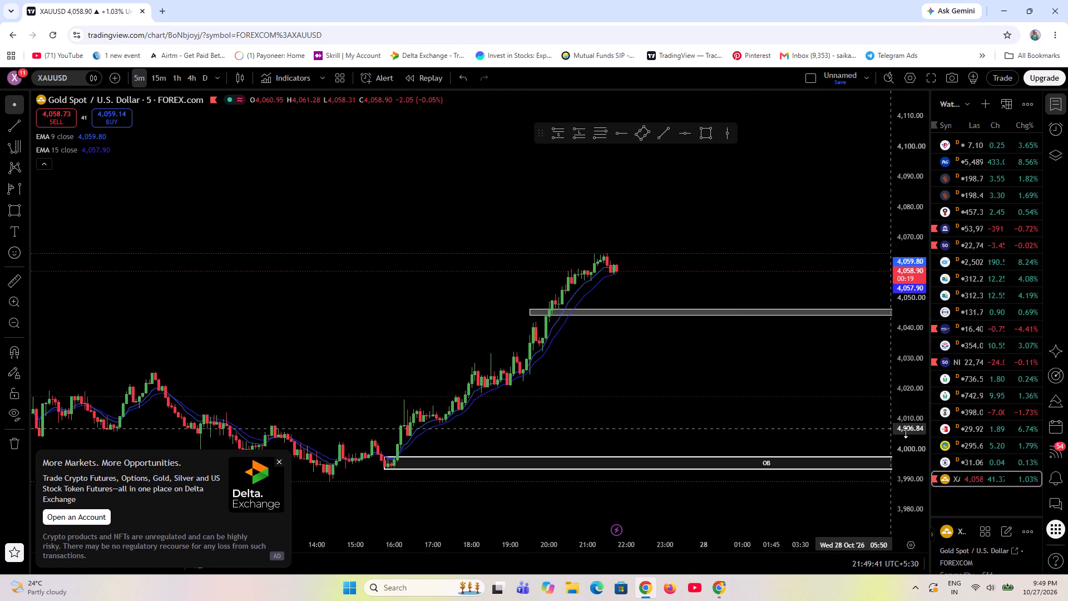
scroll(906, 428, up, 17)
scroll(692, 397, up, 6)
drag(522, 382, 644, 365)
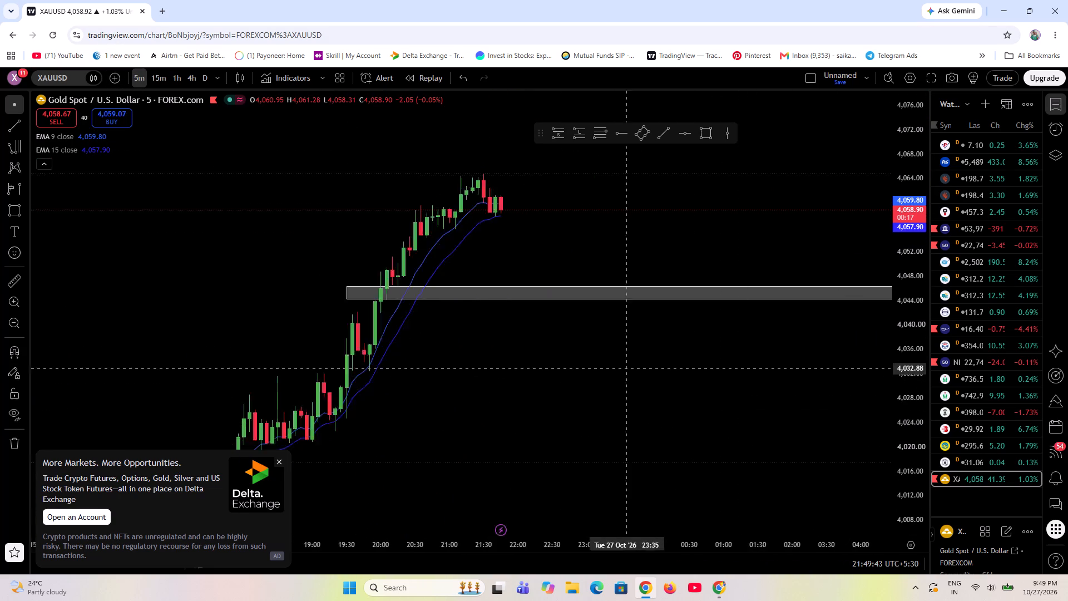
drag(644, 365, 691, 348)
scroll(551, 410, down, 9)
drag(759, 457, 690, 325)
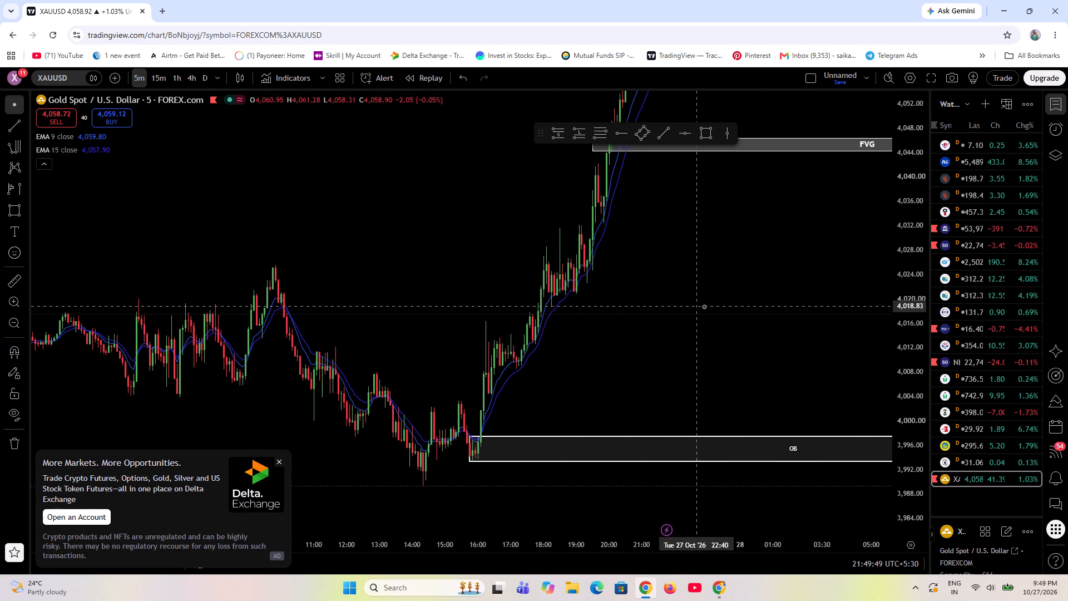
scroll(633, 363, down, 6)
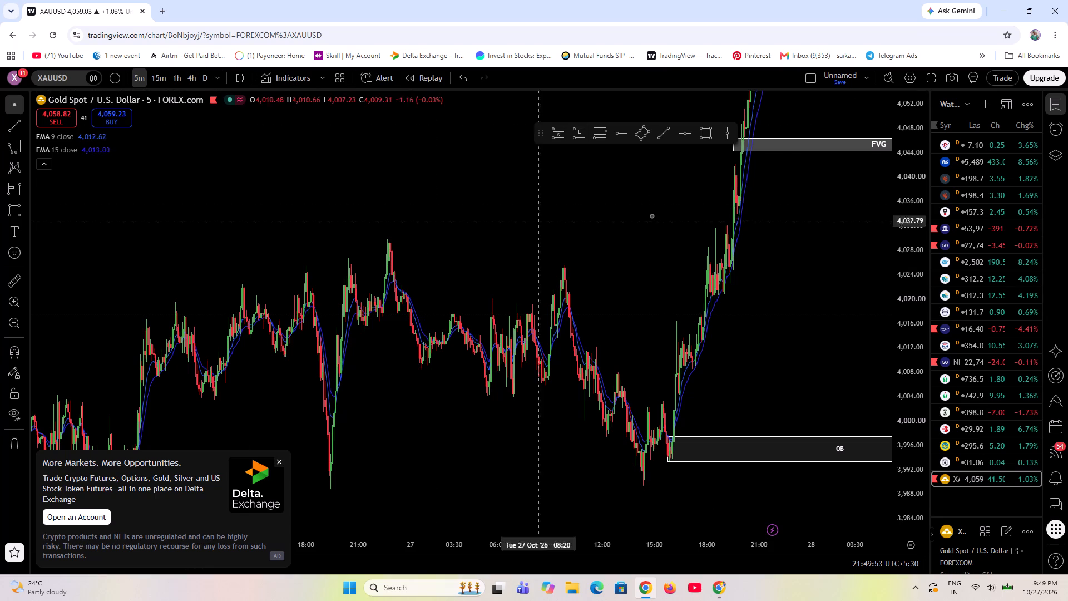
Draw a rectangle zone at the rally's consolidation base, starting 27 Oct 17:55 and spanning about 4,018.7 to 4,020.8.
click(705, 134)
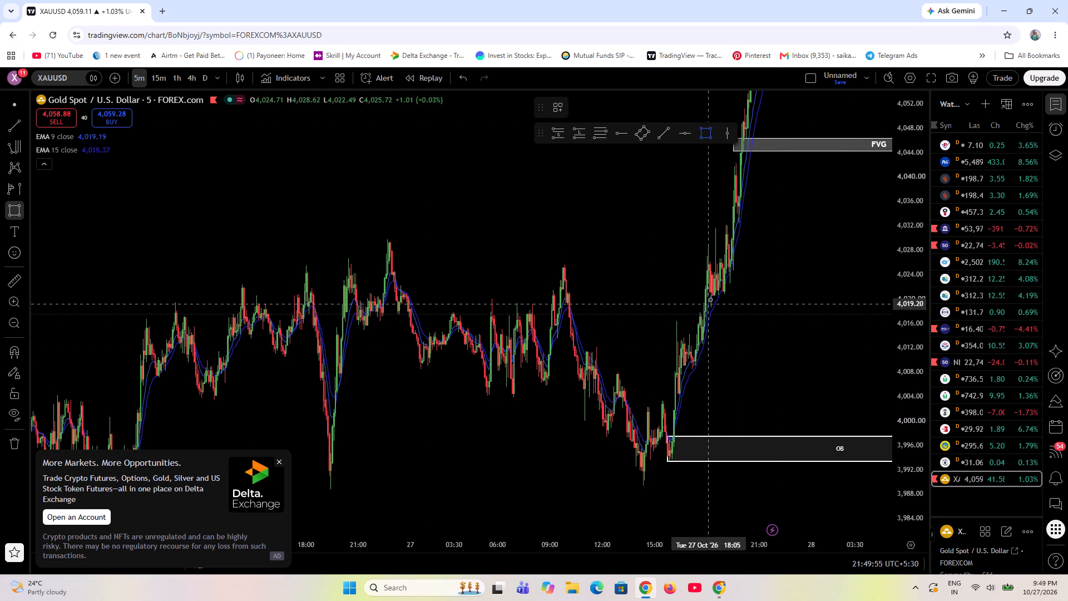
click(705, 294)
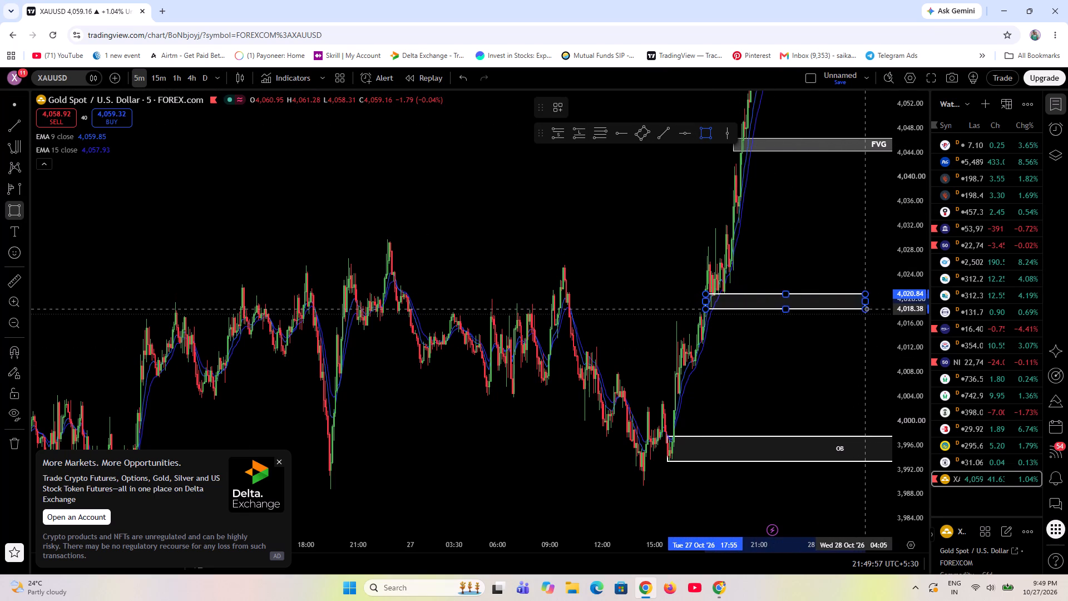
click(889, 307)
click(827, 343)
Delete the saved OB drawing template, reached through the selected OB rectangle.
drag(694, 362, 419, 324)
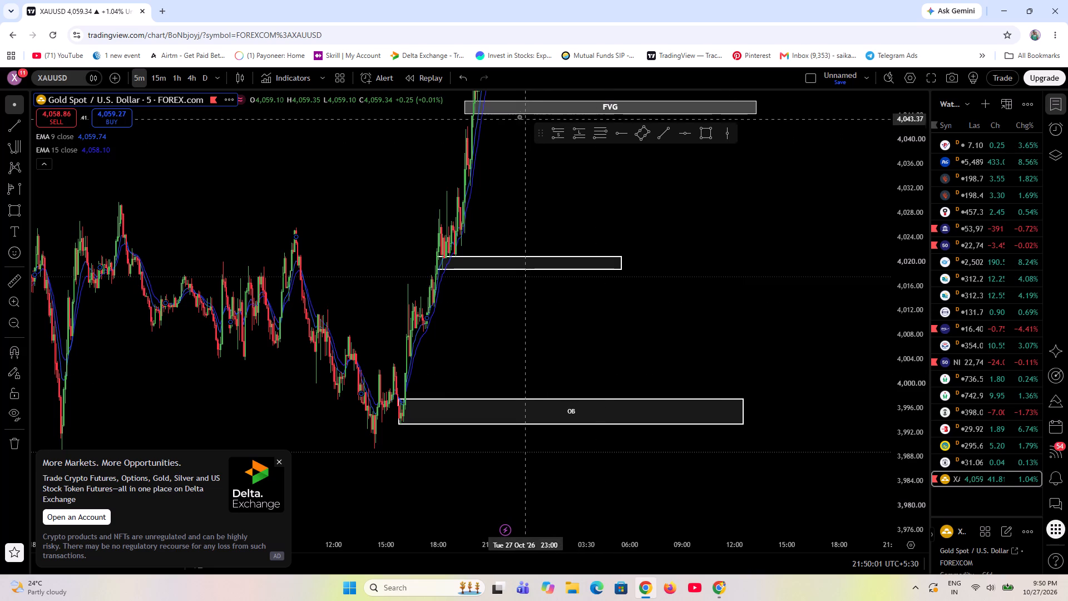
scroll(662, 374, down, 5)
scroll(665, 375, up, 6)
drag(470, 344, 409, 437)
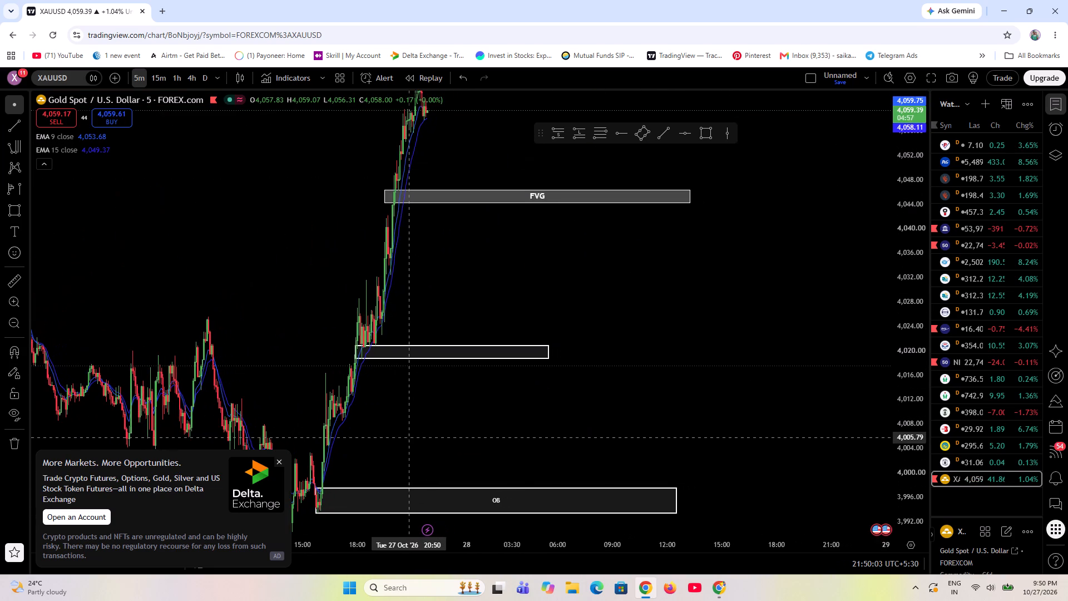
drag(409, 437, 408, 440)
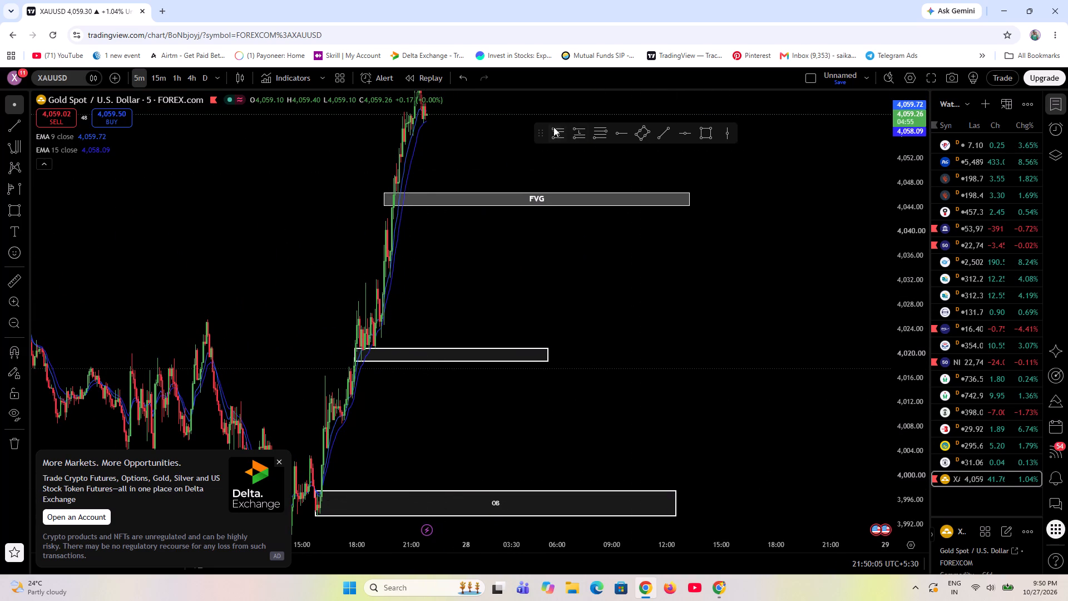
click(542, 130)
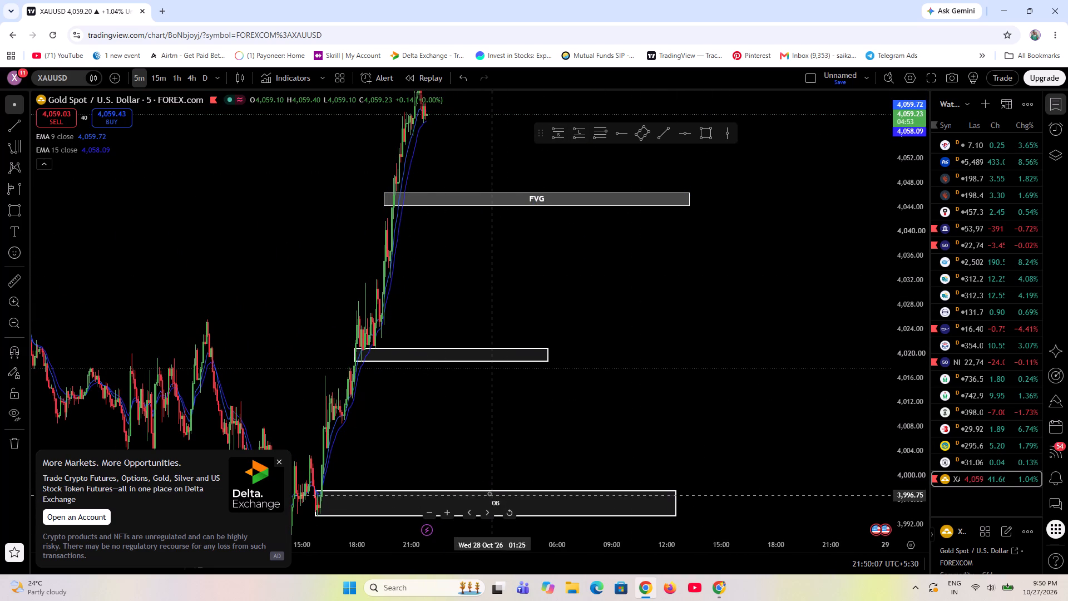
click(487, 490)
click(552, 106)
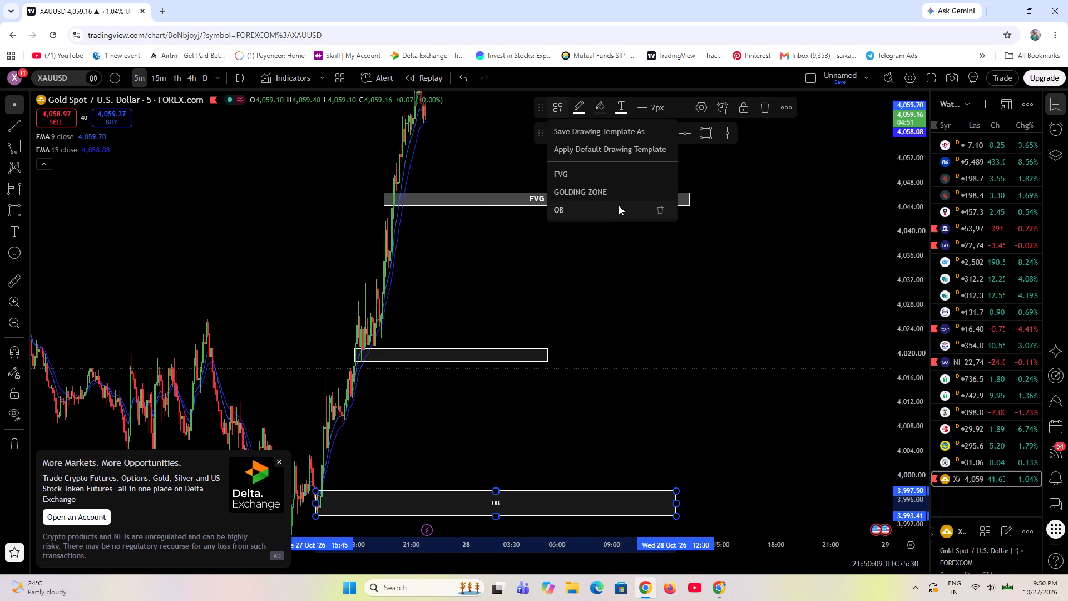
click(664, 206)
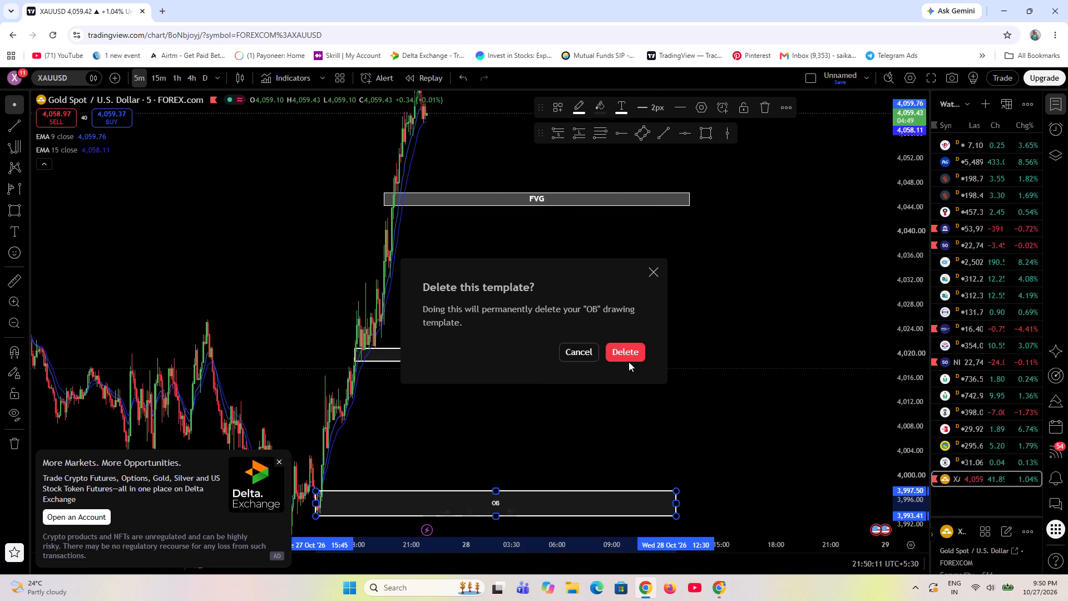
click(634, 351)
Save the OB rectangle's current style as a drawing template named OB.
click(558, 106)
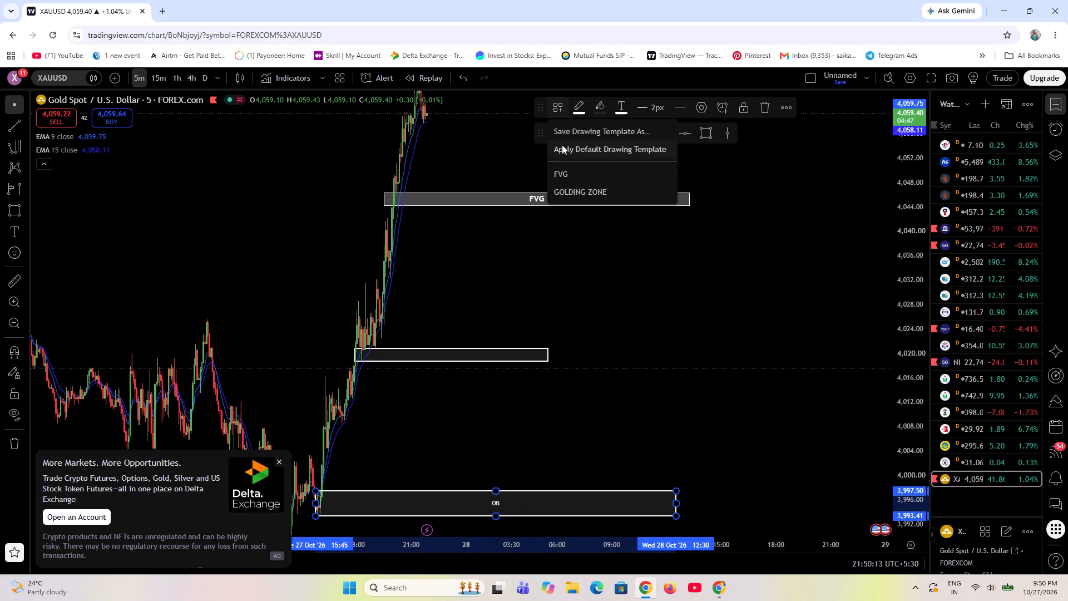
click(576, 133)
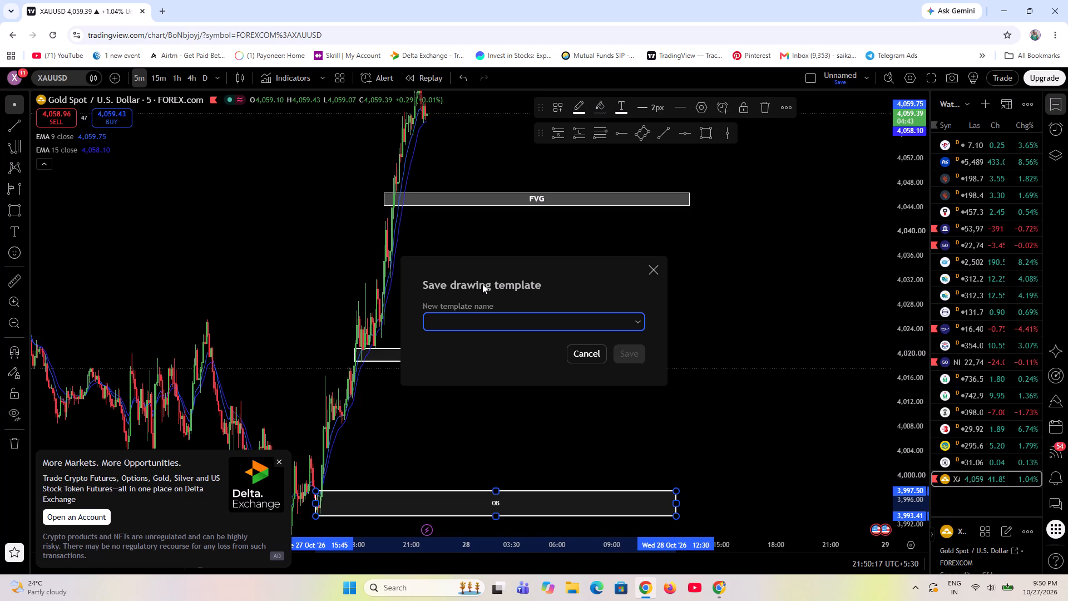
text(OB)
click(614, 343)
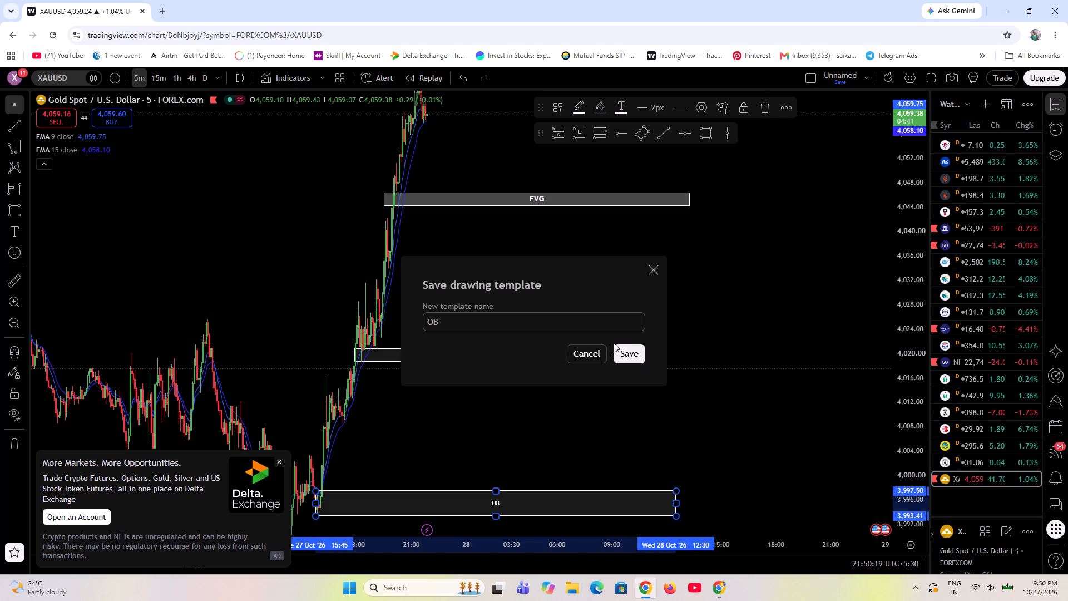
click(627, 356)
Examine the rally and the pullback from its high against the FVG, unlabelled and OB zones.
scroll(604, 492, down, 6)
scroll(642, 446, up, 5)
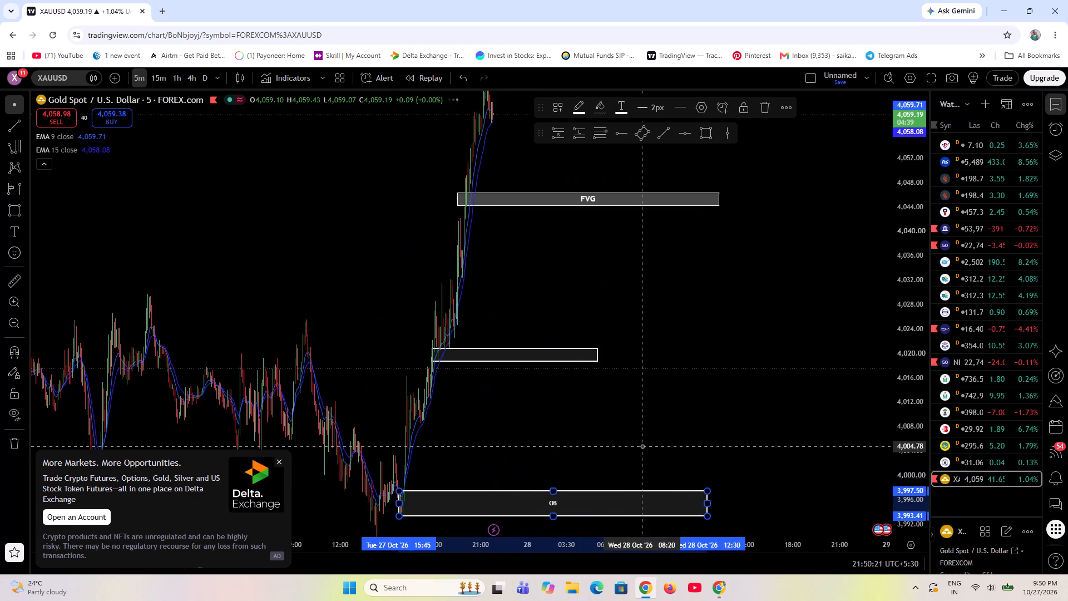
scroll(642, 448, up, 4)
drag(509, 304, 543, 432)
scroll(906, 387, down, 5)
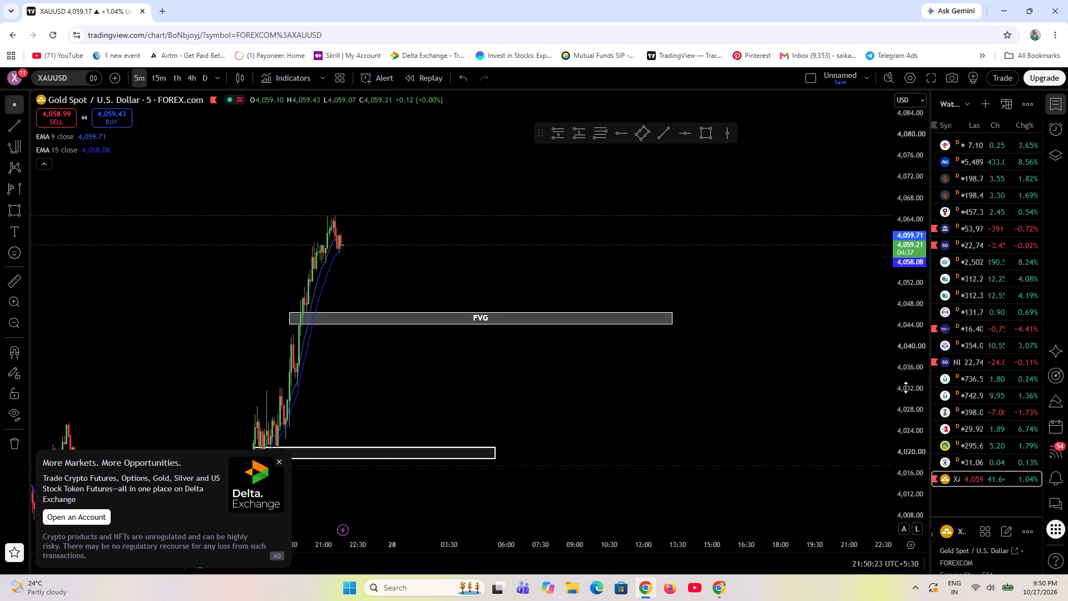
scroll(906, 387, down, 8)
scroll(583, 403, up, 6)
drag(386, 366, 792, 339)
scroll(658, 323, up, 5)
drag(301, 283, 498, 315)
drag(445, 285, 563, 206)
scroll(910, 339, up, 2)
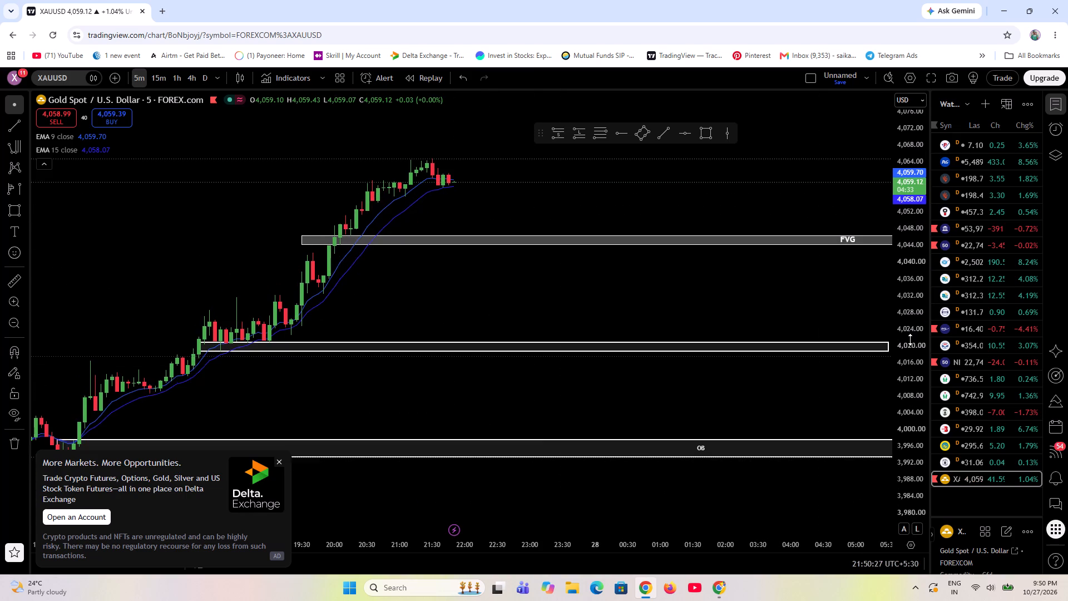
scroll(910, 339, up, 14)
scroll(522, 391, down, 5)
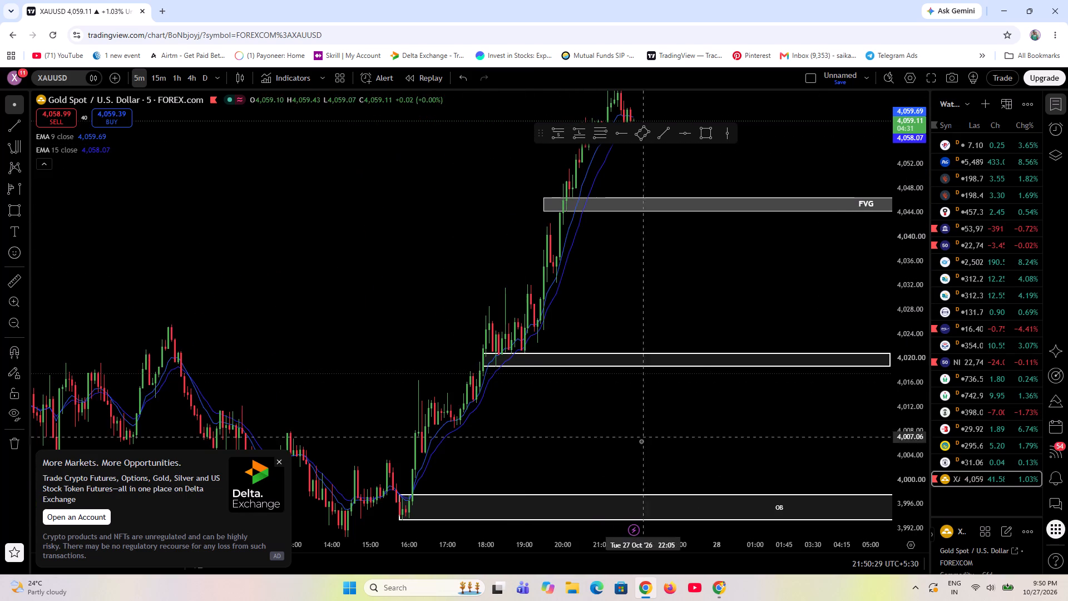
scroll(654, 417, down, 7)
Extend the right ends of the unlabelled rectangle and the OB rectangle to line up with the FVG rectangle's end.
drag(768, 443, 417, 391)
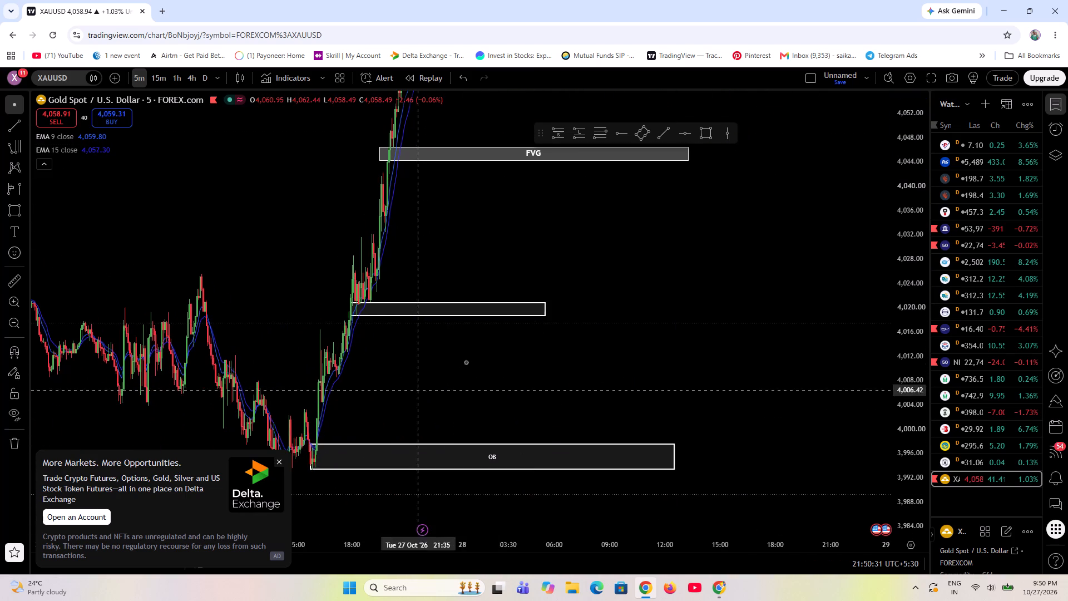
drag(547, 311, 690, 320)
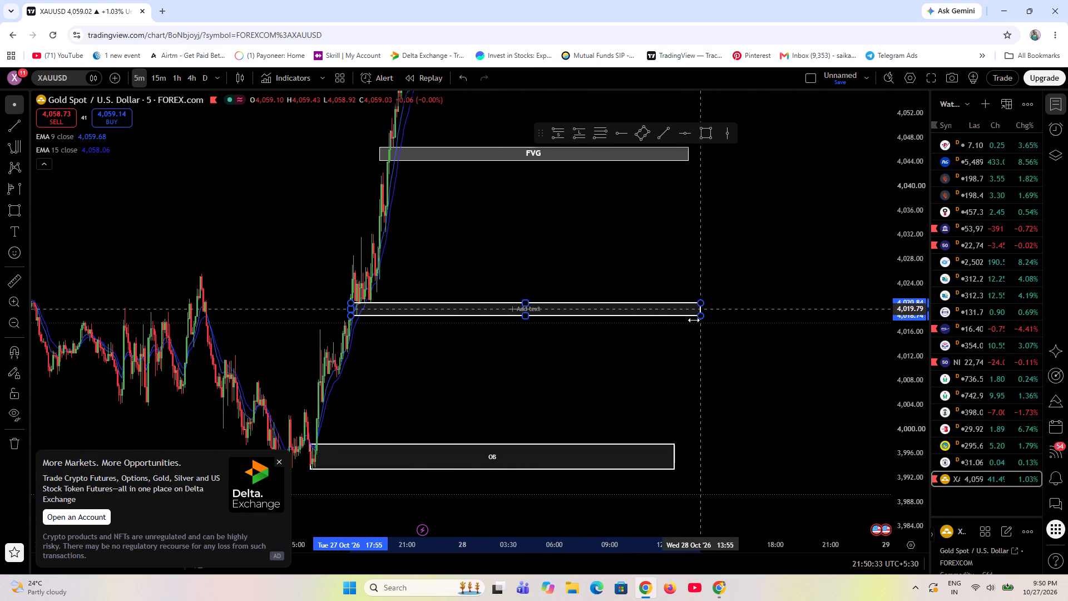
drag(690, 320, 689, 320)
drag(677, 459, 688, 457)
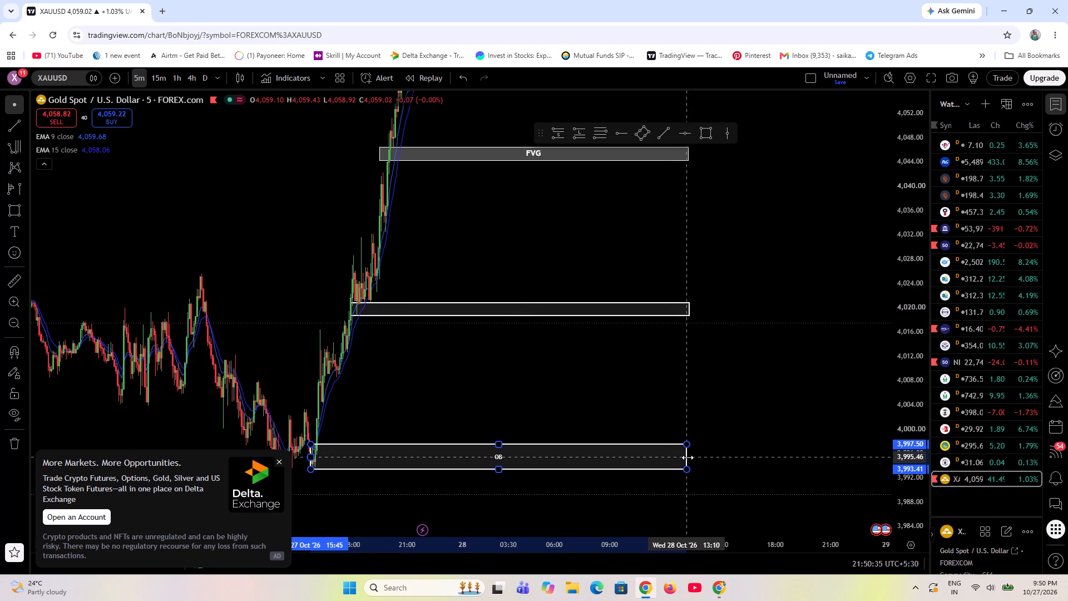
drag(688, 457, 689, 457)
click(779, 416)
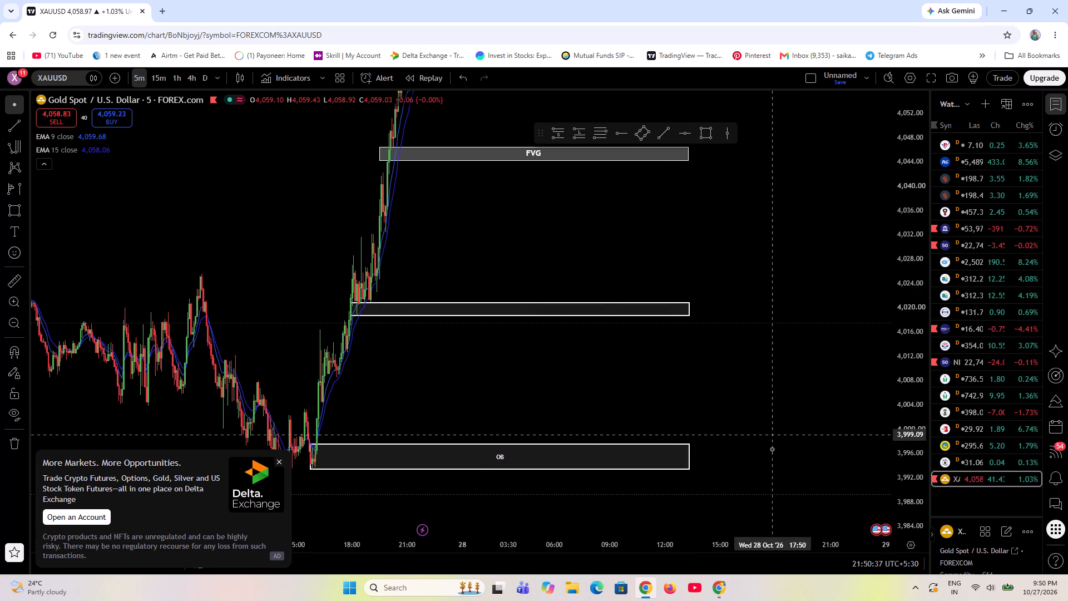
Draw a Fib retracement from 4,046.46 at the FVG's upper edge up to the swing high at 4,064.78.
scroll(772, 454, down, 6)
scroll(716, 381, down, 5)
scroll(716, 381, up, 20)
scroll(716, 381, up, 3)
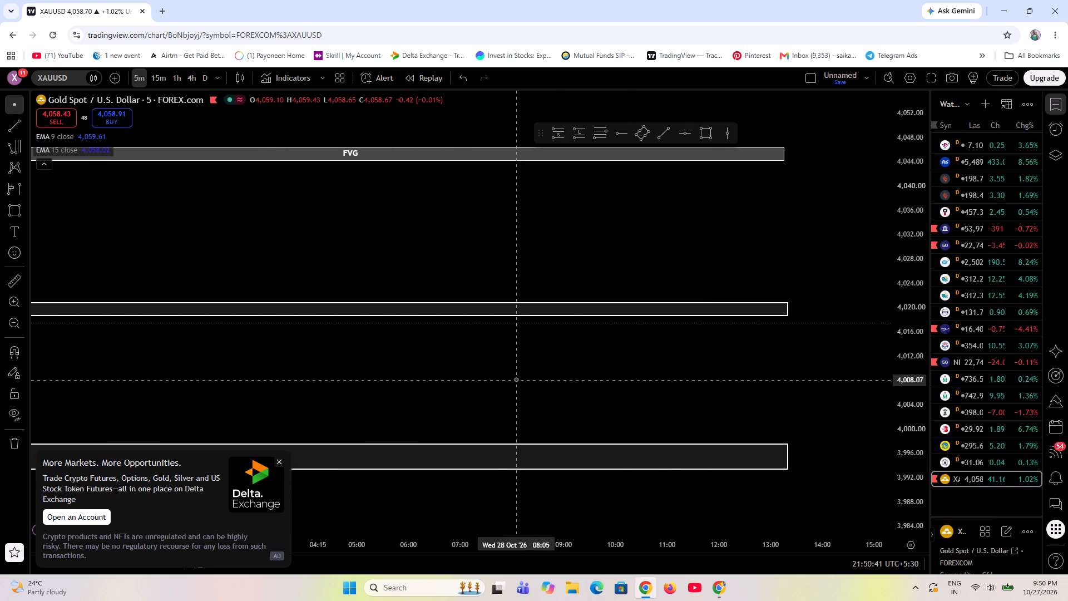
drag(516, 380, 998, 476)
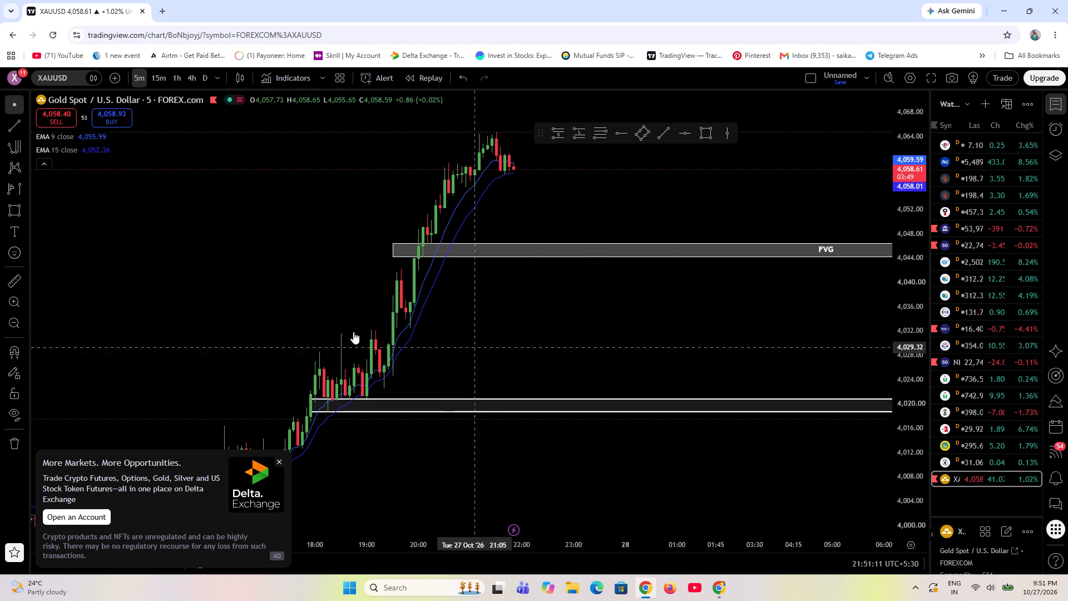
scroll(517, 336, up, 5)
drag(388, 202, 688, 353)
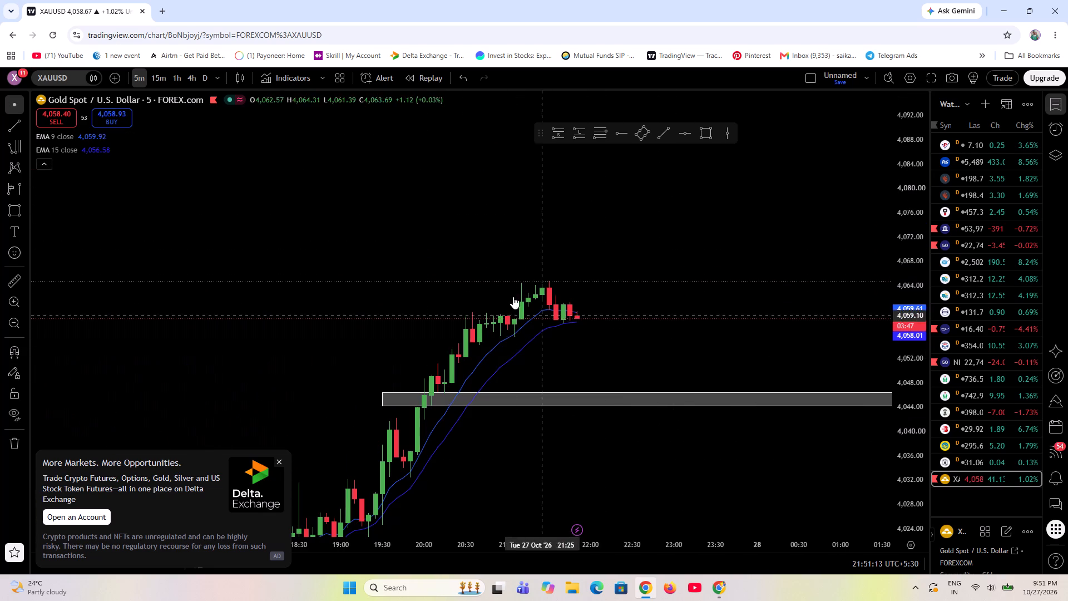
scroll(525, 353, down, 5)
scroll(688, 346, up, 6)
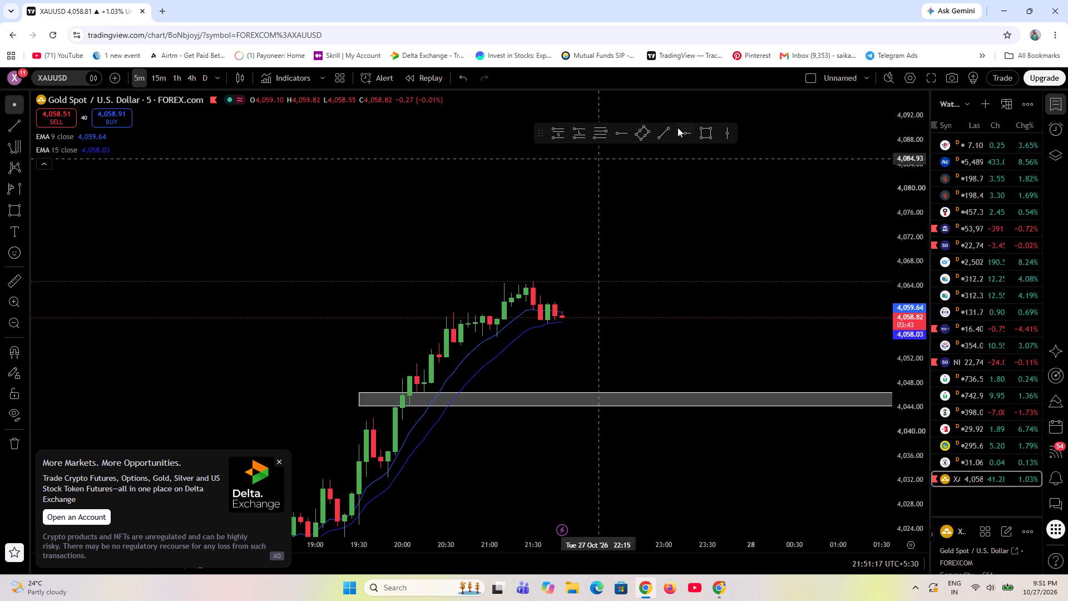
click(597, 134)
click(409, 392)
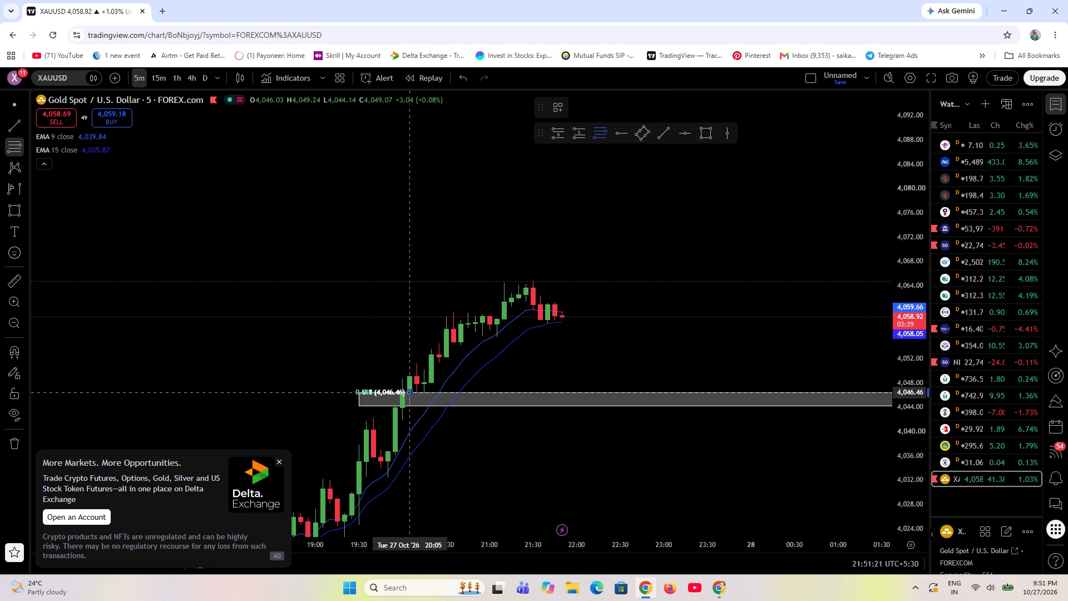
click(605, 281)
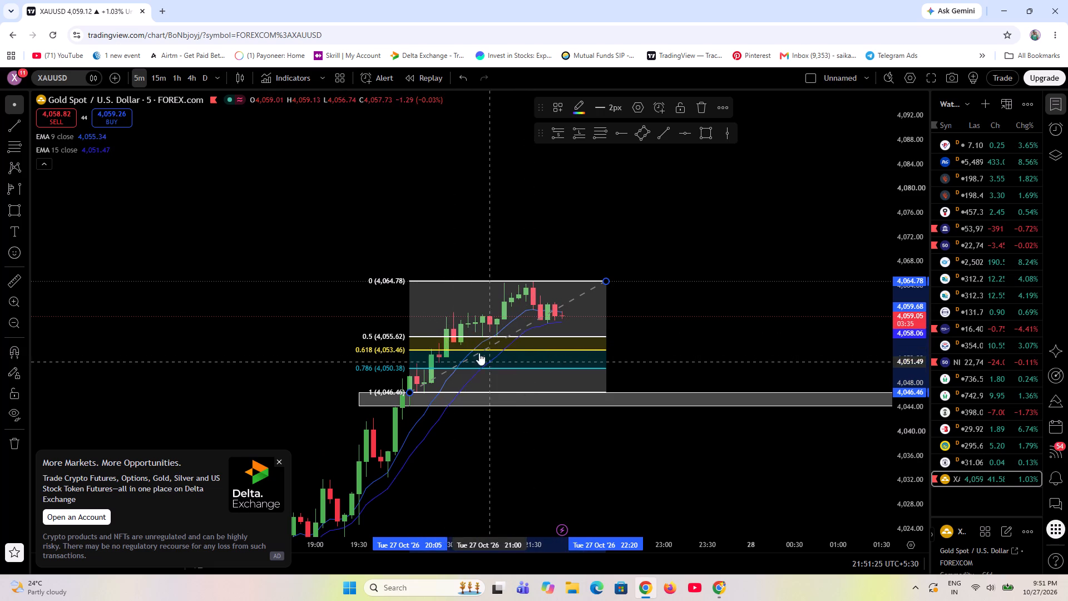
Draw a rectangle between the 0.618 and 0.786 Fib levels, about 4,053.3 to 4,050.5, starting at 21:00.
click(703, 131)
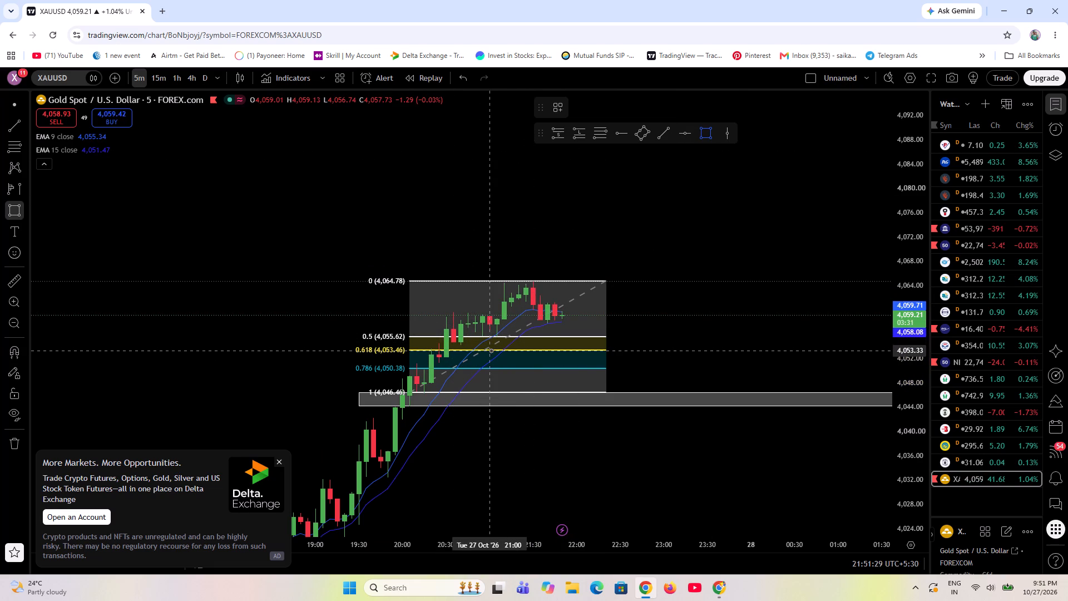
drag(491, 351, 654, 367)
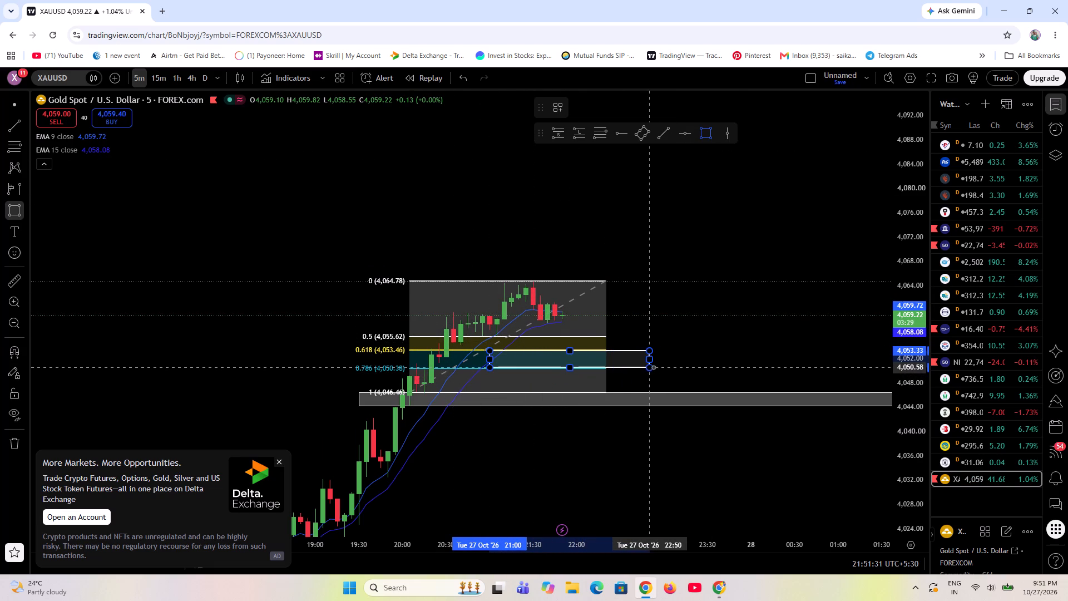
drag(654, 367, 656, 367)
click(656, 367)
click(735, 353)
Delete the Fib retracement, keeping the rectangle drawn from its levels.
click(599, 280)
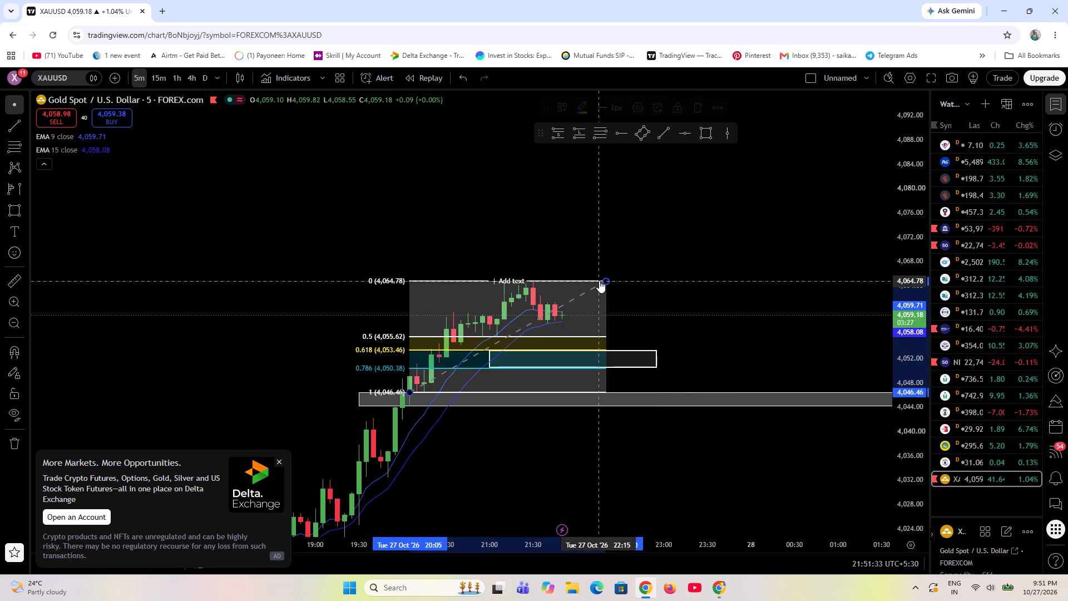
click(700, 103)
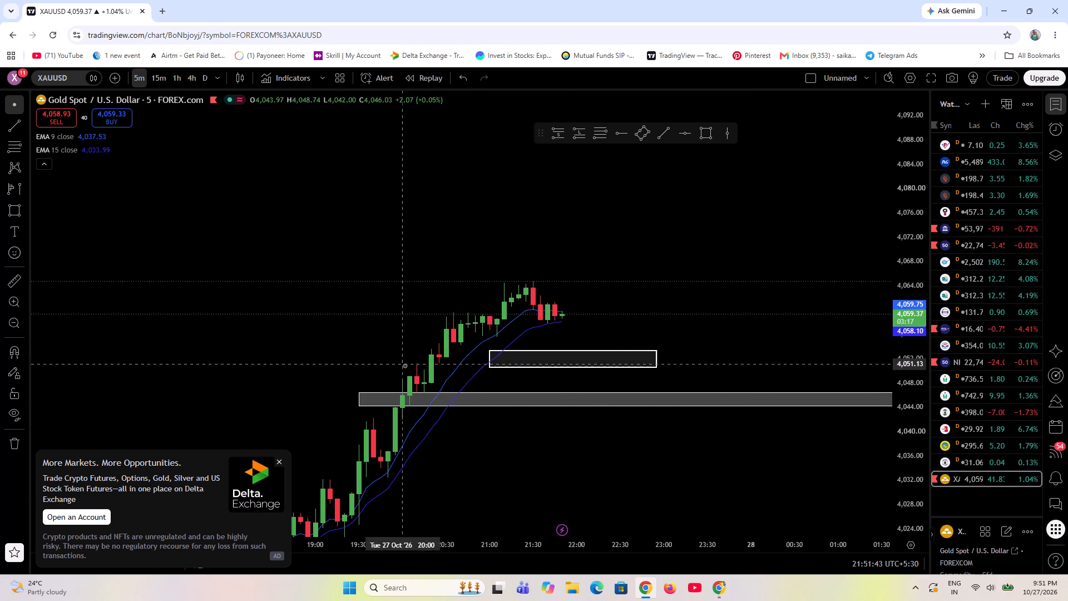
Draw a Fib retracement from the swing high at 4,064.60 down to the new rectangle's upper edge at 4,053.33.
scroll(567, 300, down, 6)
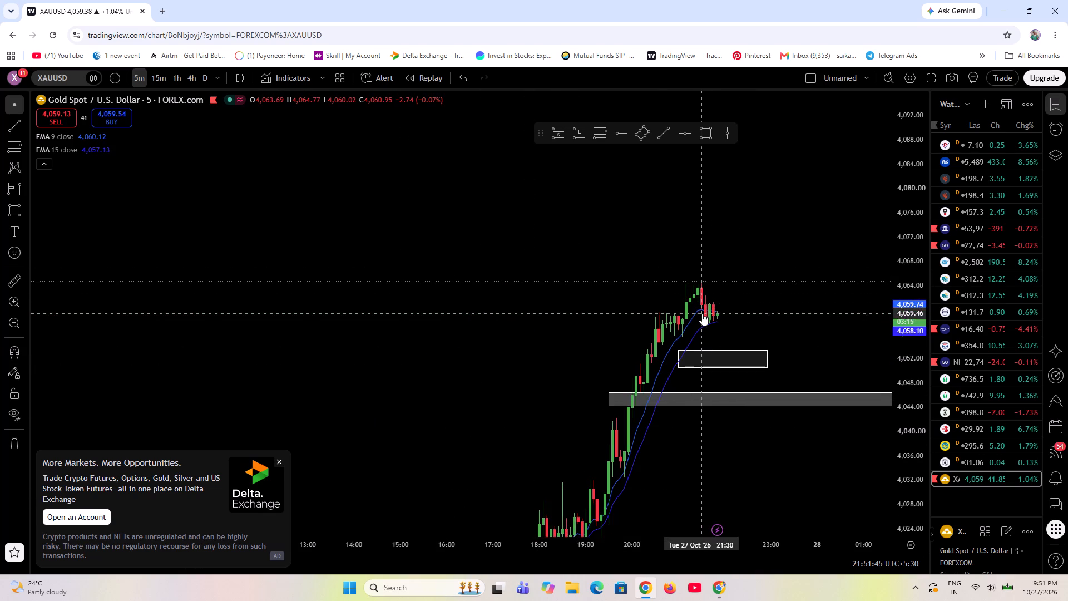
click(597, 136)
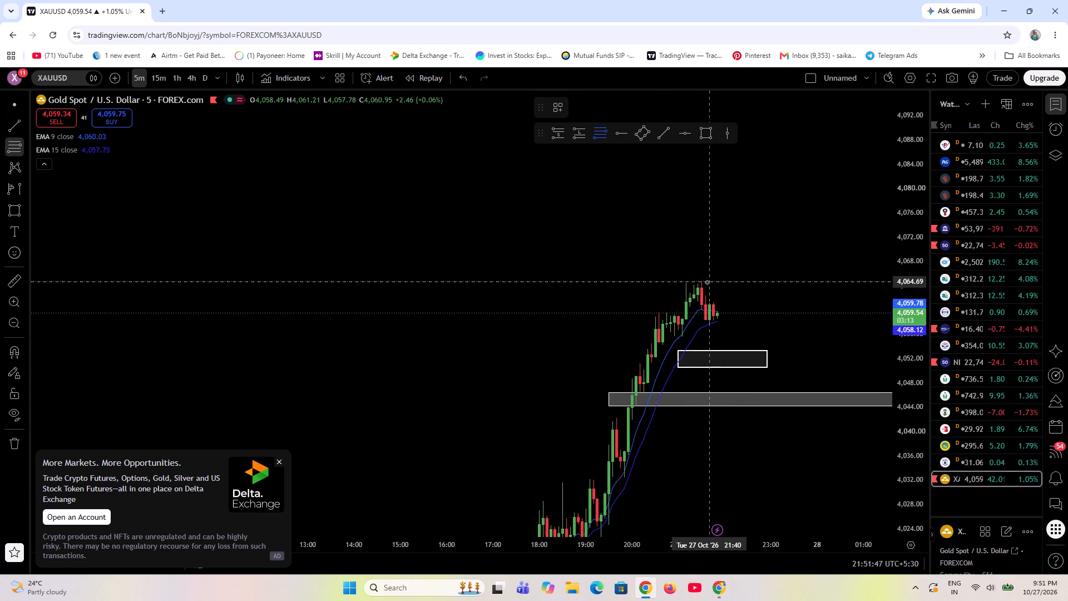
drag(701, 282, 735, 322)
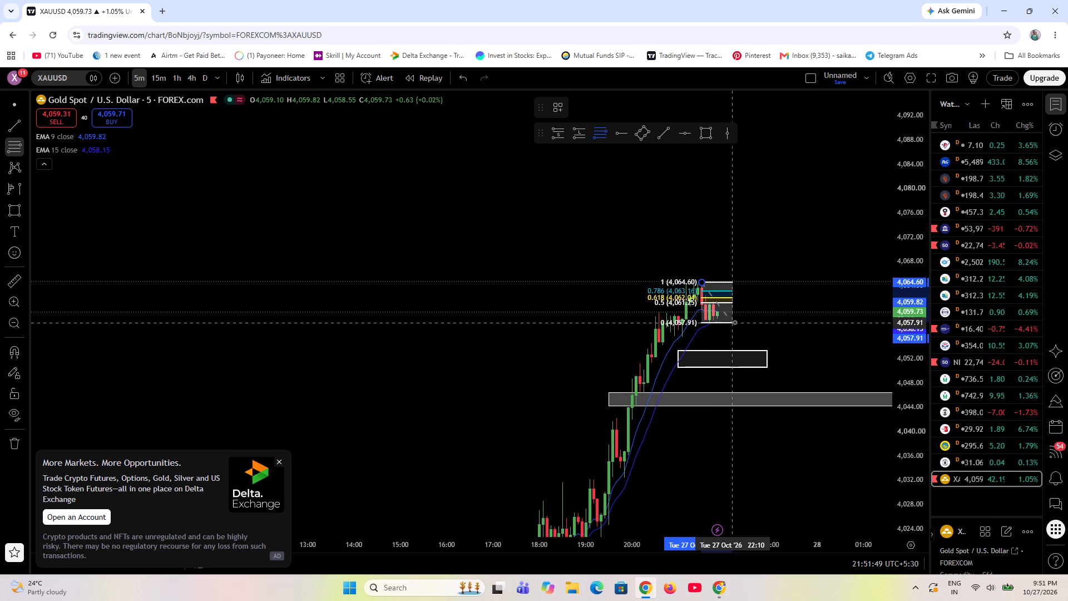
drag(735, 322, 768, 350)
click(768, 351)
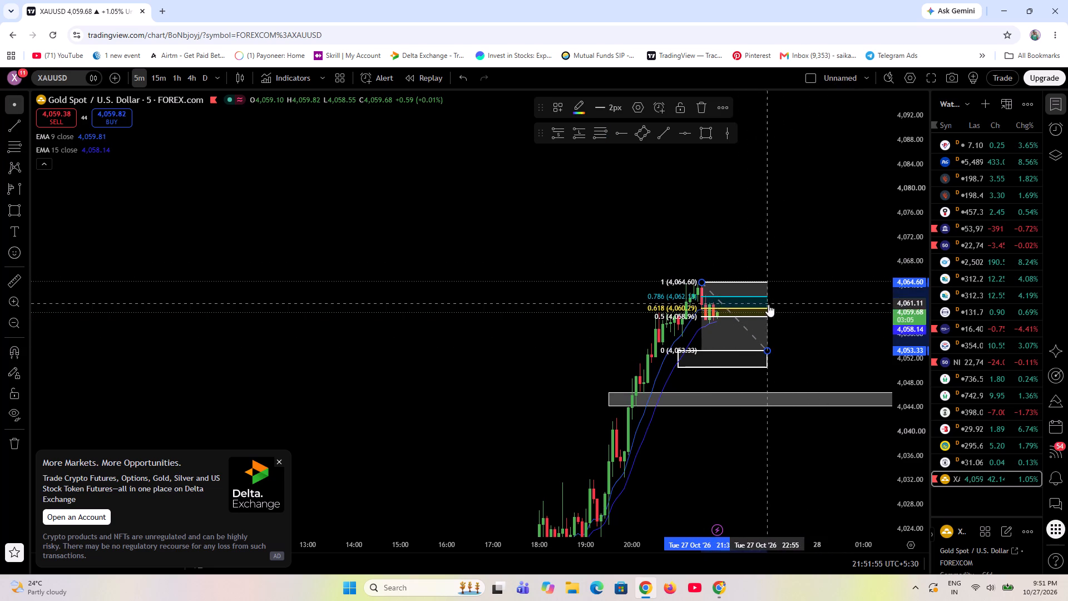
Draw a rectangle between the 0.786 and 0.618 Fib levels, 4,062.12 to 4,060.29, spanning 22:55 to about 23:50.
click(706, 130)
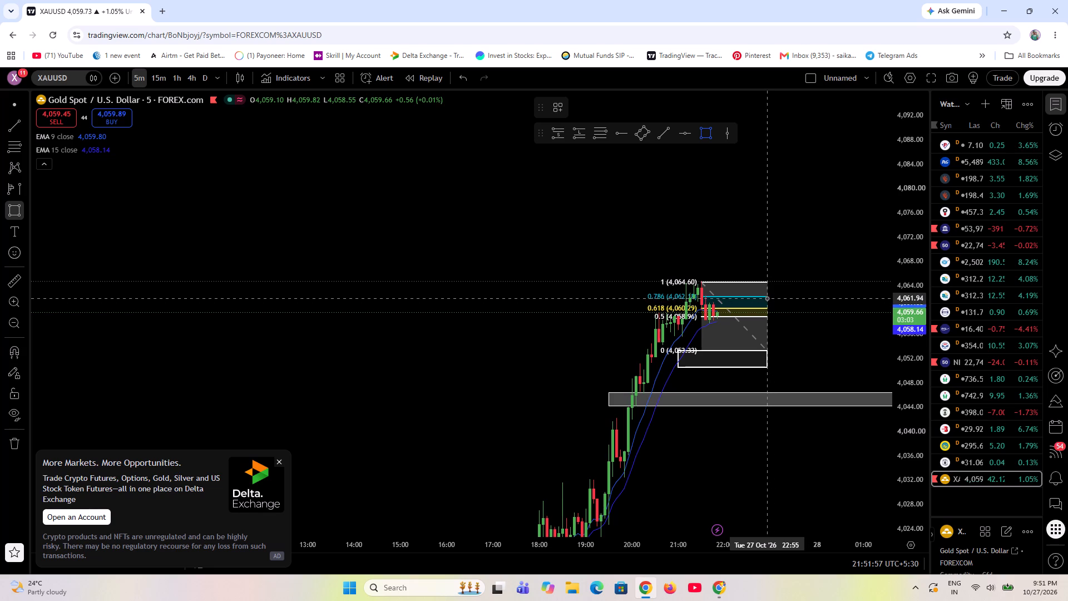
click(767, 297)
click(808, 308)
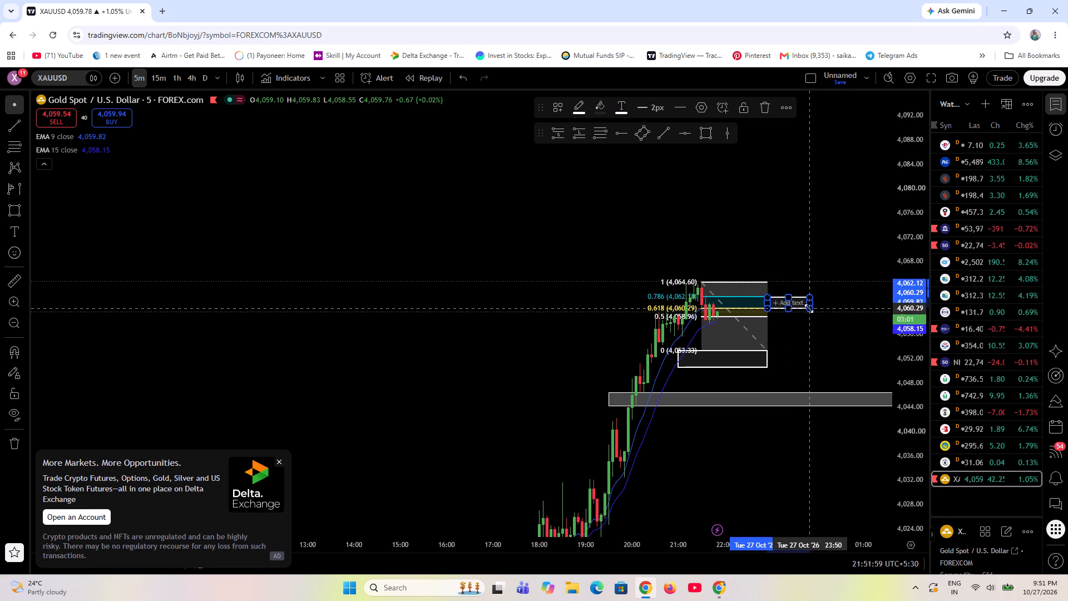
Delete the Fib retracement spanning 4,064.60 to 4,053.33, keeping both rectangles drawn around it.
click(847, 299)
click(726, 282)
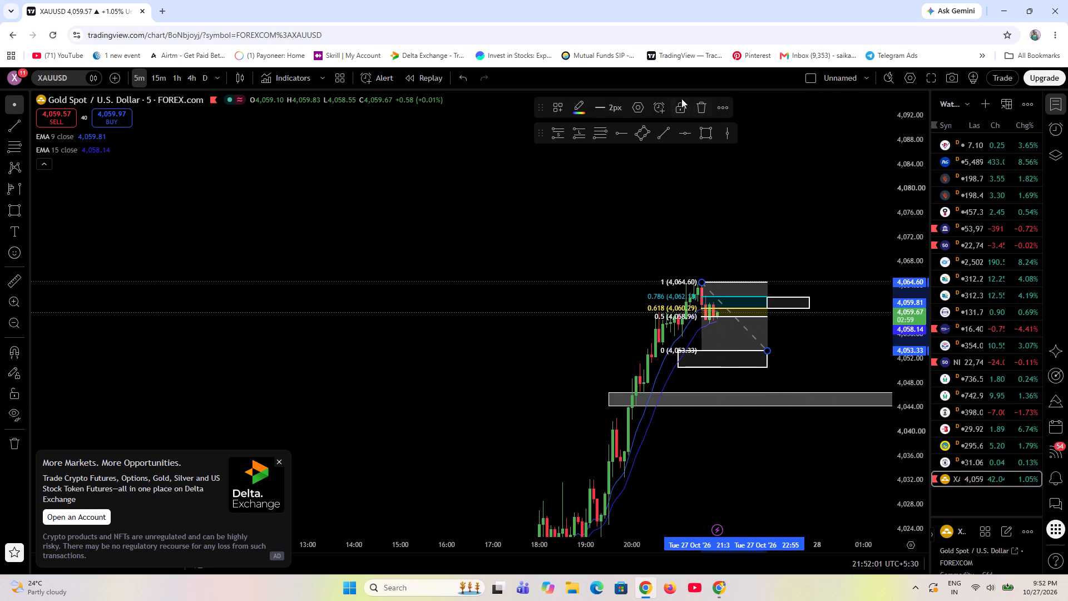
click(694, 105)
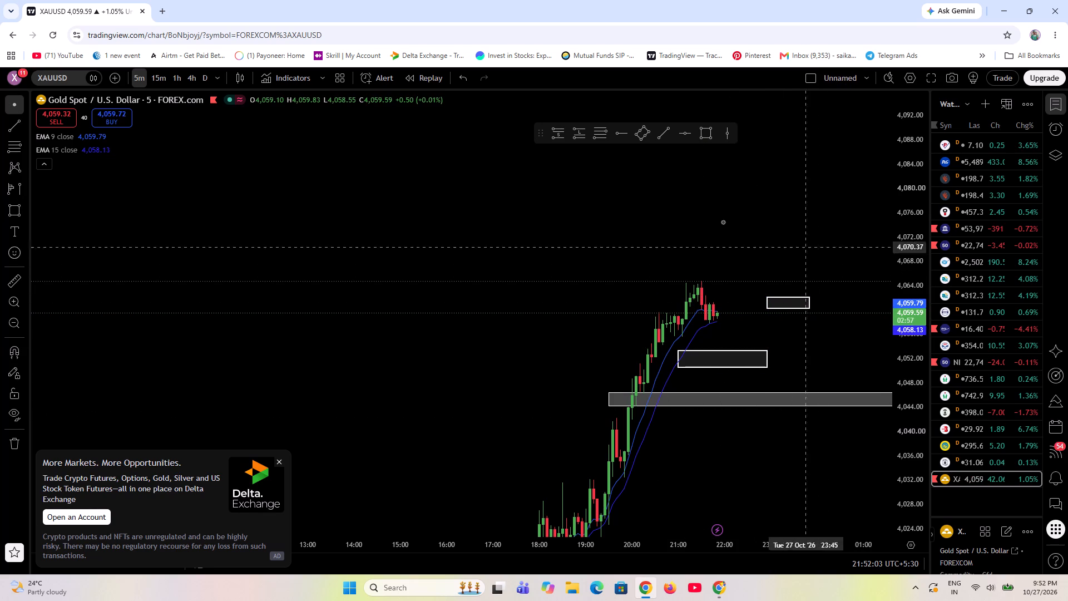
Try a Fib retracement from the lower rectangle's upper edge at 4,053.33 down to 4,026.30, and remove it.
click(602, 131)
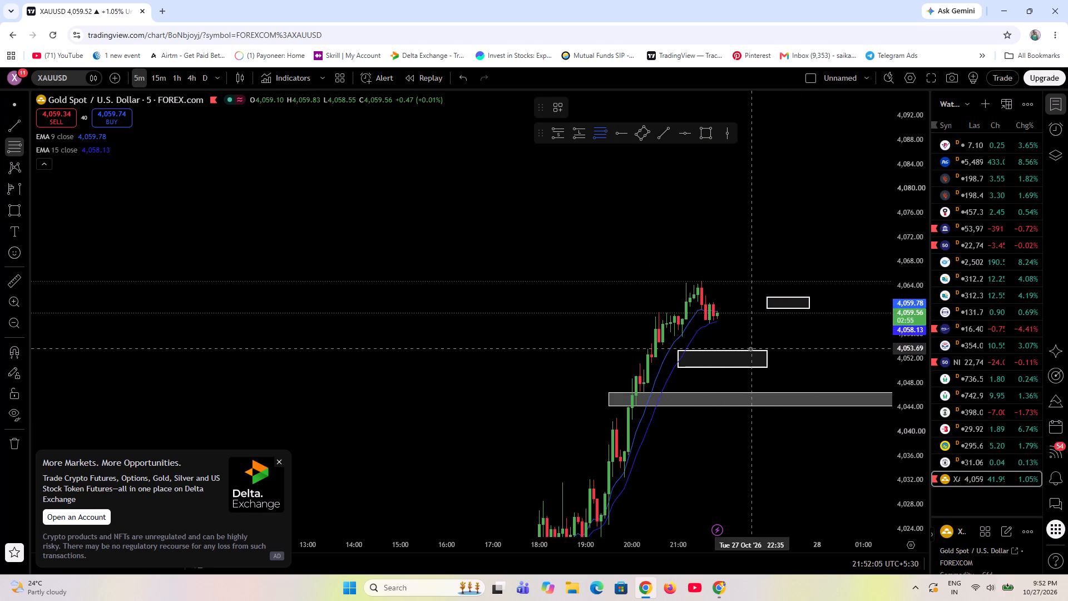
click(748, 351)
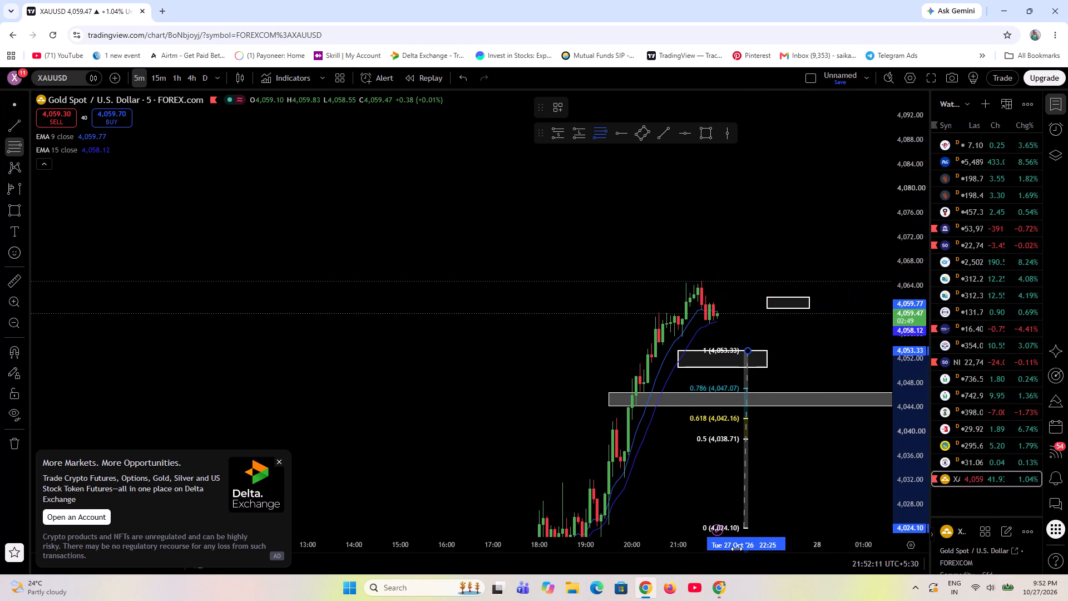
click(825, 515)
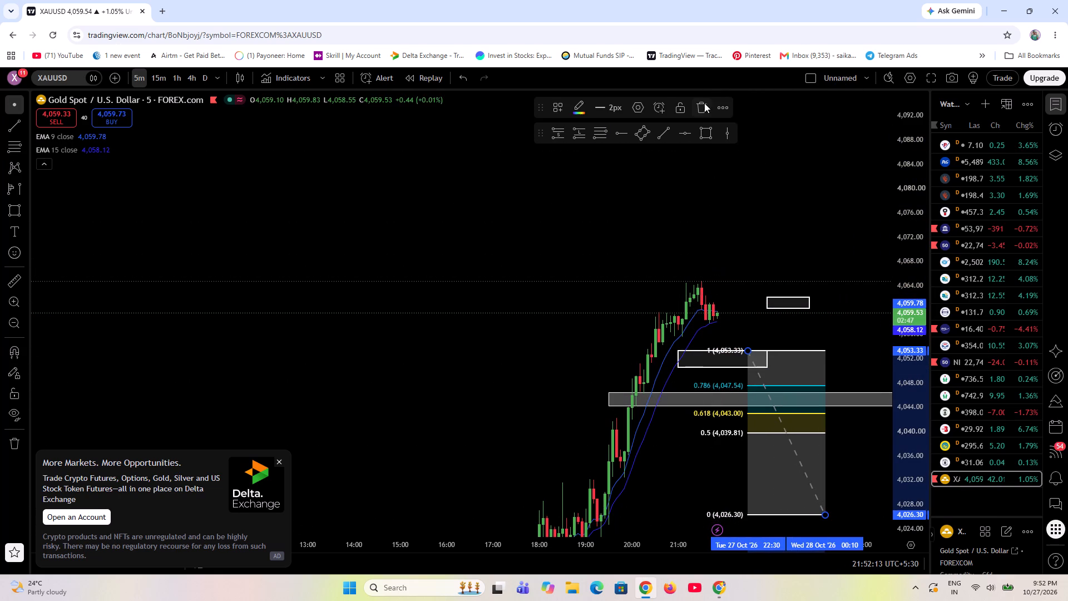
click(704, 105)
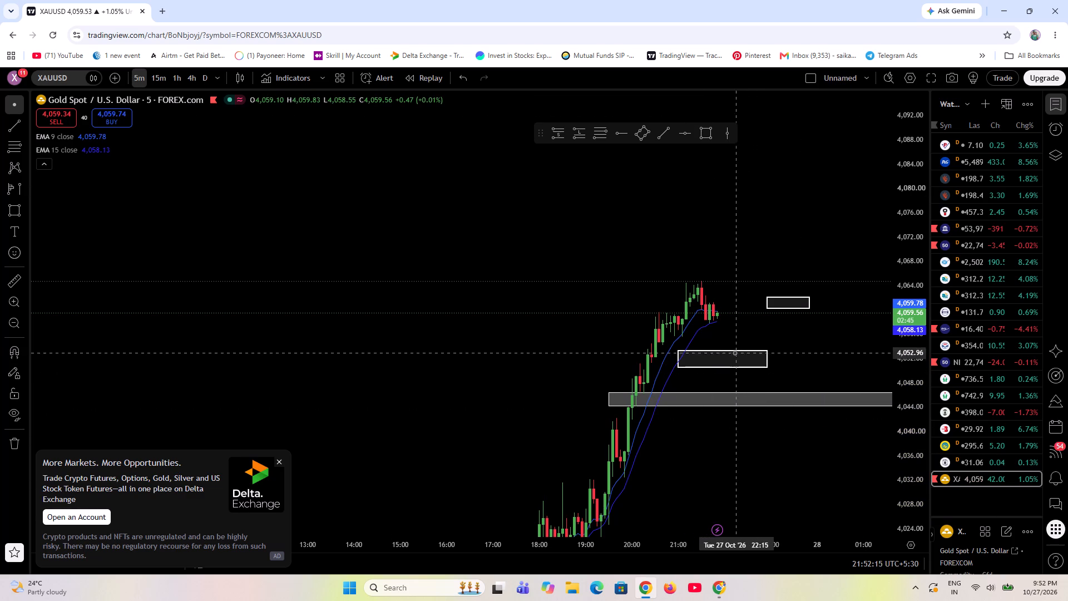
Delete the two Fib-based rectangles, the one just below 4,053.33 and the small one between 4,062.12 and 4,060.29.
click(735, 351)
click(760, 104)
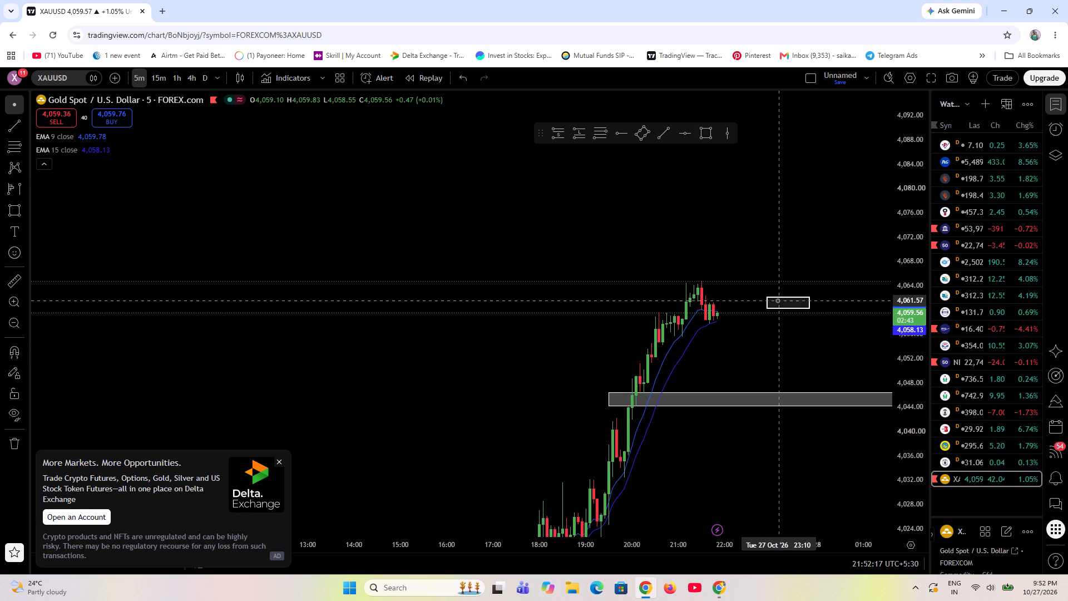
click(780, 296)
click(768, 102)
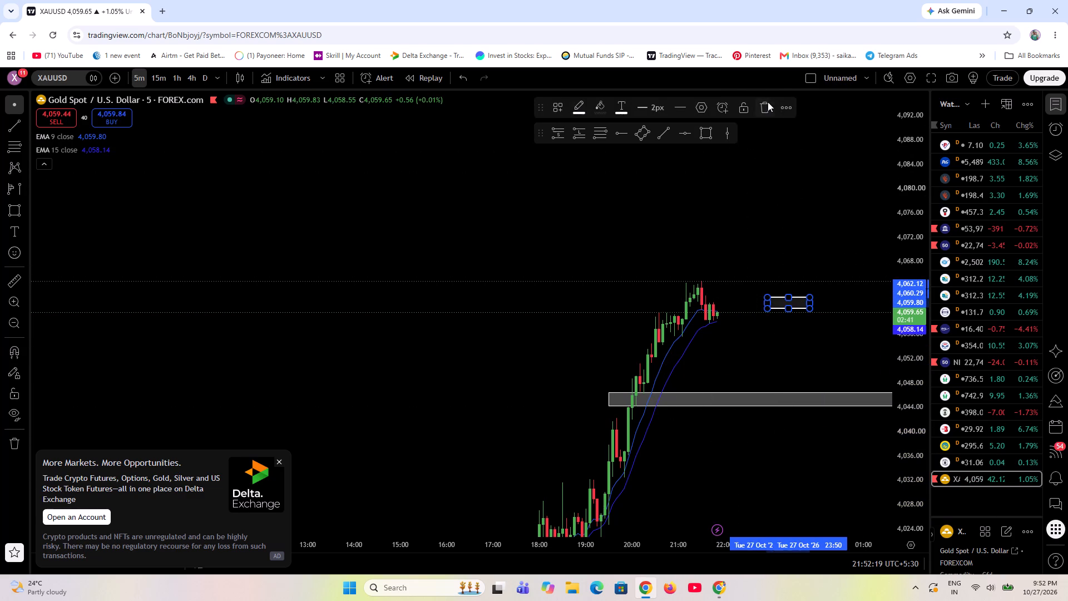
Duplicate the unlabelled rectangle near 4,020 and place the copy above the OB zone, upper edge at 4,008.93, starting at 16:35.
scroll(715, 515, down, 4)
drag(812, 491, 396, 262)
scroll(497, 423, down, 7)
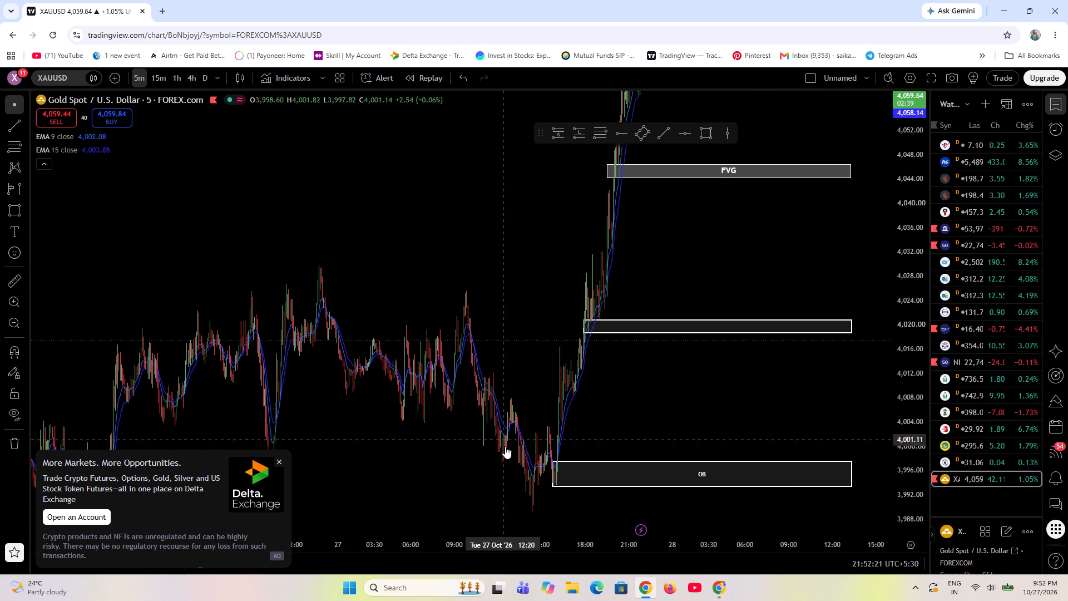
scroll(695, 434, up, 11)
drag(187, 358, 527, 321)
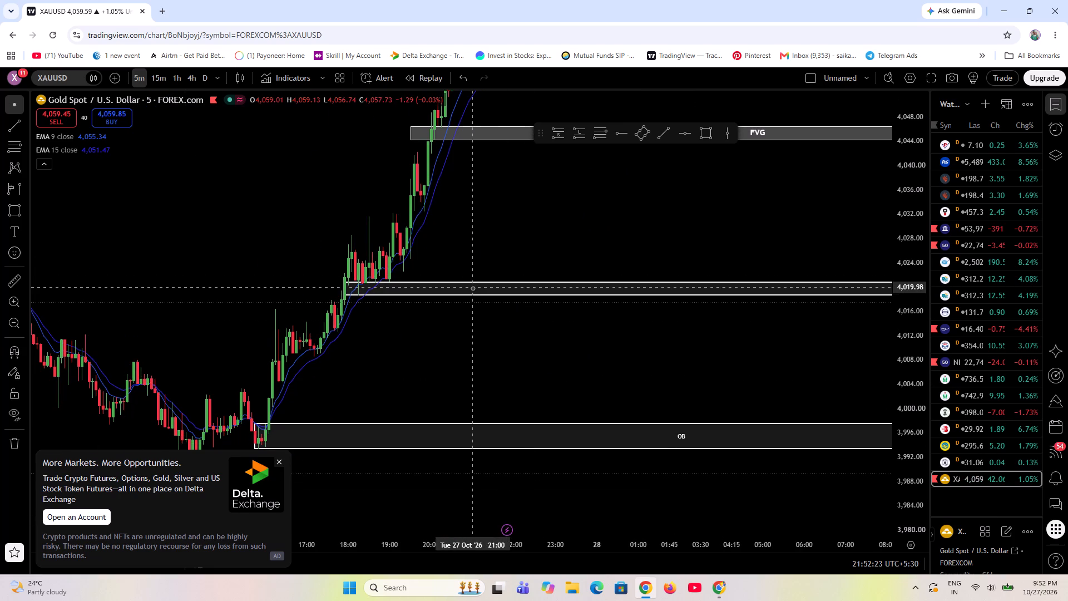
ctrl+drag(471, 295, 413, 372)
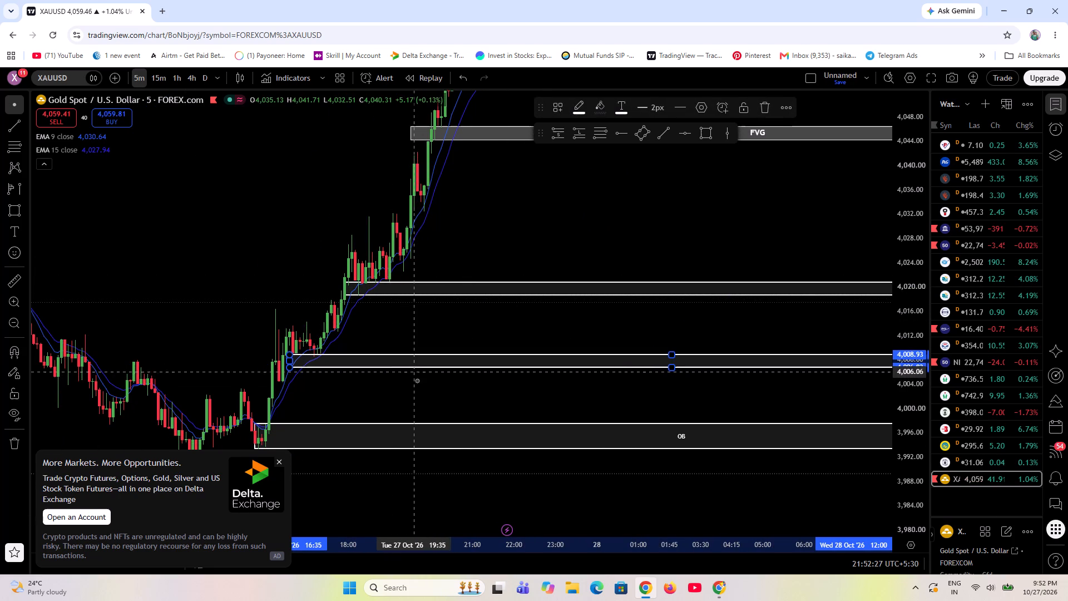
click(431, 411)
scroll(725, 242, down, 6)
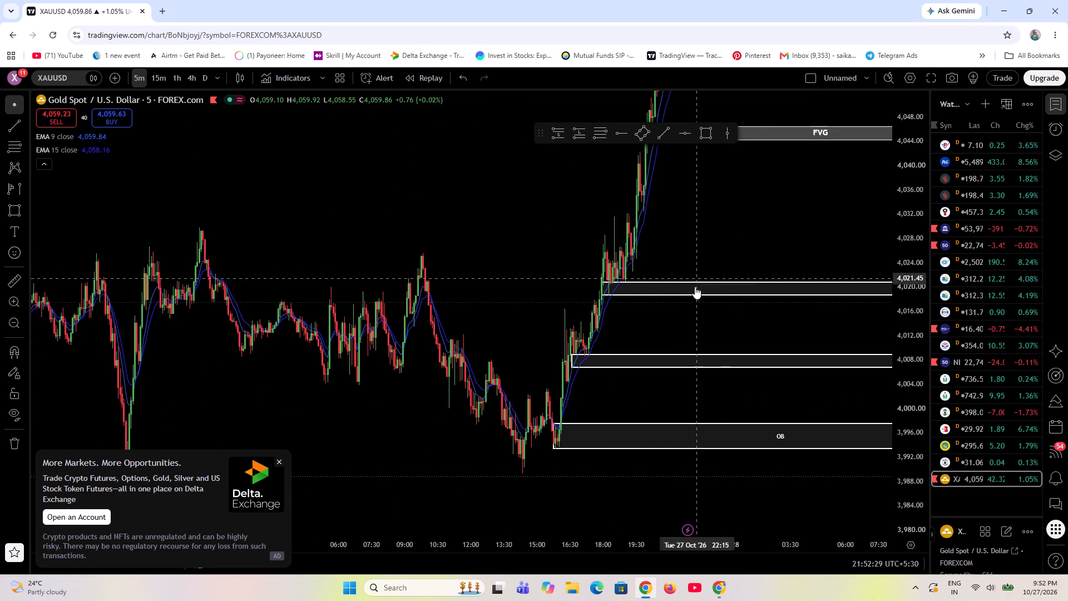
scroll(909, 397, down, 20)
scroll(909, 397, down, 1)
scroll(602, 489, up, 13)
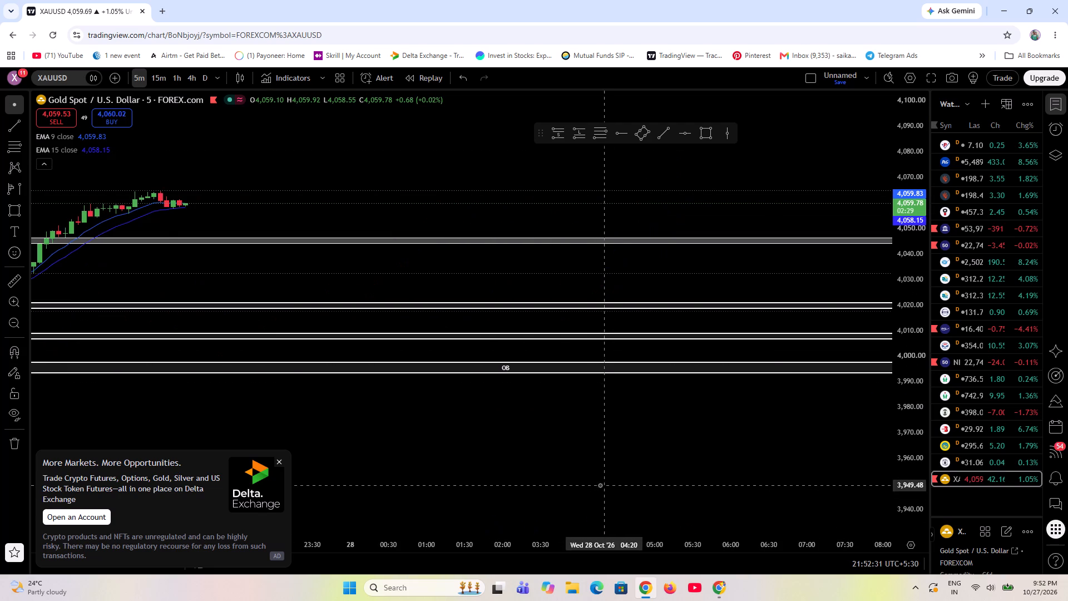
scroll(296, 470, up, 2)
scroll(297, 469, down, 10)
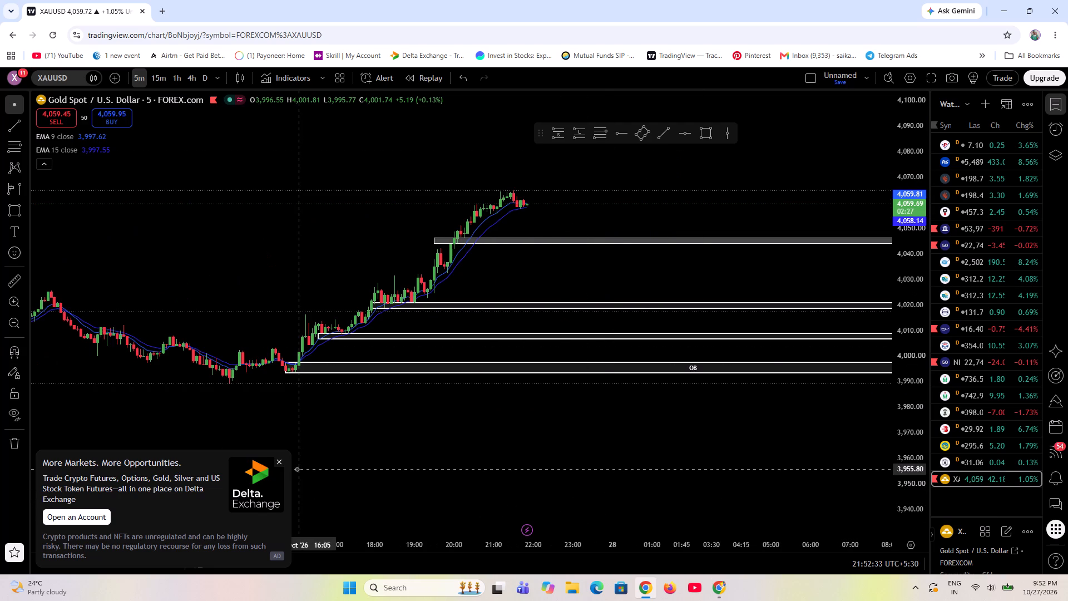
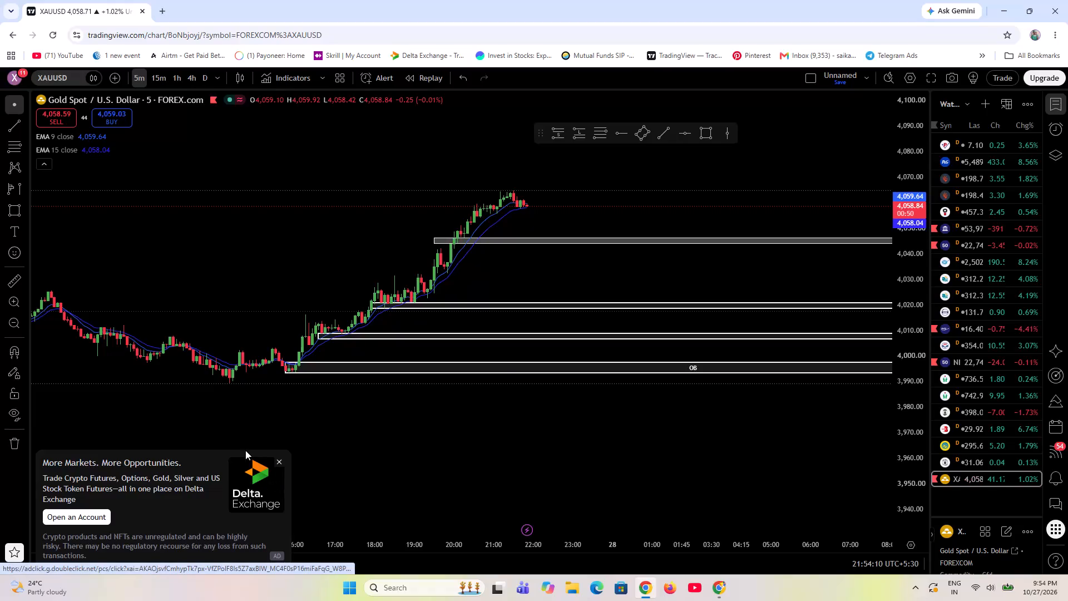
Examine the most recent 5-minute candles around the swing high, above the grey rectangle near 4,045, in close-up.
scroll(231, 434, up, 7)
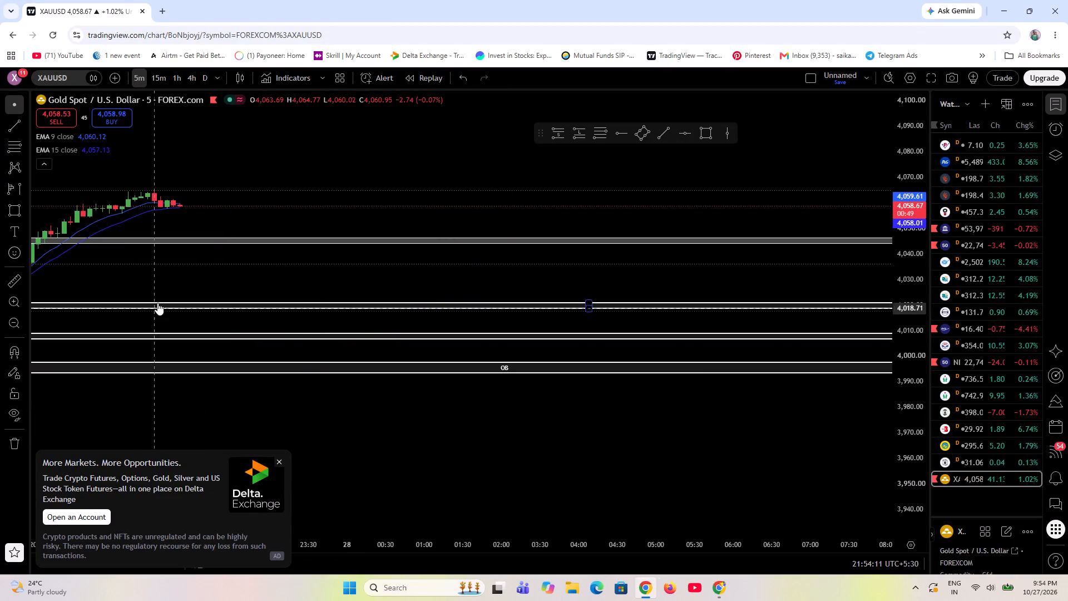
drag(200, 268, 571, 456)
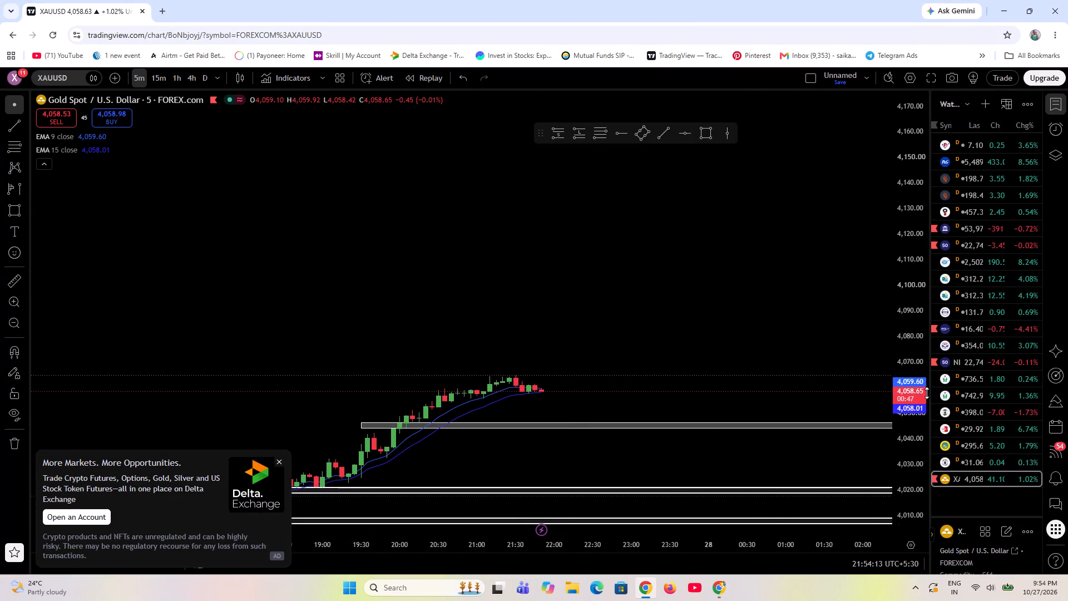
scroll(912, 396, up, 20)
scroll(912, 396, up, 9)
drag(584, 390, 629, 94)
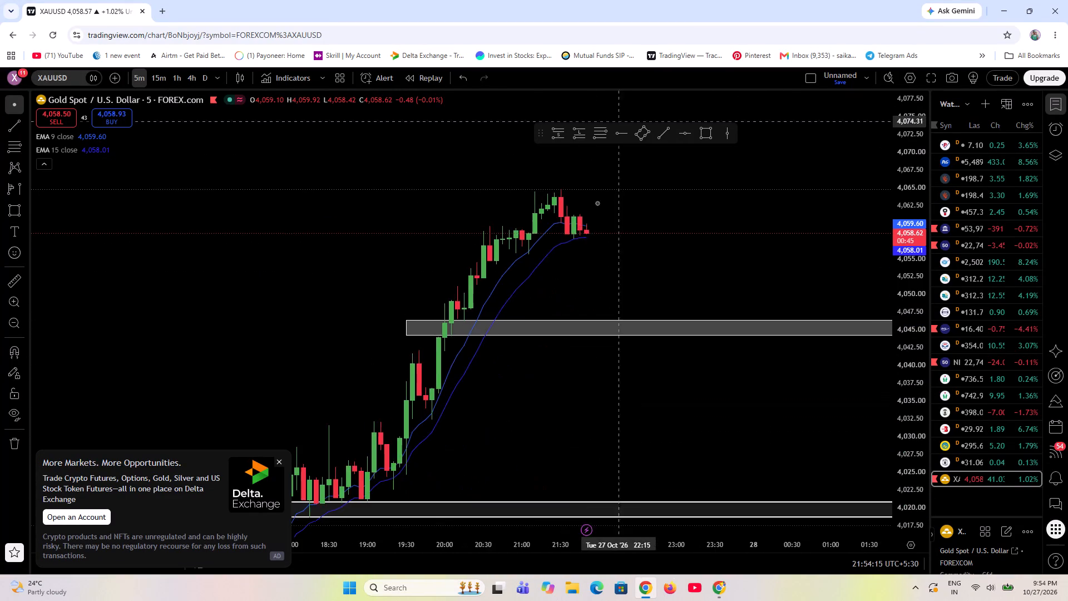
scroll(562, 300, up, 5)
drag(378, 270, 543, 338)
scroll(447, 341, up, 6)
drag(326, 357, 334, 357)
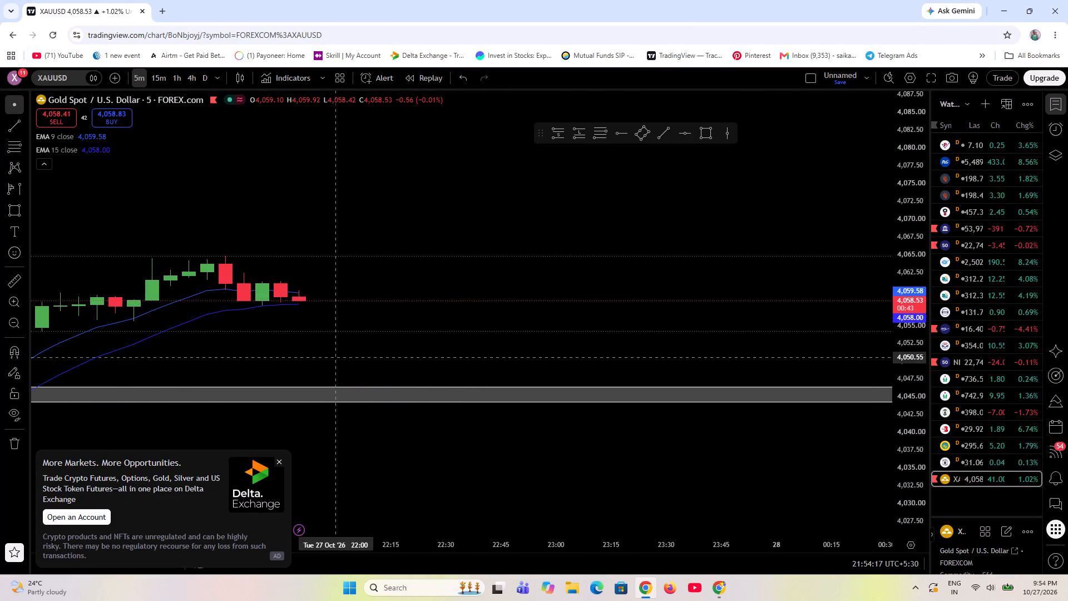
drag(334, 357, 525, 376)
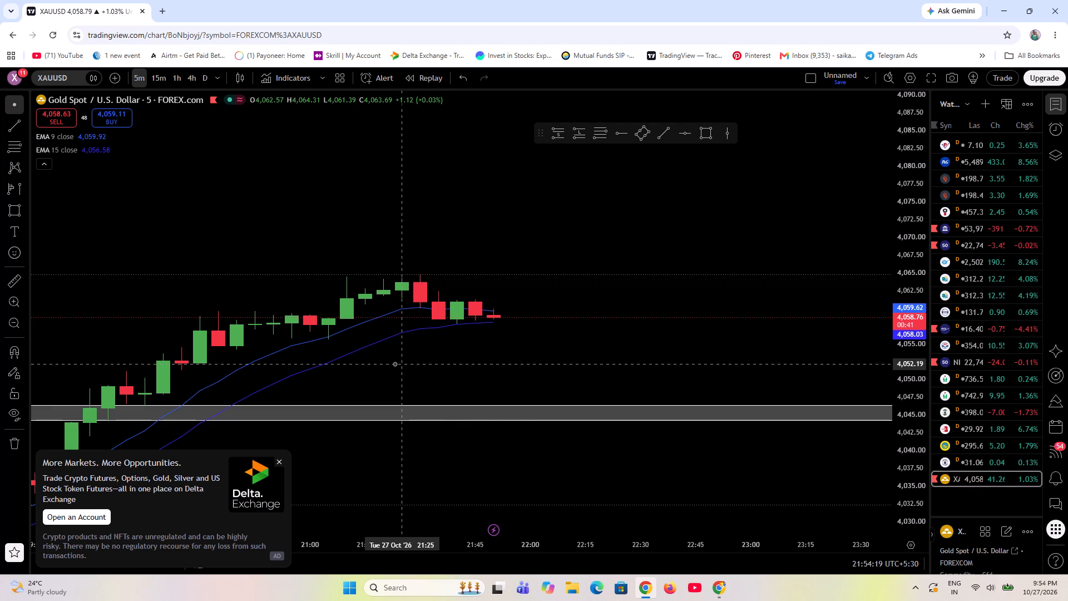
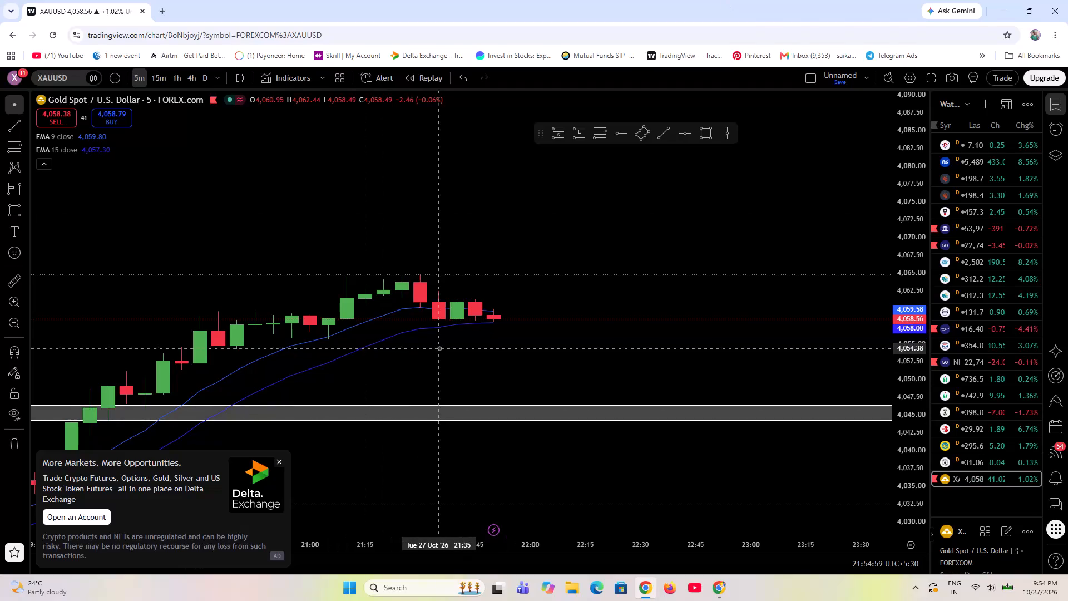
Remove all four rectangle drawings from the XAUUSD 5-minute chart.
scroll(436, 354, down, 17)
scroll(923, 357, down, 20)
scroll(923, 357, down, 14)
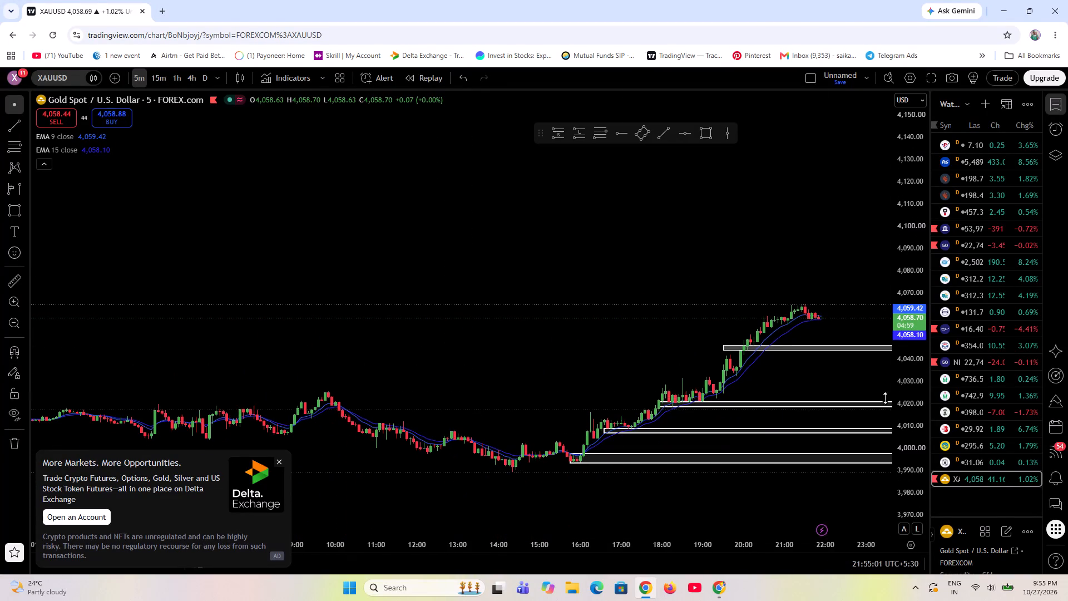
scroll(424, 371, down, 19)
drag(668, 336, 397, 204)
scroll(528, 369, up, 4)
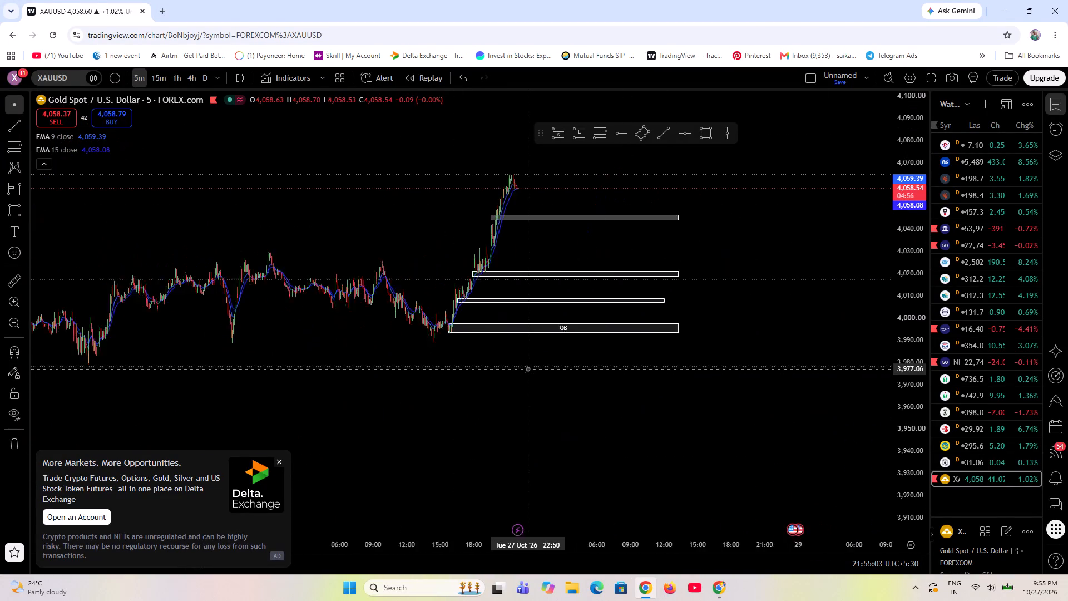
scroll(528, 369, up, 3)
right_click(507, 430)
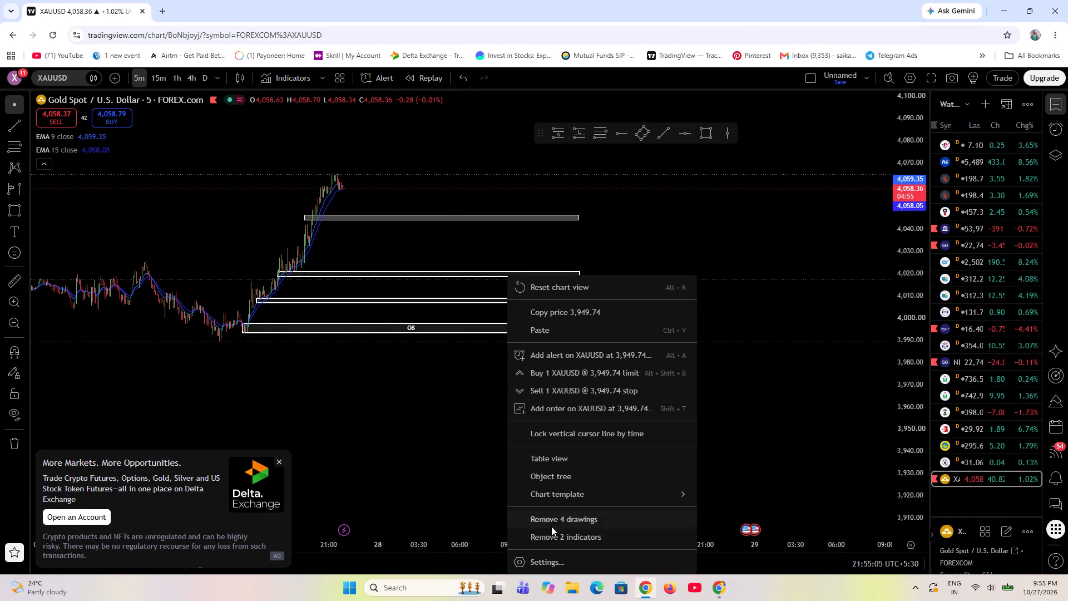
drag(563, 508, 563, 529)
click(566, 521)
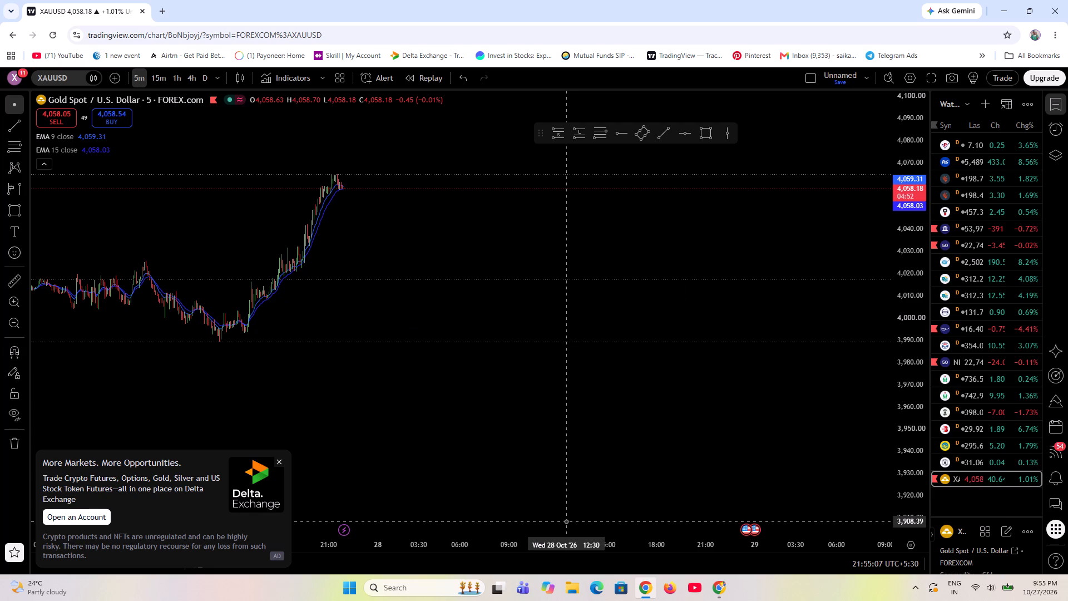
Remove both EMA indicators from the chart.
right_click(578, 420)
scroll(625, 530, down, 7)
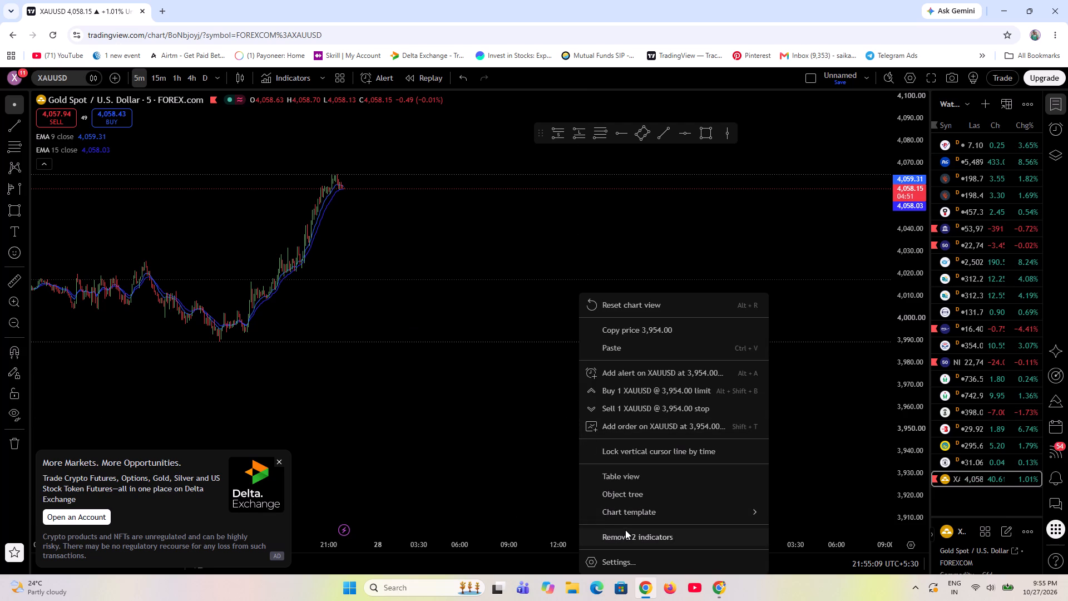
click(627, 536)
Examine the earlier 5-minute price swings from 26 and 27 October on the cleared chart.
scroll(390, 358, up, 5)
drag(136, 397, 727, 405)
scroll(469, 437, up, 5)
drag(251, 412, 884, 401)
scroll(649, 396, down, 8)
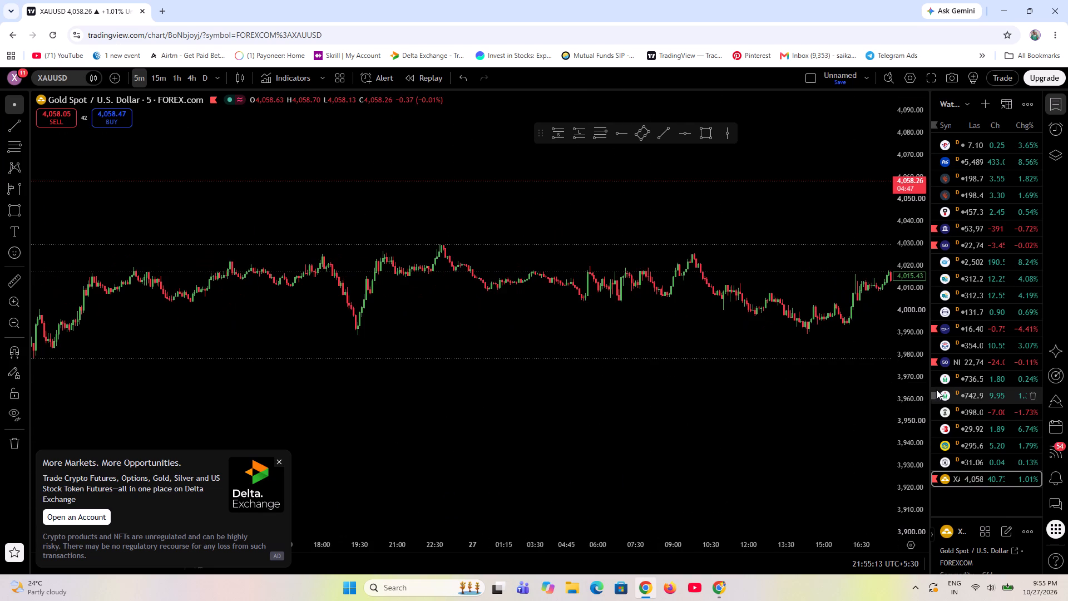
scroll(925, 408, up, 20)
scroll(925, 408, up, 14)
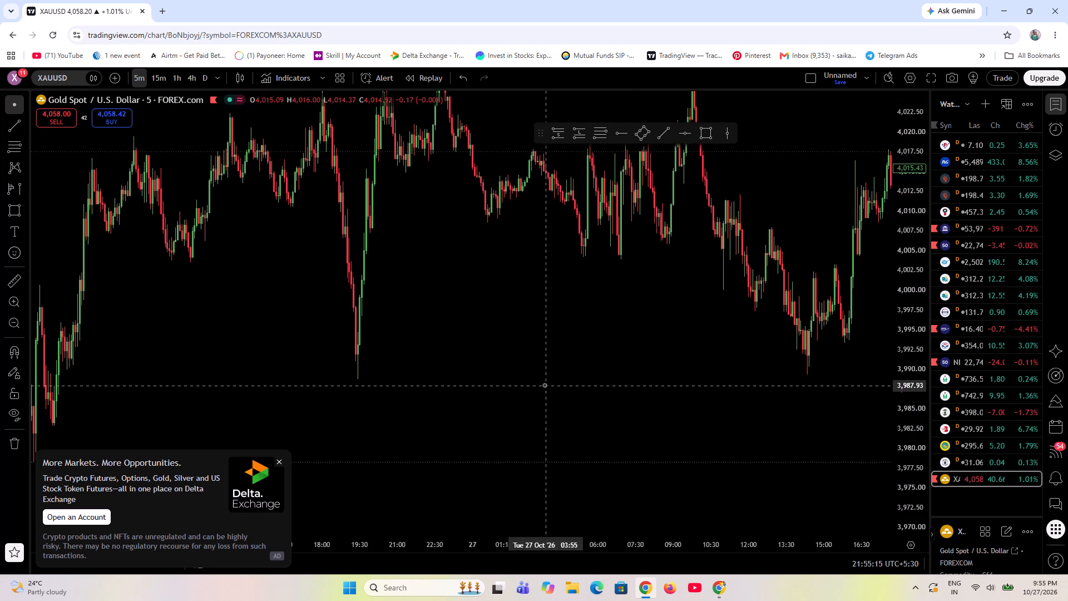
scroll(545, 385, down, 6)
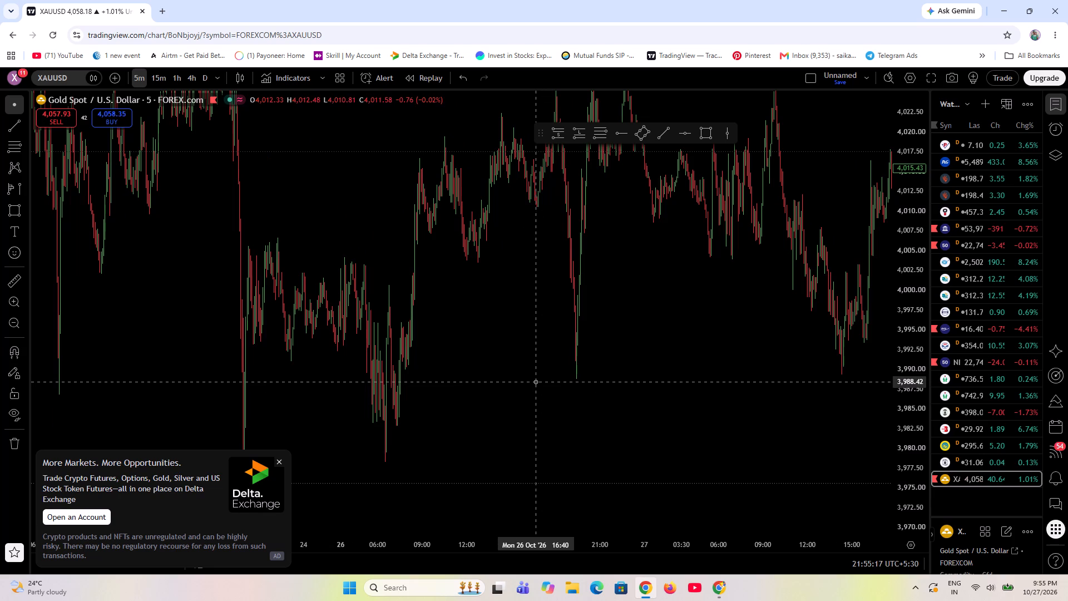
Switch XAUUSD to the daily timeframe and frame the candles from July through late October.
click(198, 80)
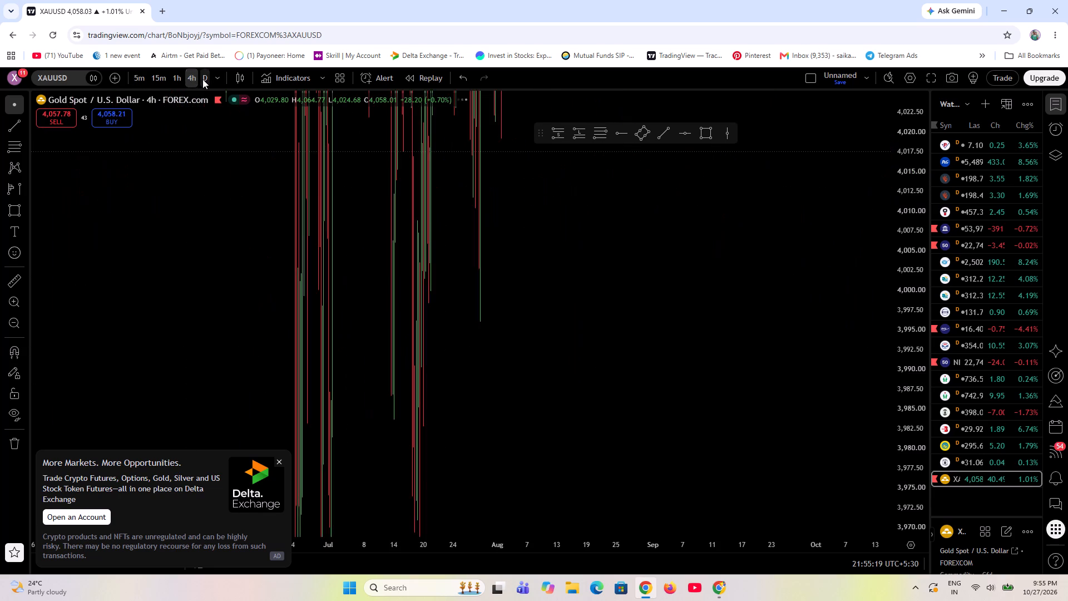
click(202, 79)
scroll(908, 380, down, 20)
scroll(908, 380, down, 12)
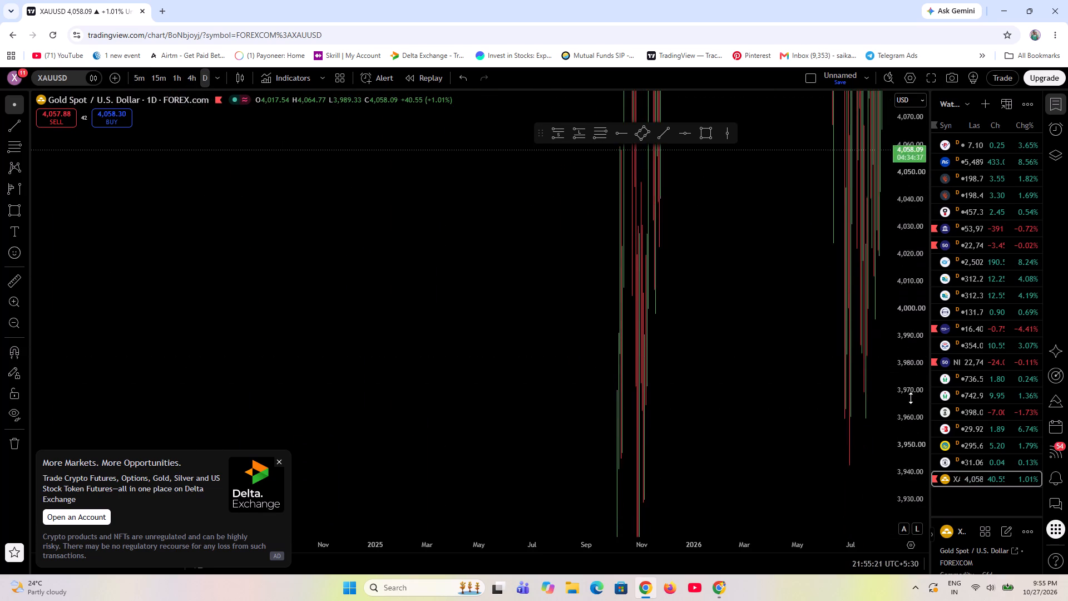
scroll(911, 398, down, 20)
scroll(911, 398, down, 20)
scroll(911, 398, down, 7)
scroll(637, 429, up, 12)
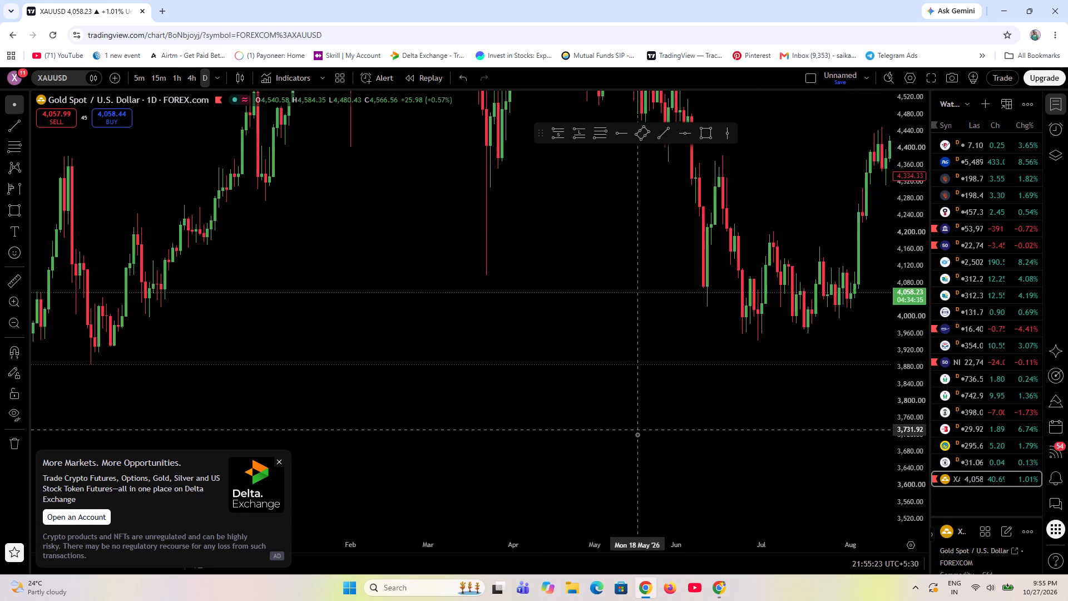
drag(637, 435, 156, 435)
scroll(467, 472, up, 4)
scroll(307, 467, down, 9)
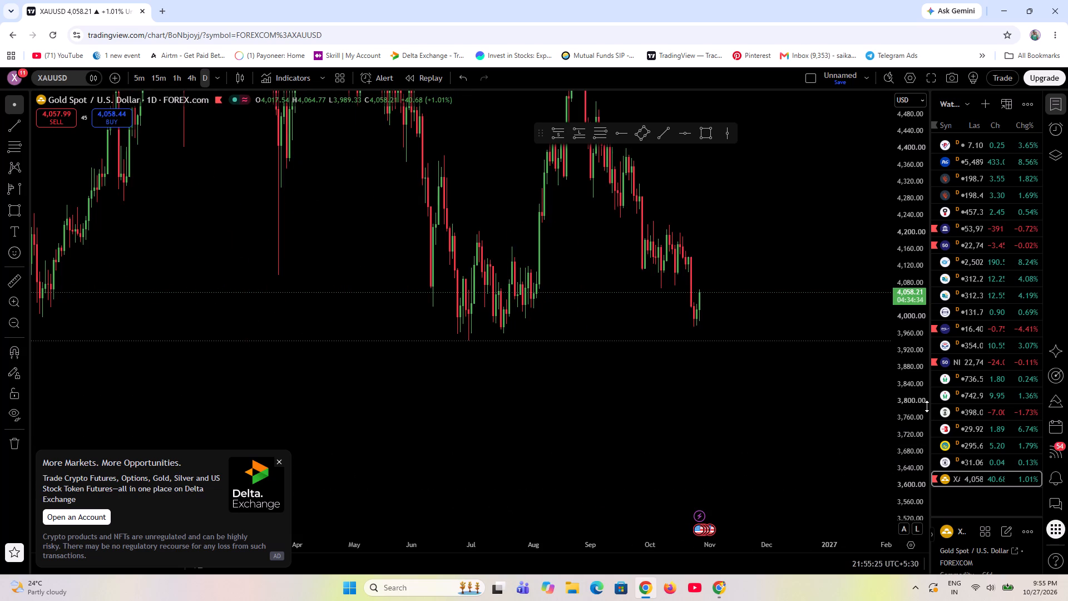
scroll(918, 421, down, 9)
scroll(550, 478, down, 5)
scroll(633, 476, up, 10)
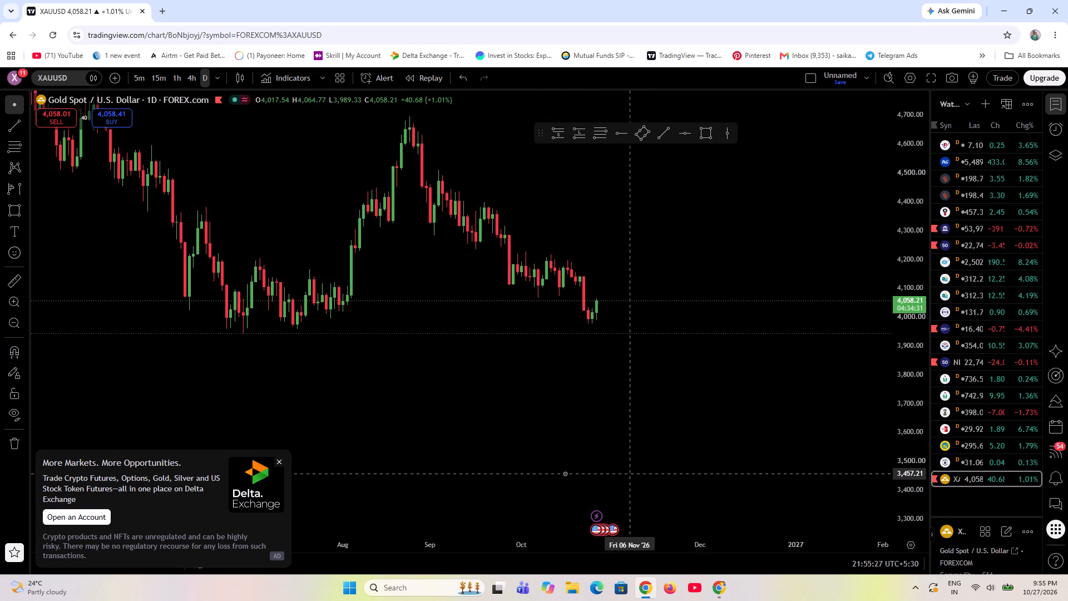
drag(427, 468, 384, 487)
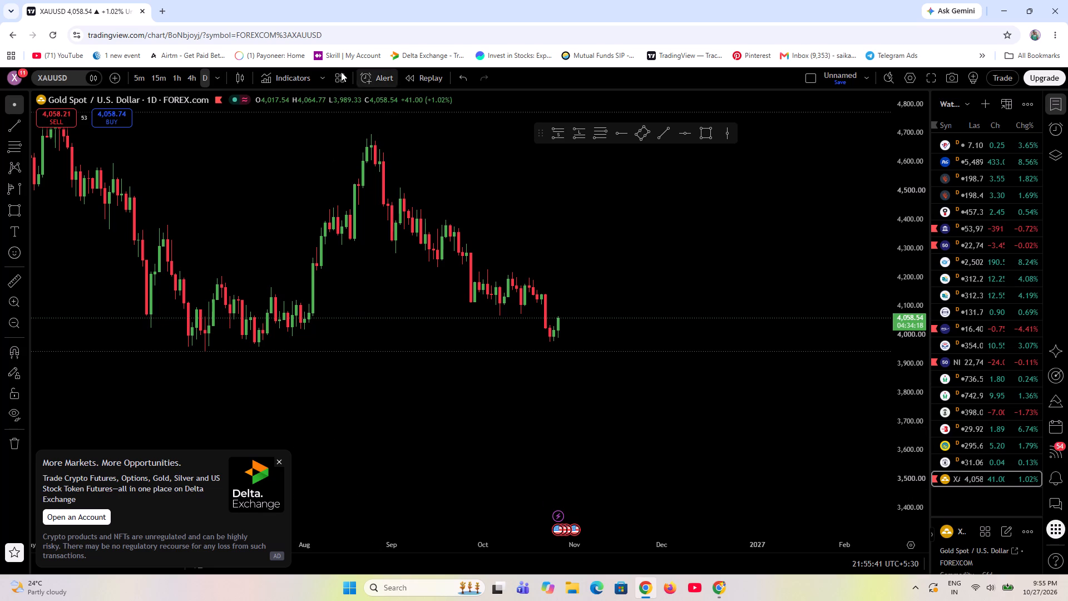
Add the Exponential moving average indicator to the daily chart twice.
click(286, 71)
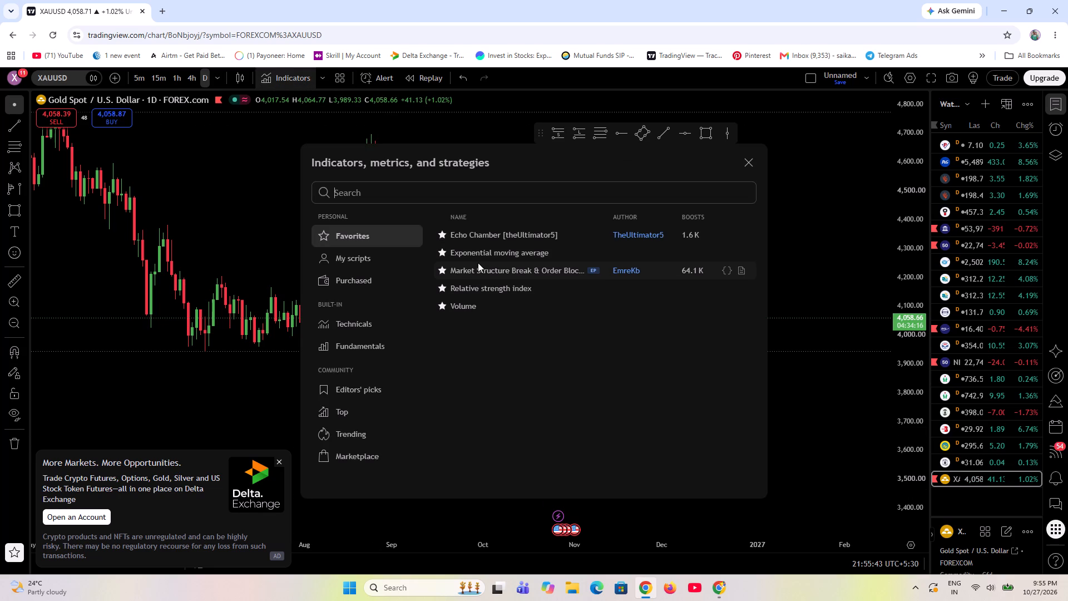
click(481, 250)
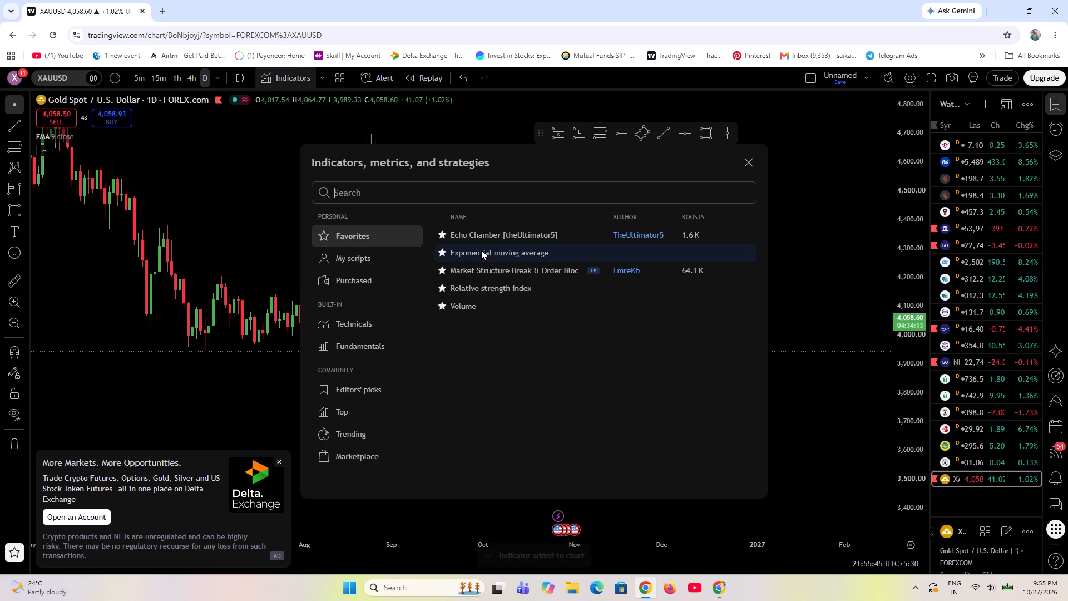
click(491, 254)
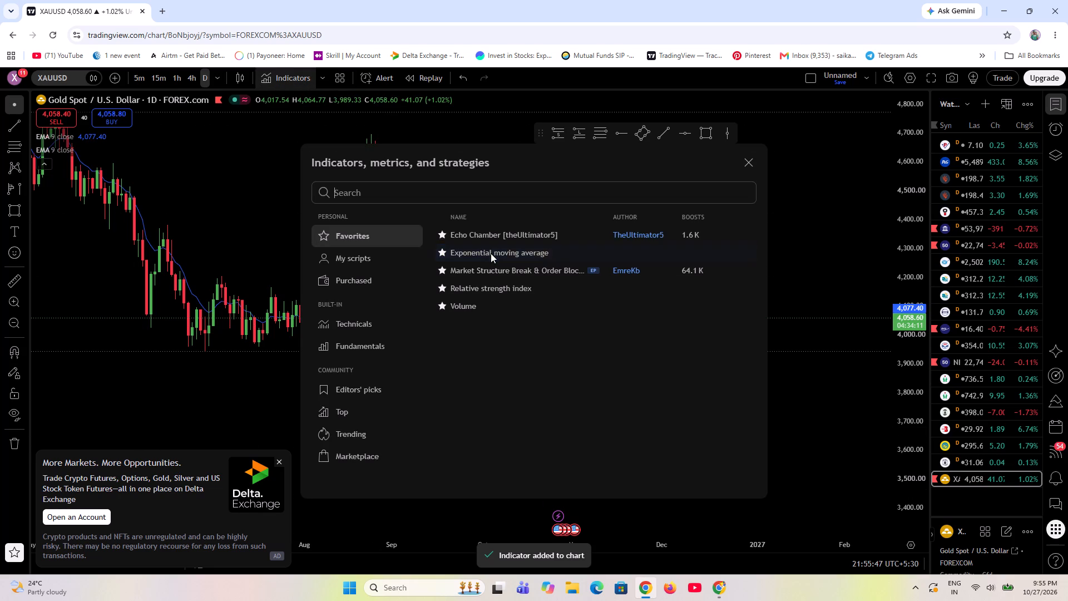
Set the second EMA's length to 15.
click(103, 147)
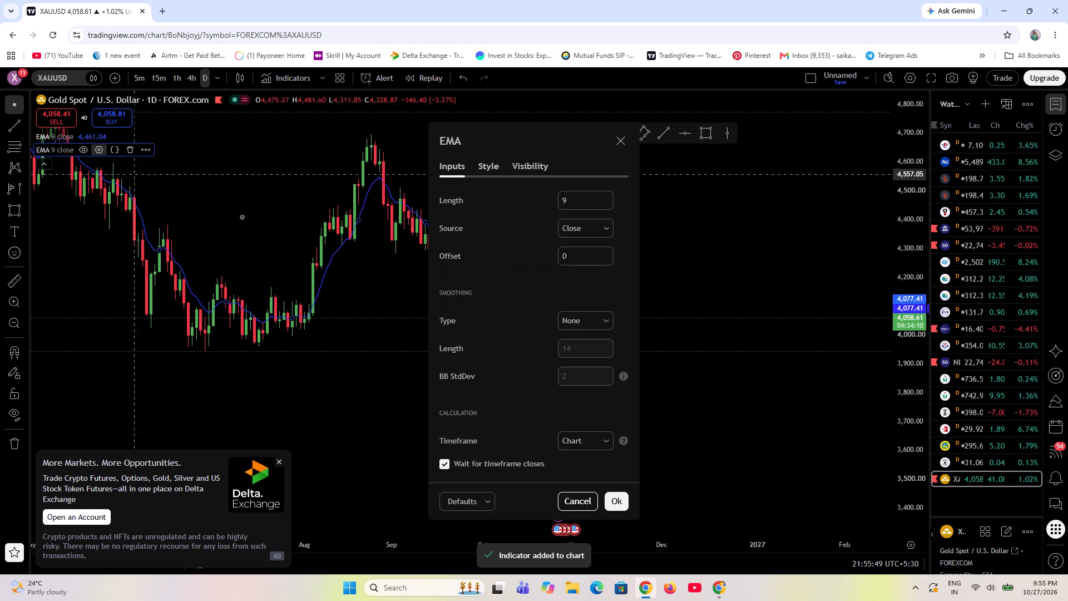
click(589, 197)
key(BackSpace)
text(15)
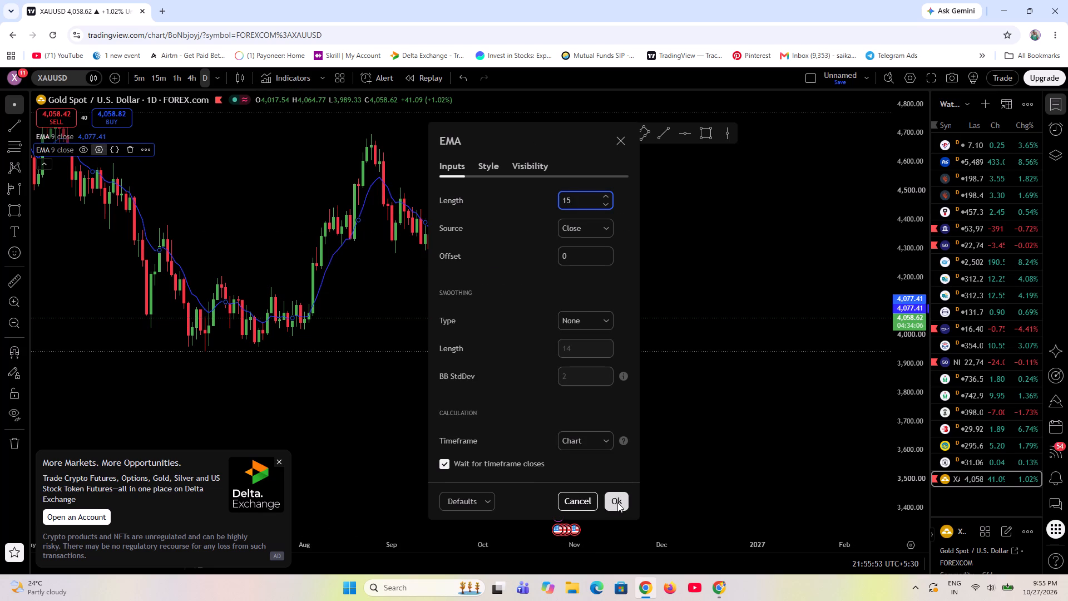
click(617, 503)
Examine the daily decline from the late-August high and the latest candles against the 9 and 15 EMAs.
scroll(370, 393, up, 2)
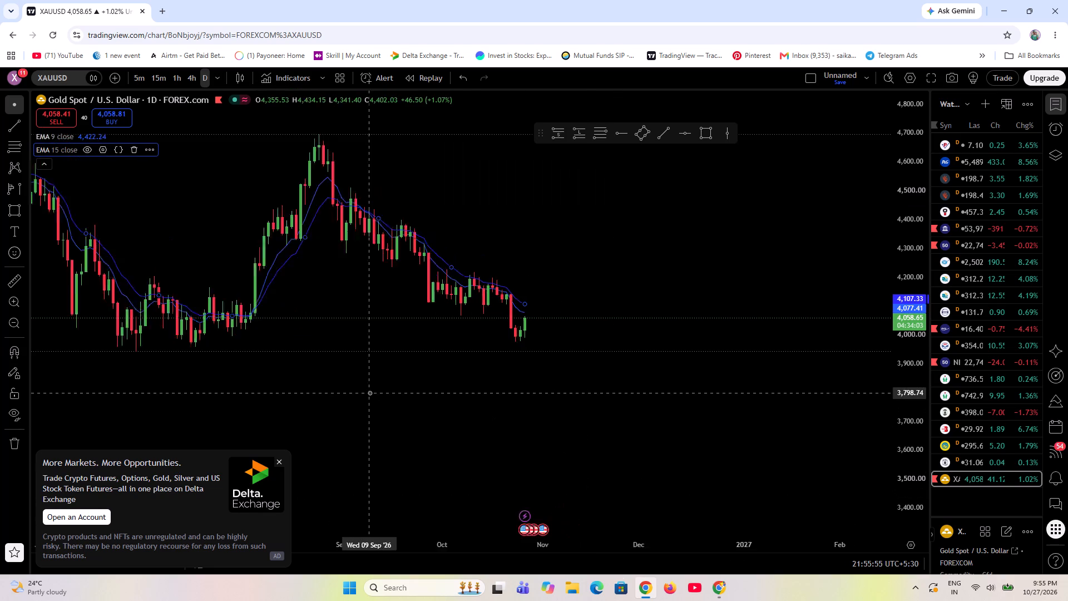
scroll(370, 393, up, 3)
drag(453, 391, 621, 399)
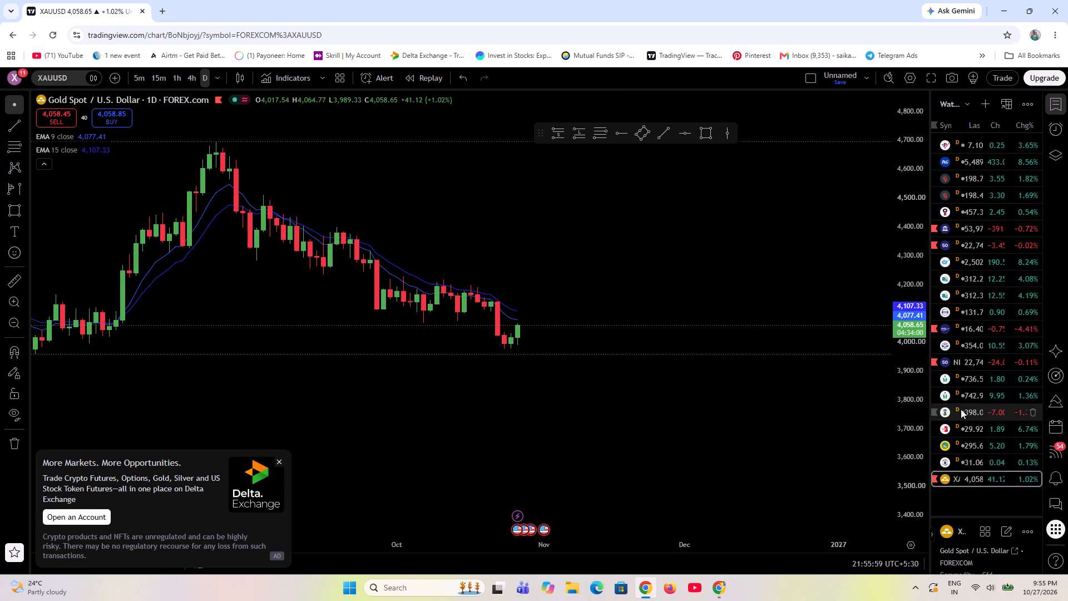
scroll(906, 408, up, 18)
scroll(517, 458, up, 4)
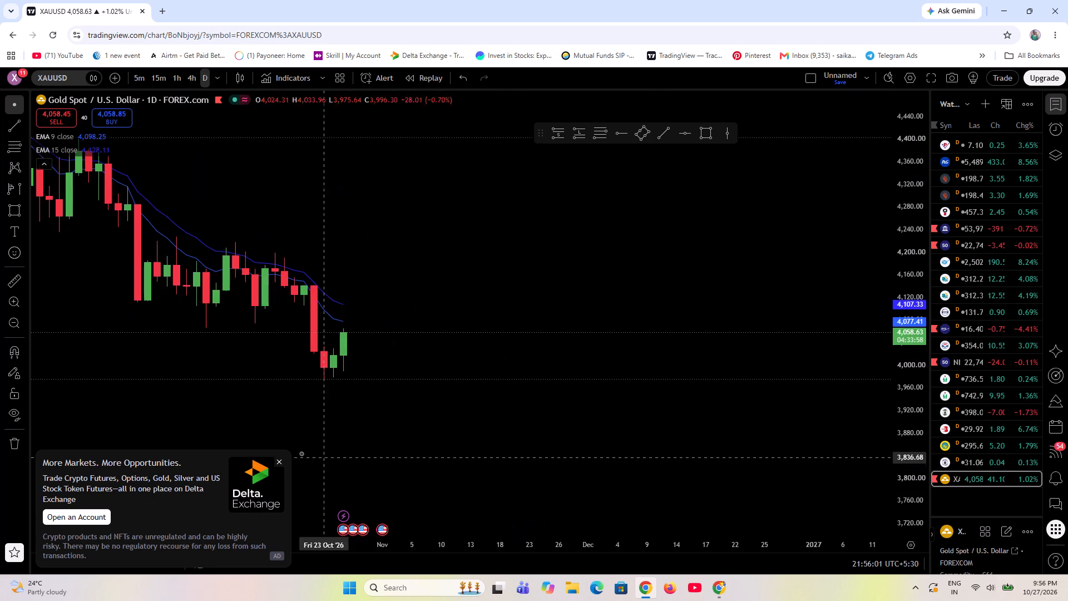
drag(299, 453, 461, 446)
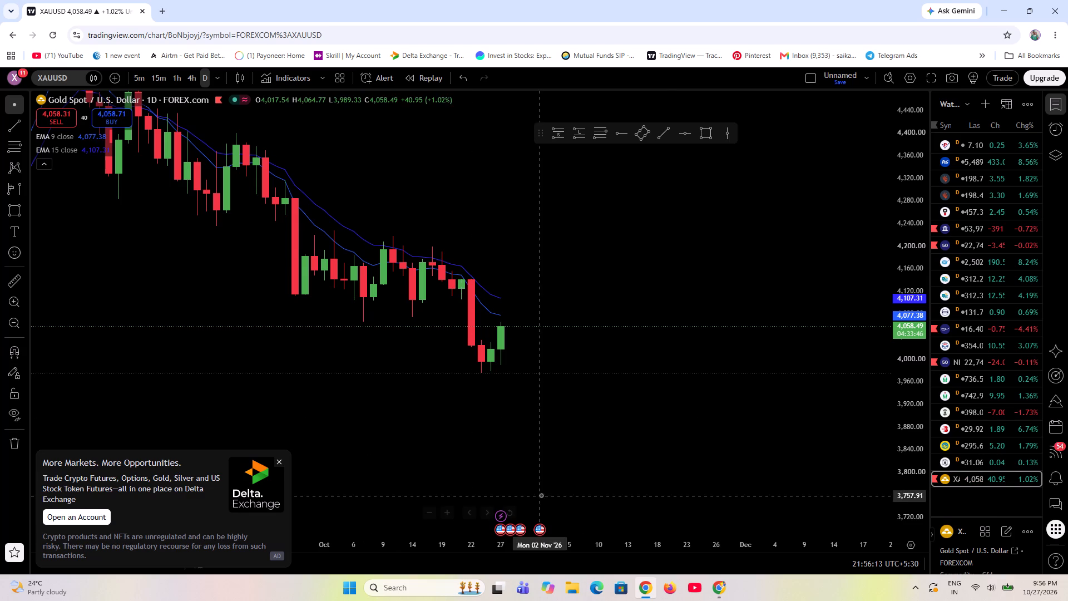
scroll(541, 495, up, 2)
scroll(544, 489, down, 11)
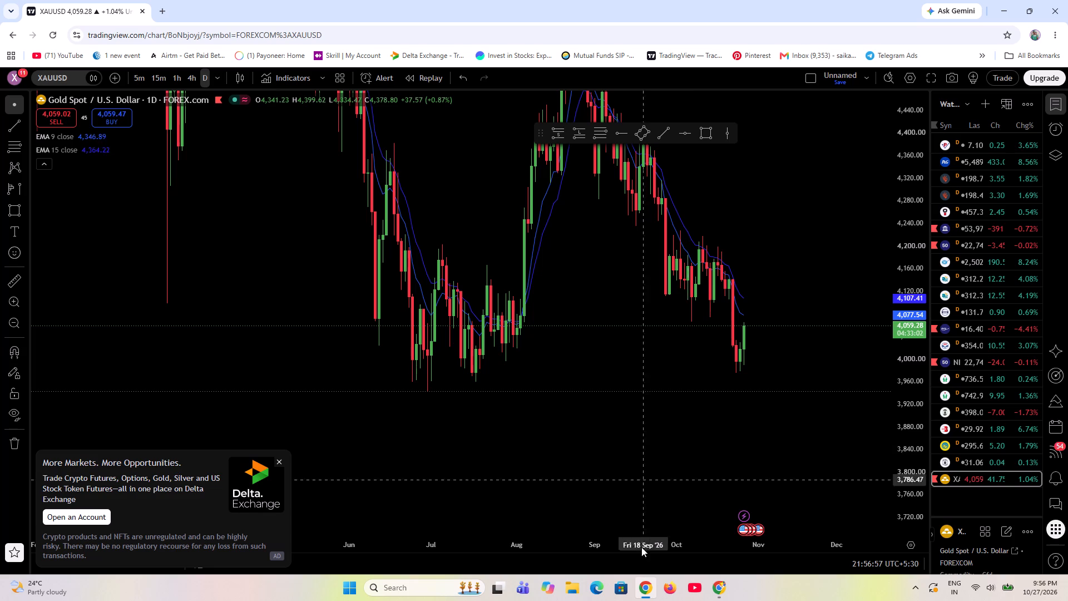
scroll(458, 478, up, 2)
drag(502, 461, 404, 523)
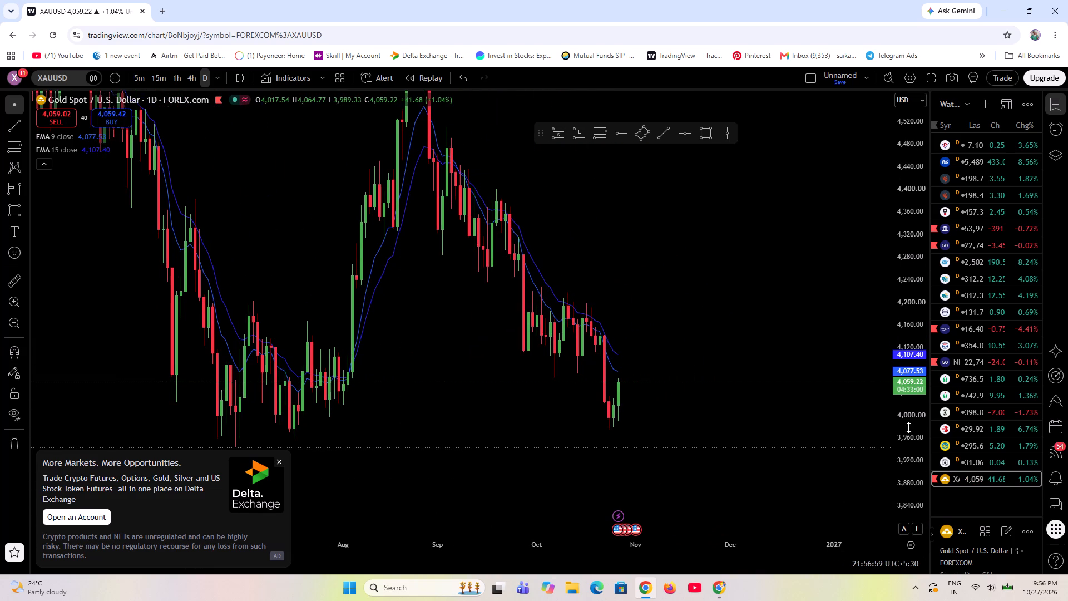
scroll(908, 427, down, 11)
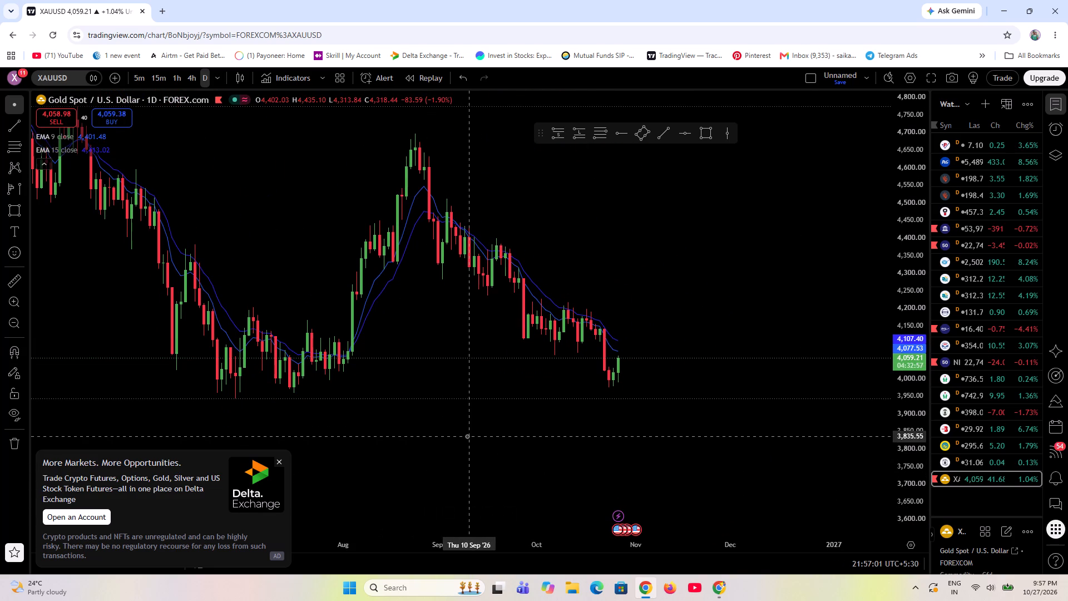
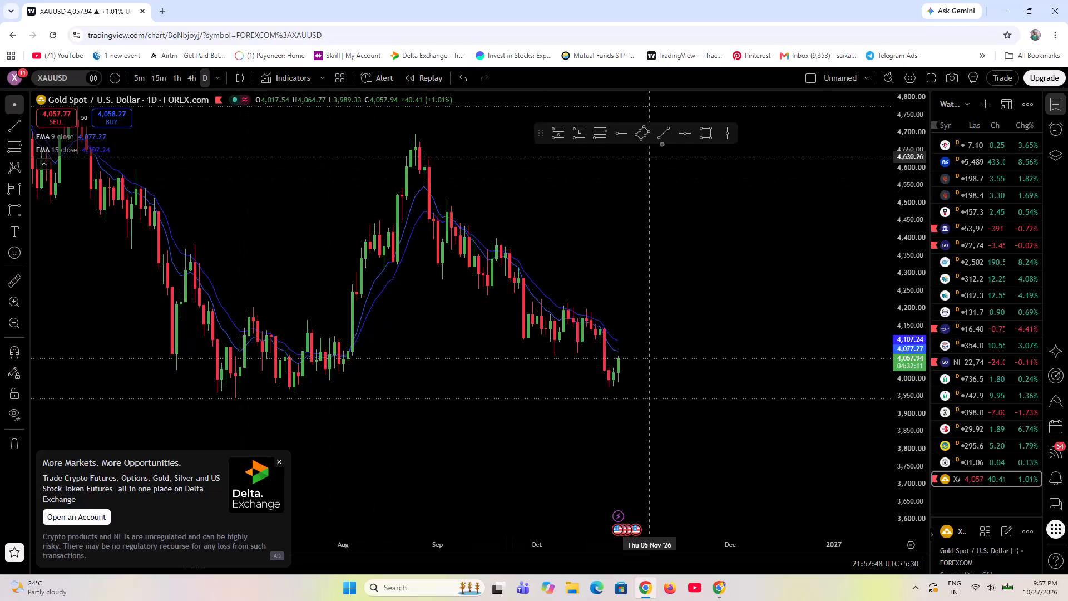
Draw a rectangle zone under the daily lows from late June to 4 November, spanning about 3,976 down to 3,942.
click(706, 135)
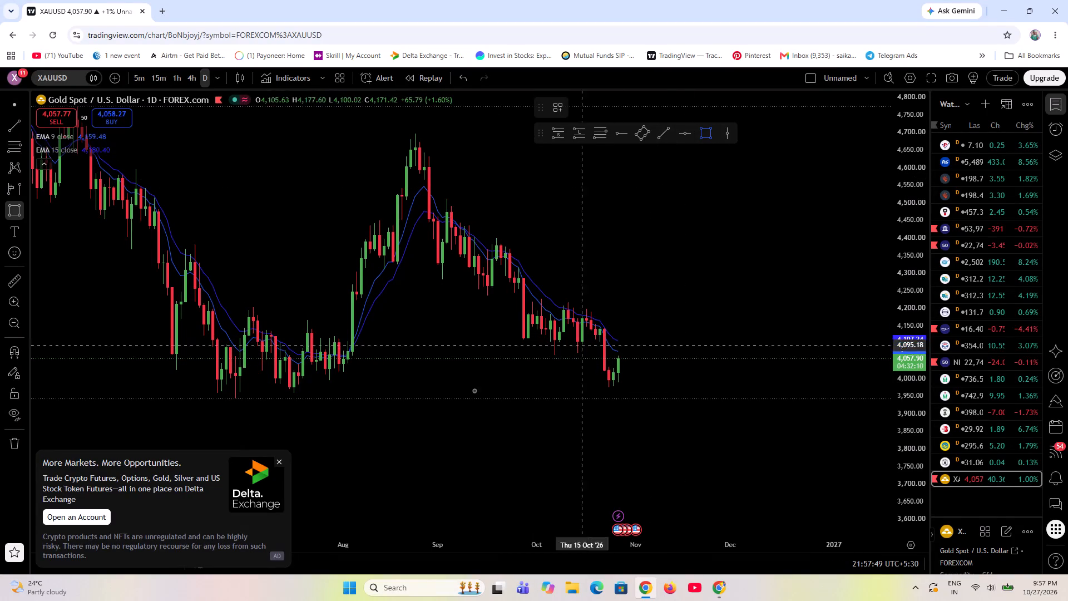
click(213, 387)
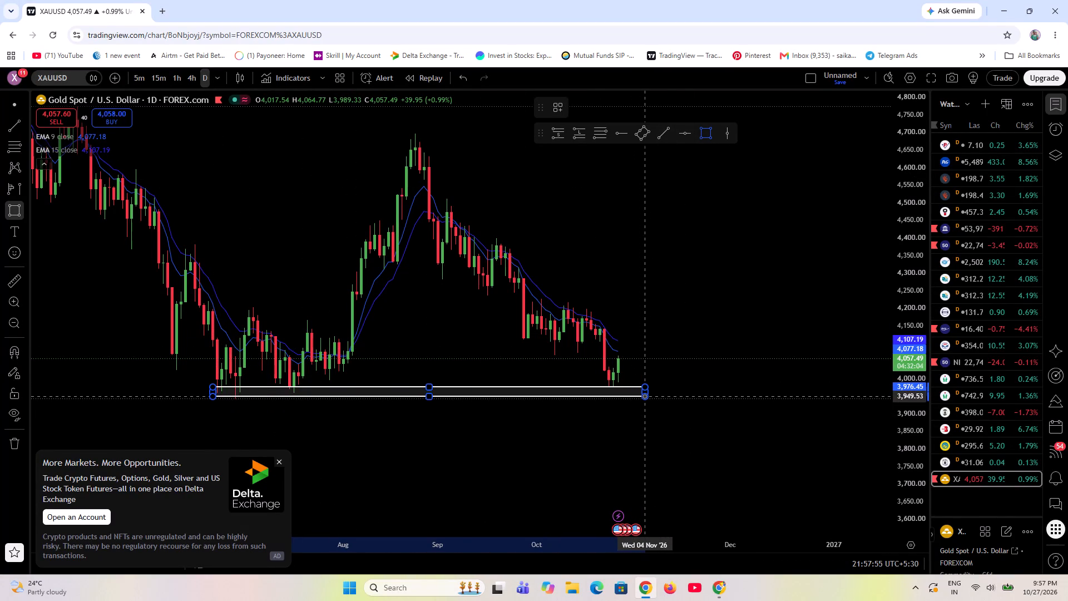
click(646, 399)
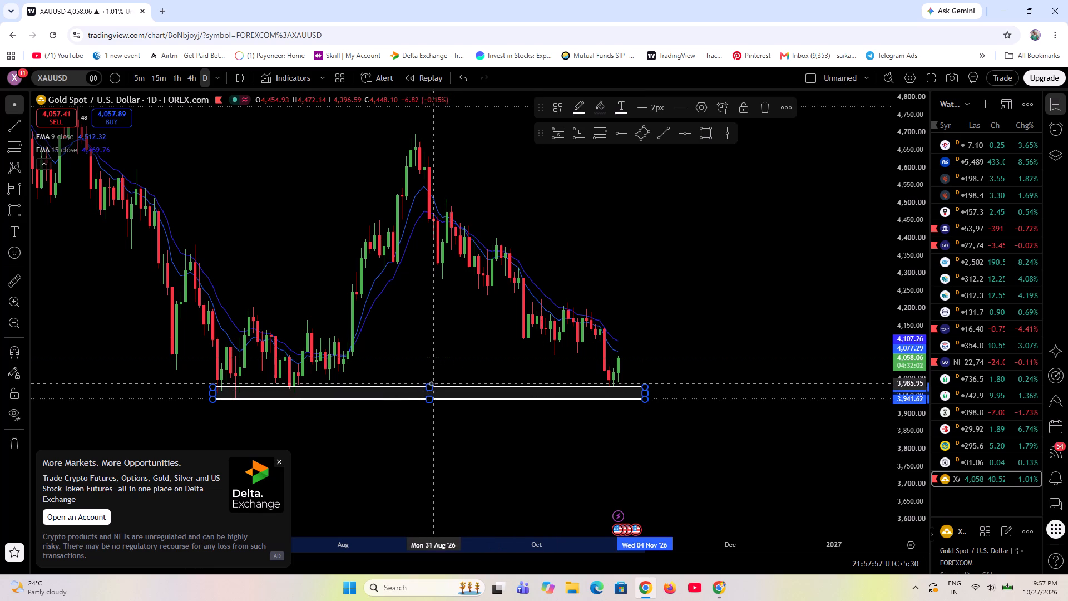
drag(429, 383, 433, 384)
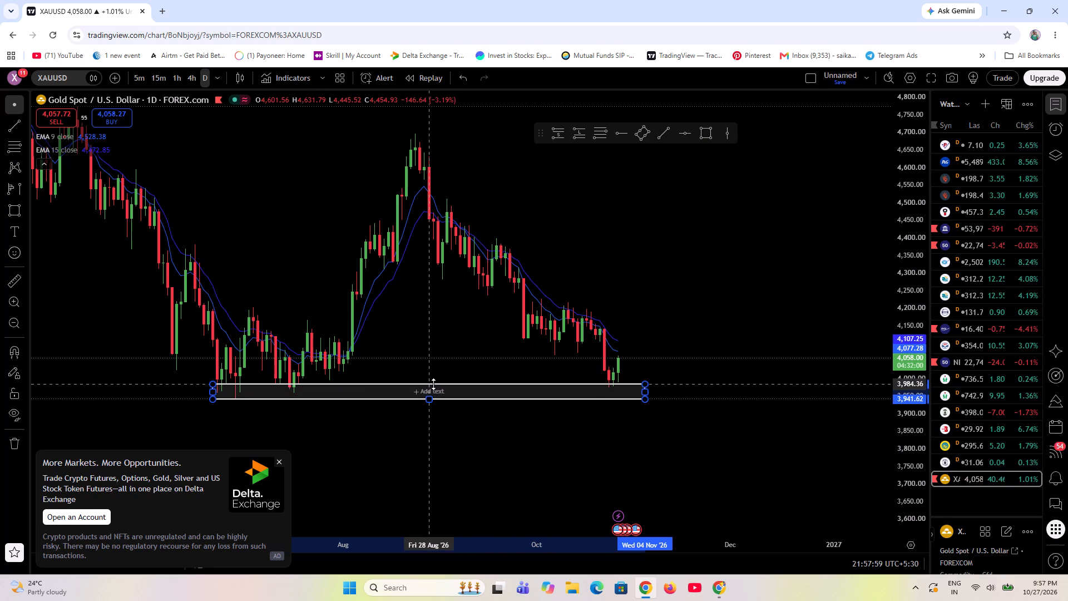
drag(433, 384, 434, 387)
click(758, 386)
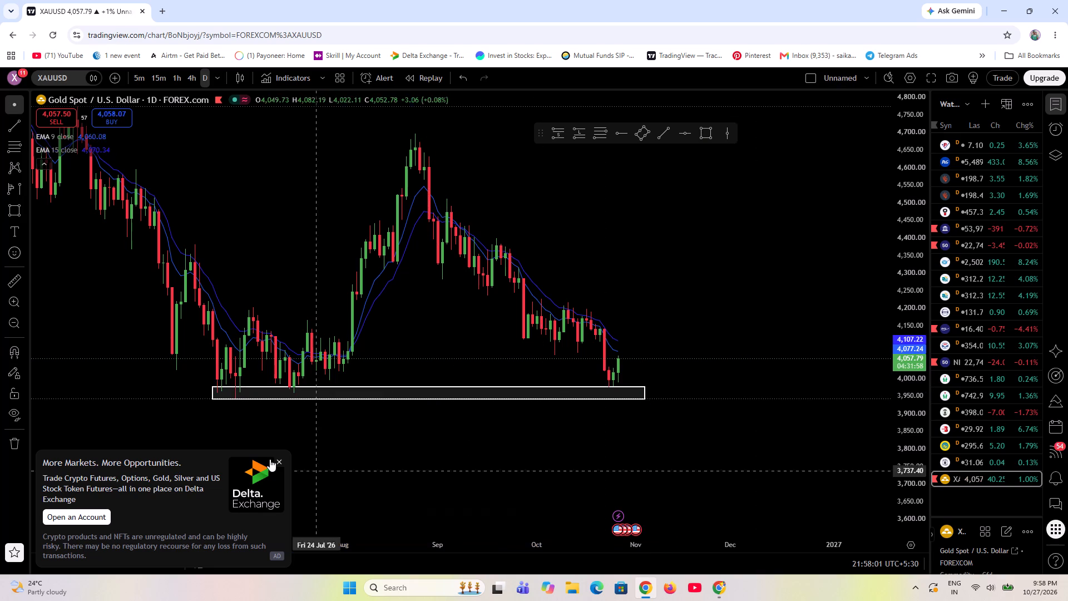
Dismiss the Delta Exchange advertisement and the ad-free upgrade offer.
click(280, 462)
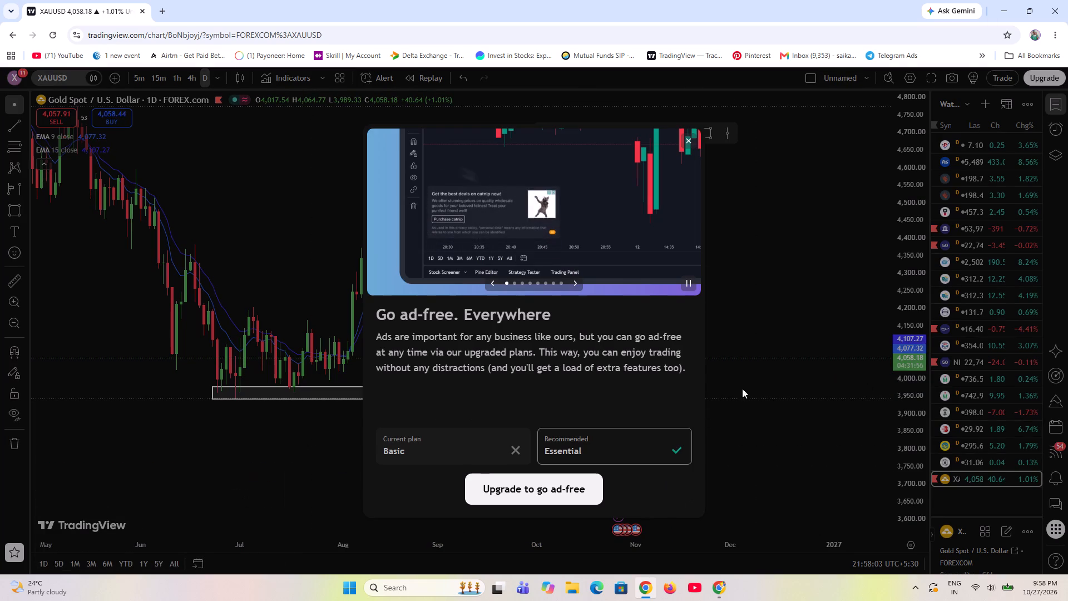
click(683, 141)
Examine the daily candles around the marked support zone, from the summer lows to the latest late-October candles.
scroll(313, 462, down, 1)
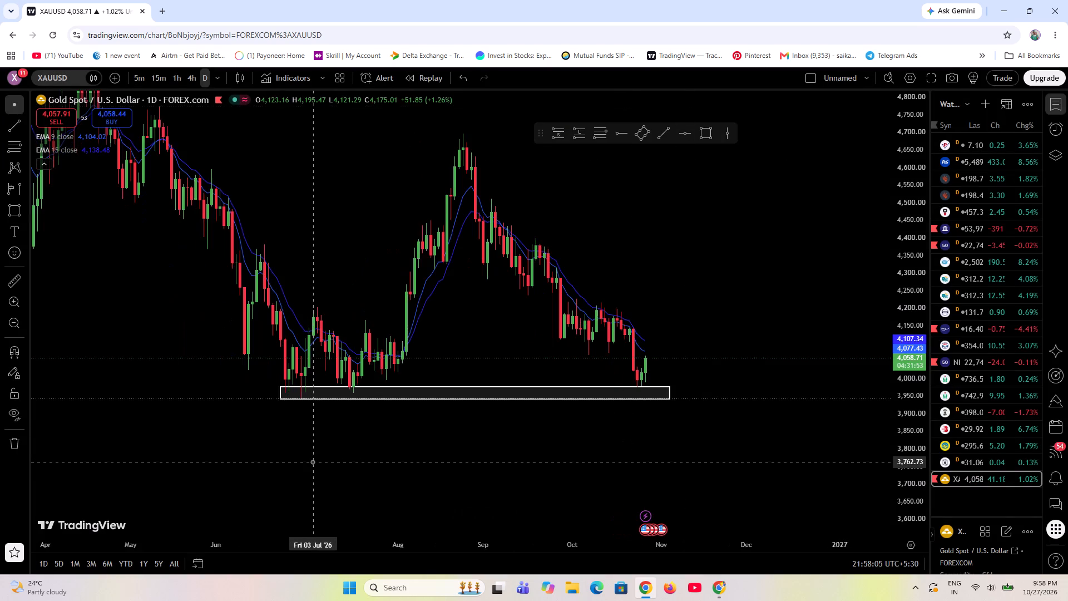
scroll(313, 462, up, 3)
scroll(239, 452, down, 2)
drag(442, 476, 392, 467)
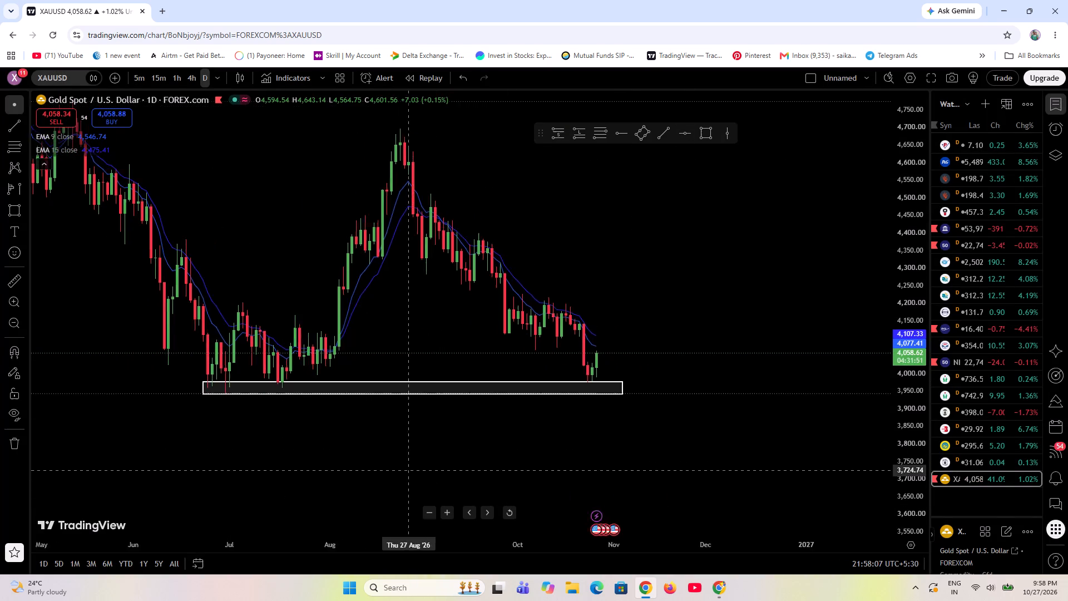
drag(392, 467, 296, 489)
scroll(297, 488, up, 3)
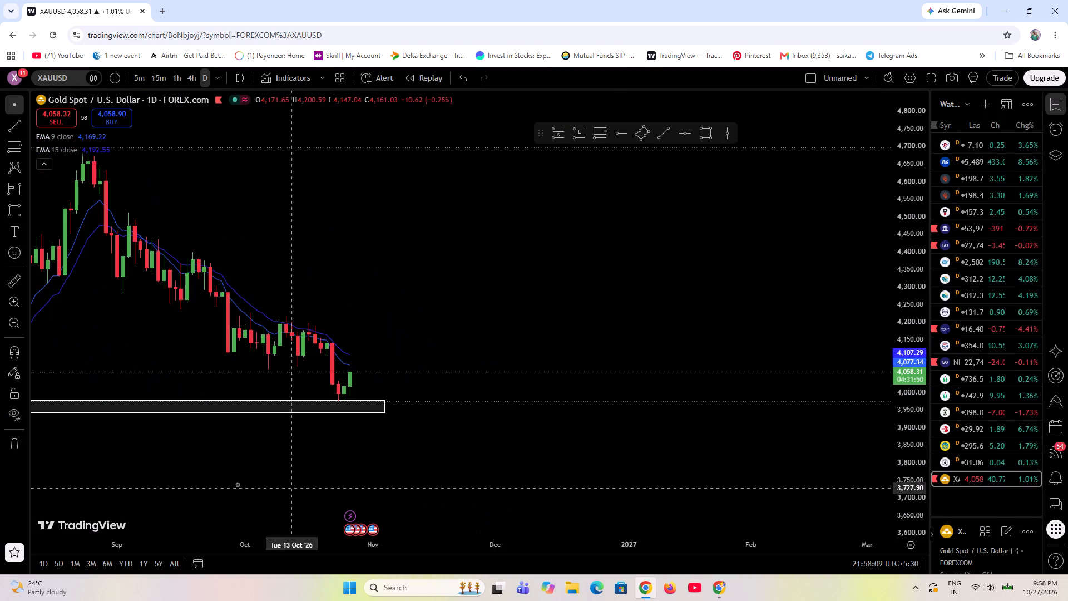
drag(206, 477, 464, 484)
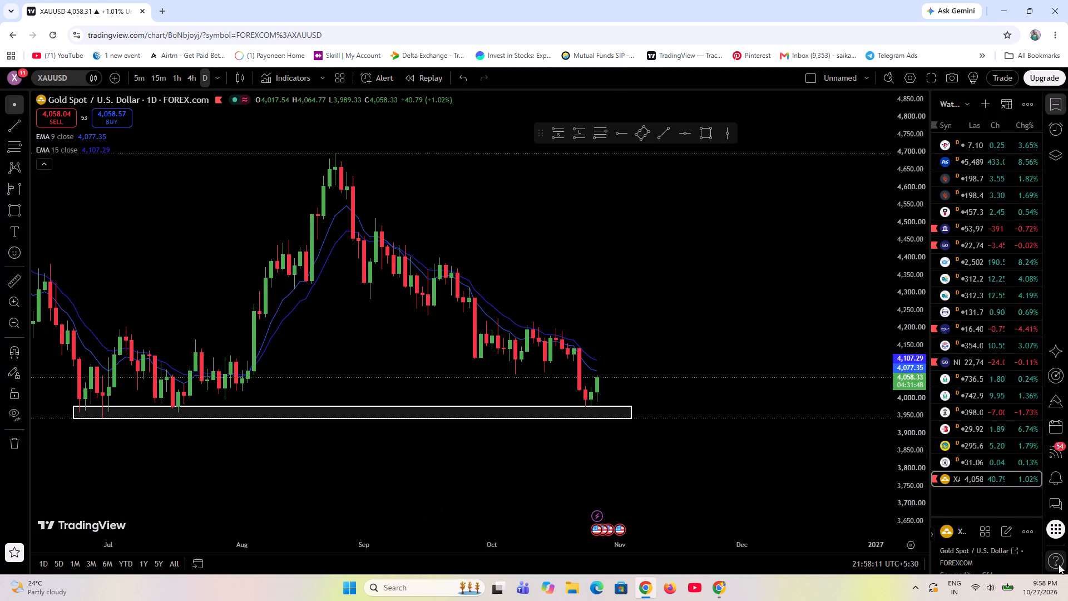
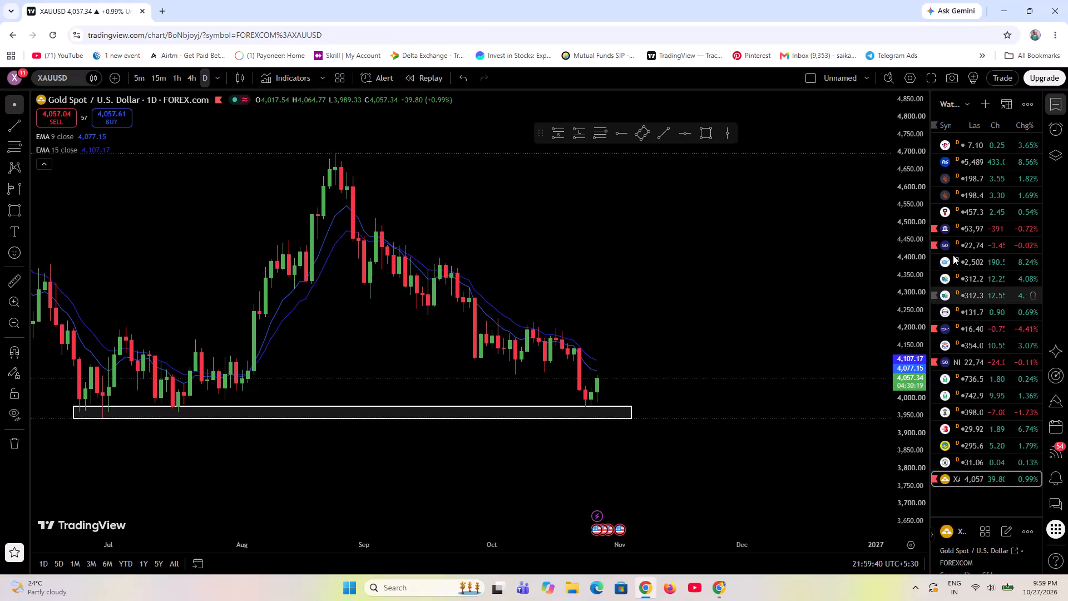
In the Red list watchlist, view and unflag NIFTY, BANKNIFTY, SENSEX, INDIAVIX and NIFTY1!, keeping only XAUUSD.
click(961, 105)
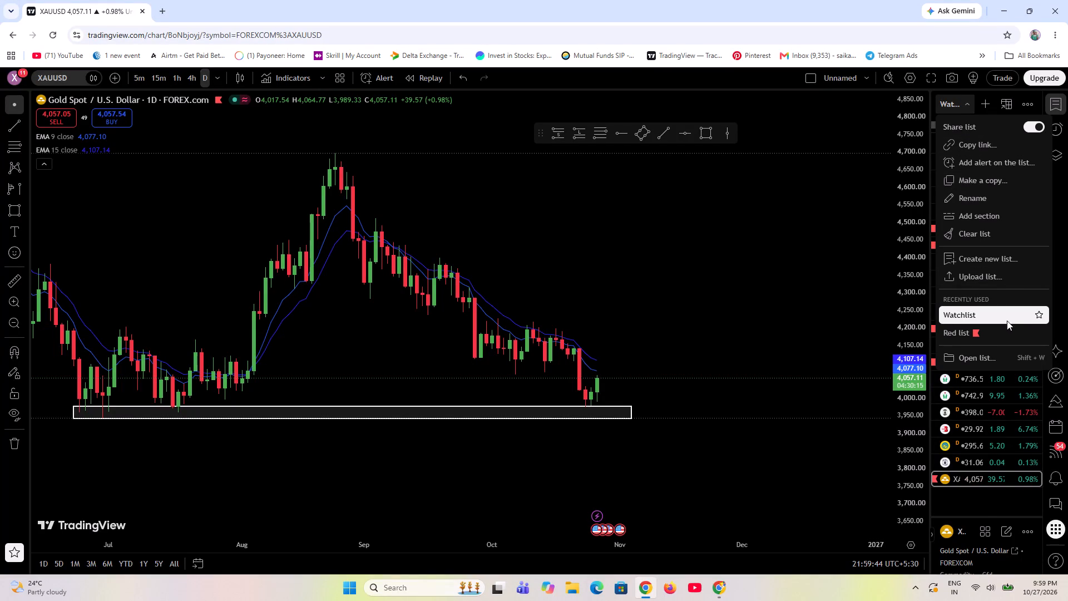
click(957, 336)
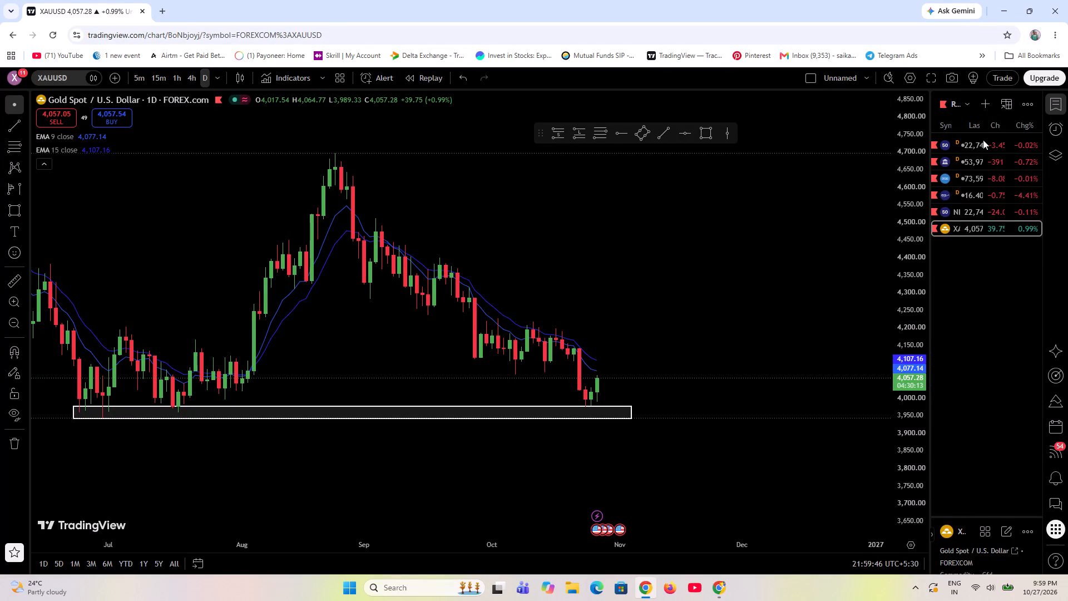
click(941, 151)
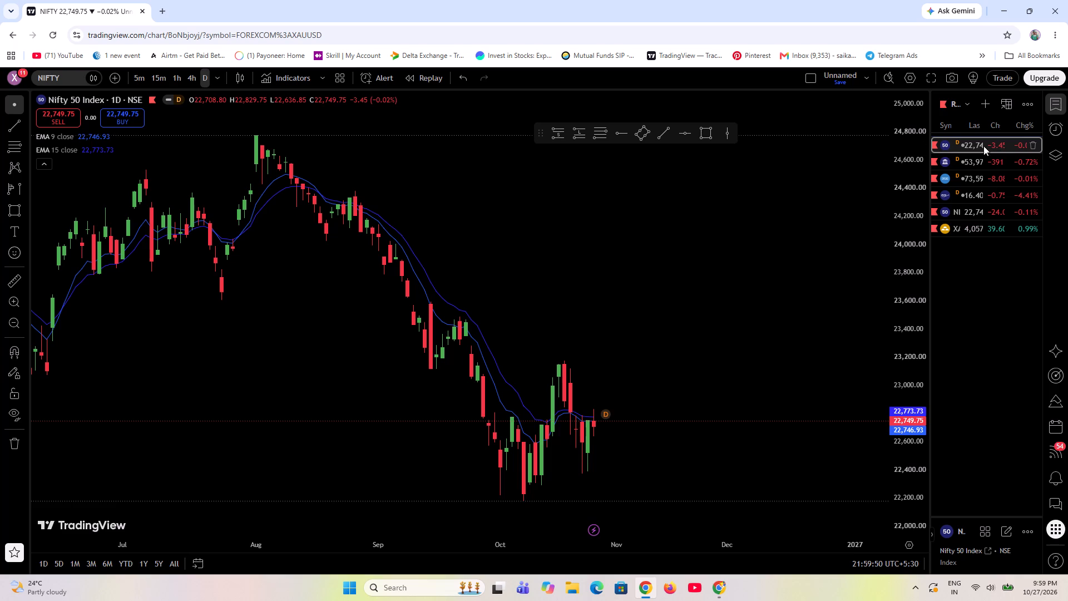
click(931, 145)
click(936, 145)
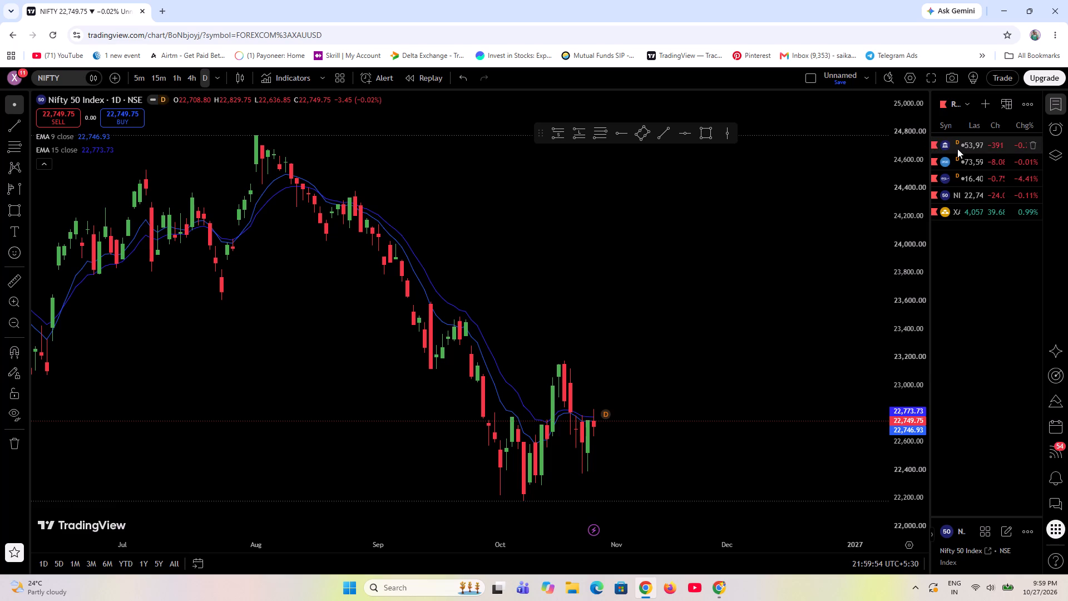
click(957, 149)
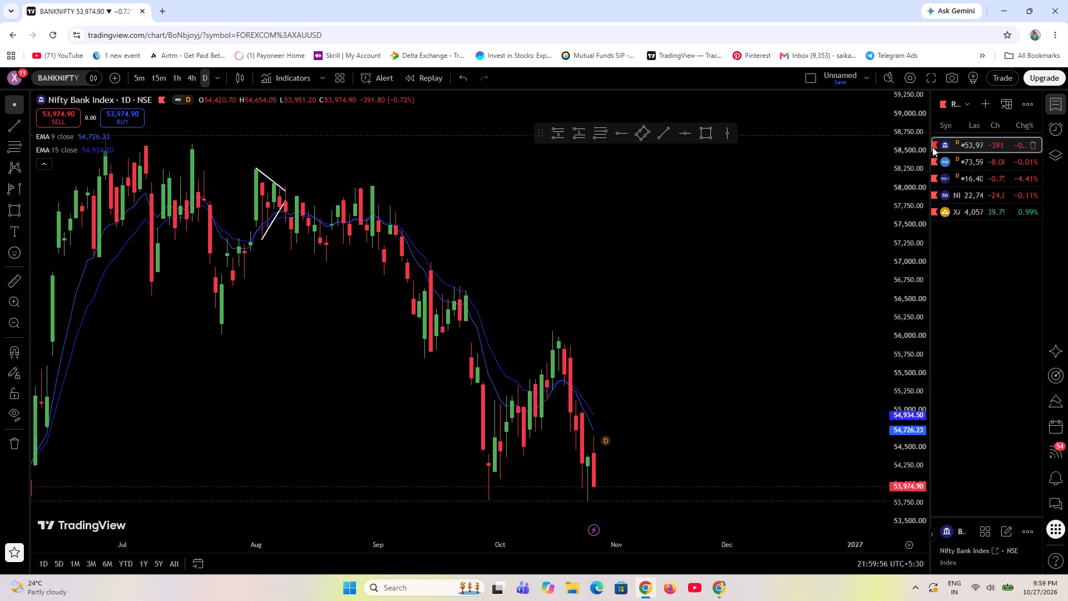
click(932, 147)
click(963, 150)
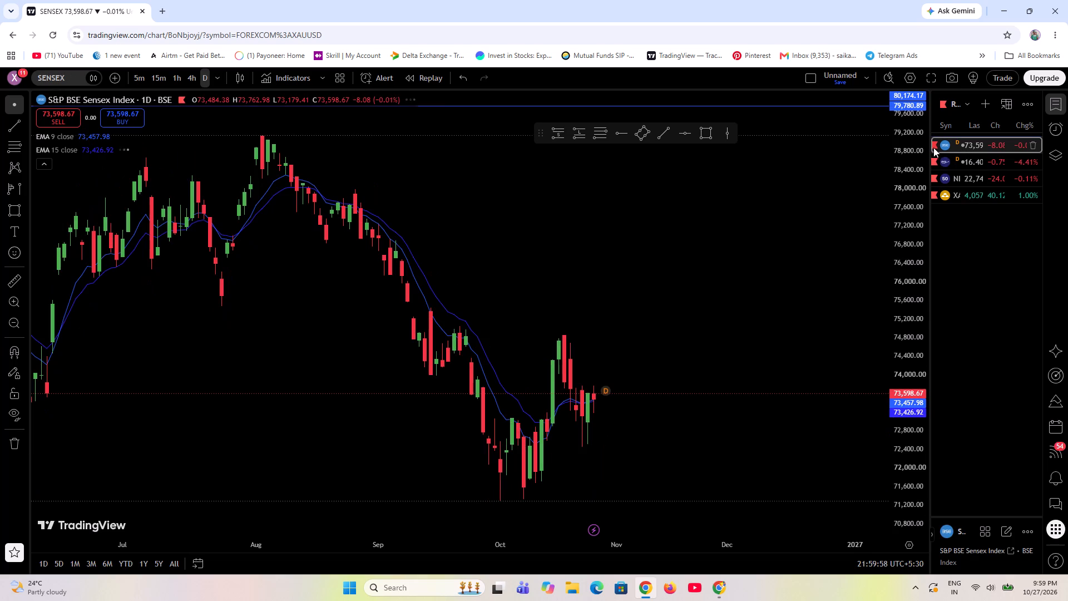
click(932, 147)
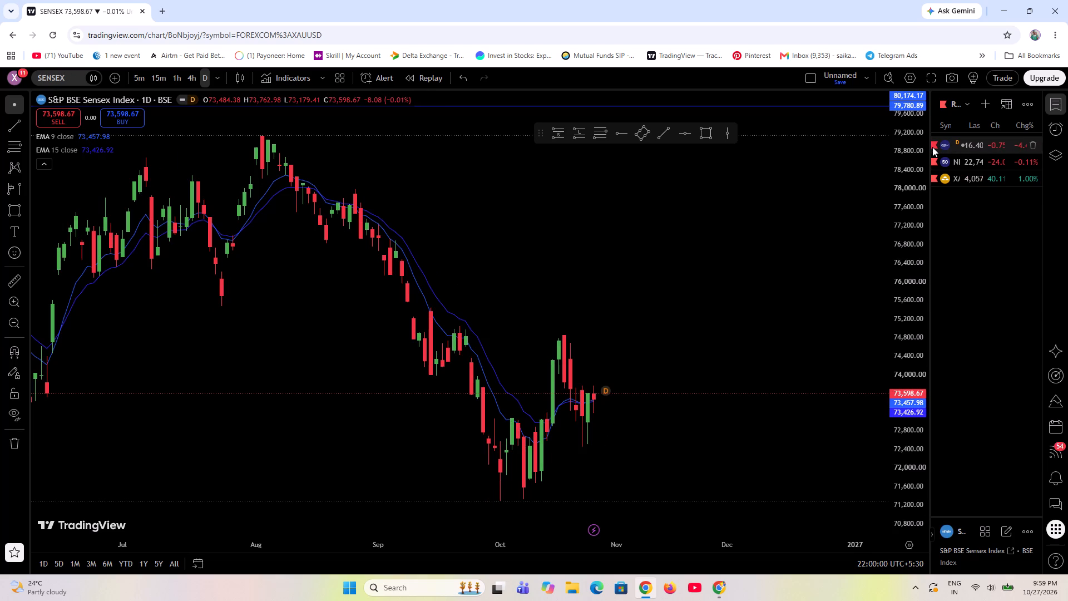
click(988, 149)
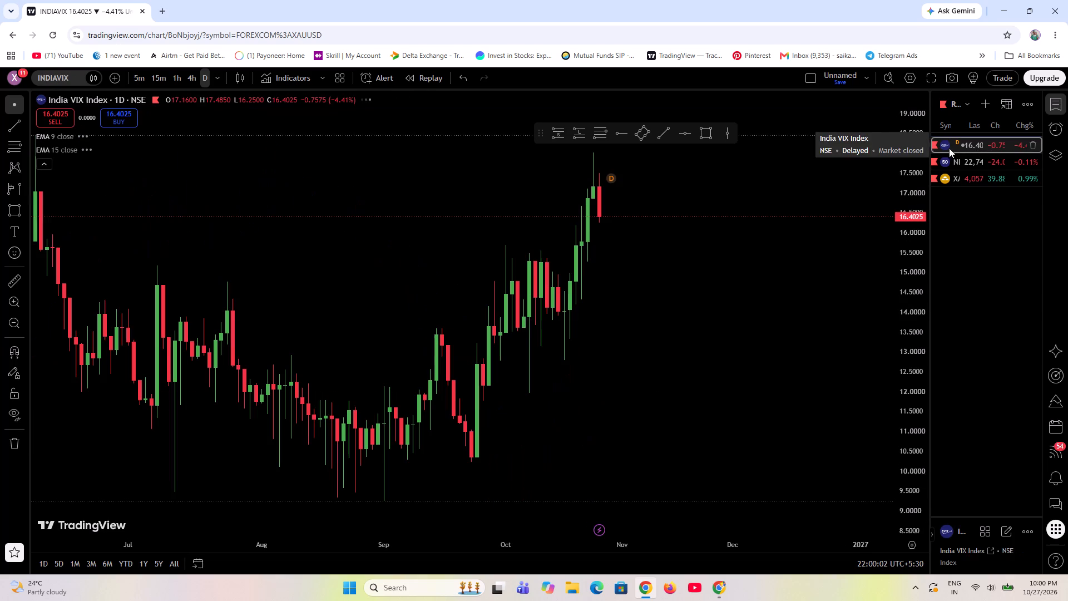
click(936, 147)
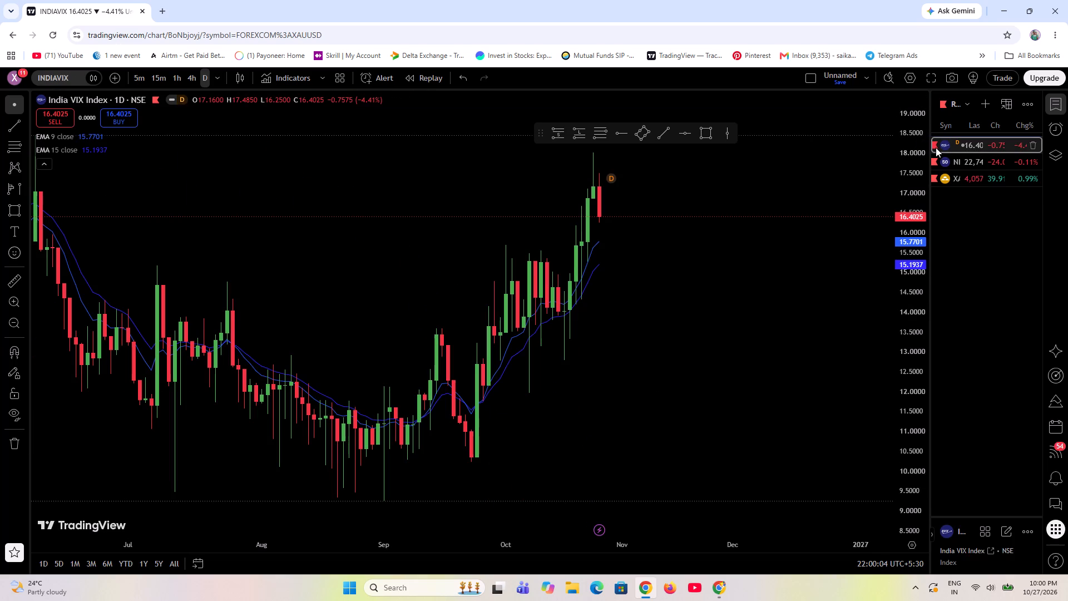
click(965, 149)
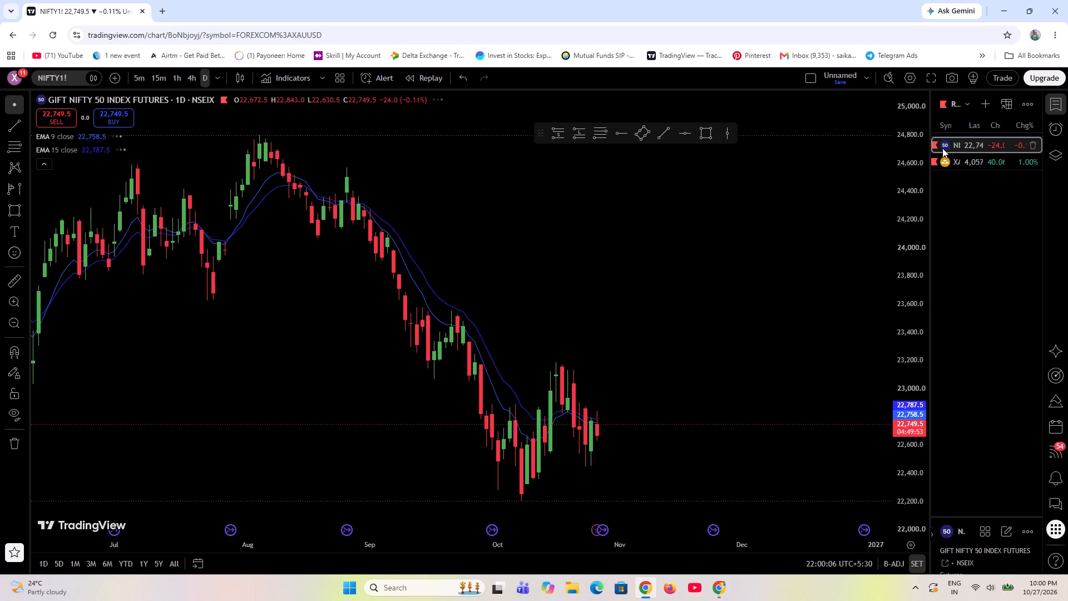
click(936, 147)
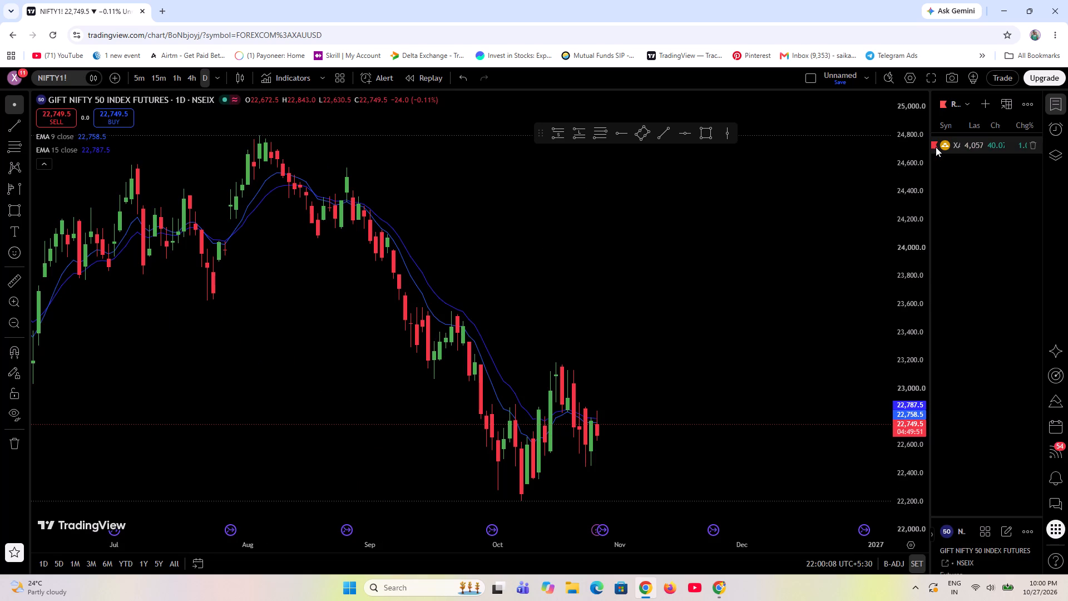
Search all symbol categories for US TECH and flag the IC USTEC index (US Tech 100 Index) into the Red list.
click(982, 105)
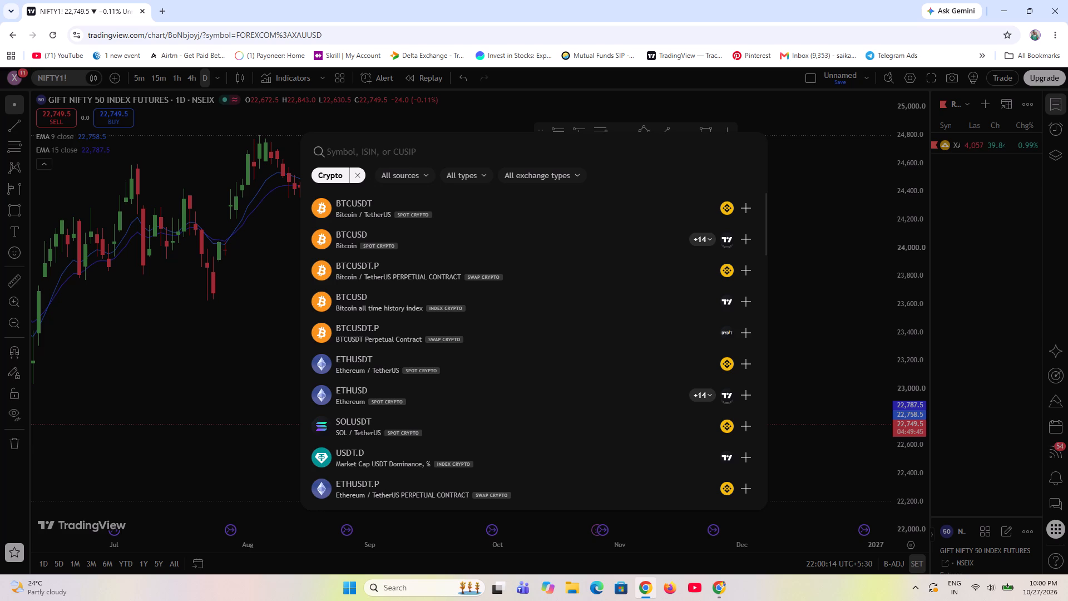
text(US)
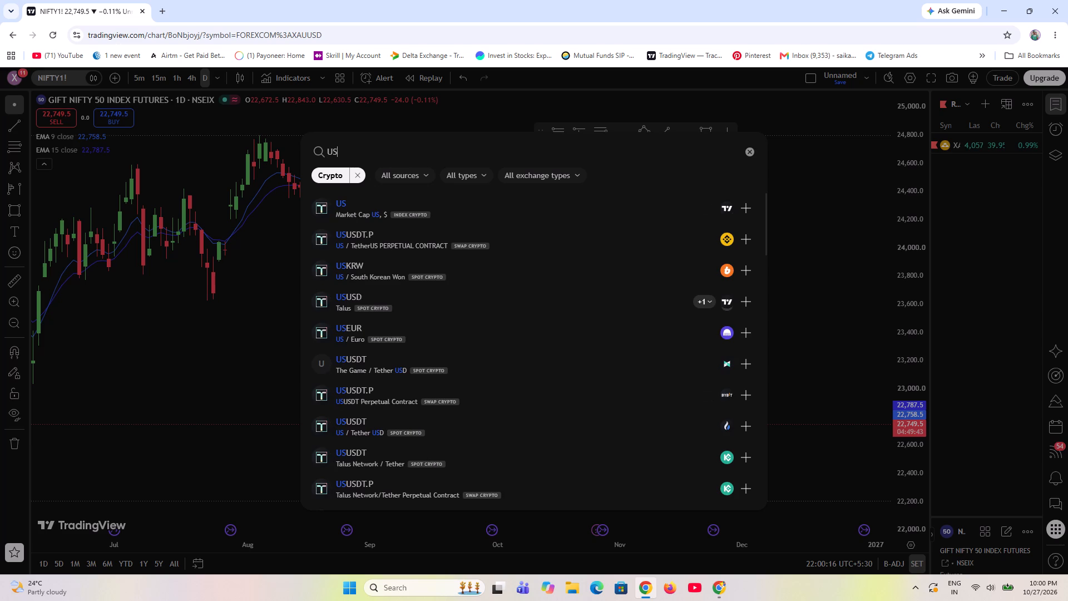
key(space)
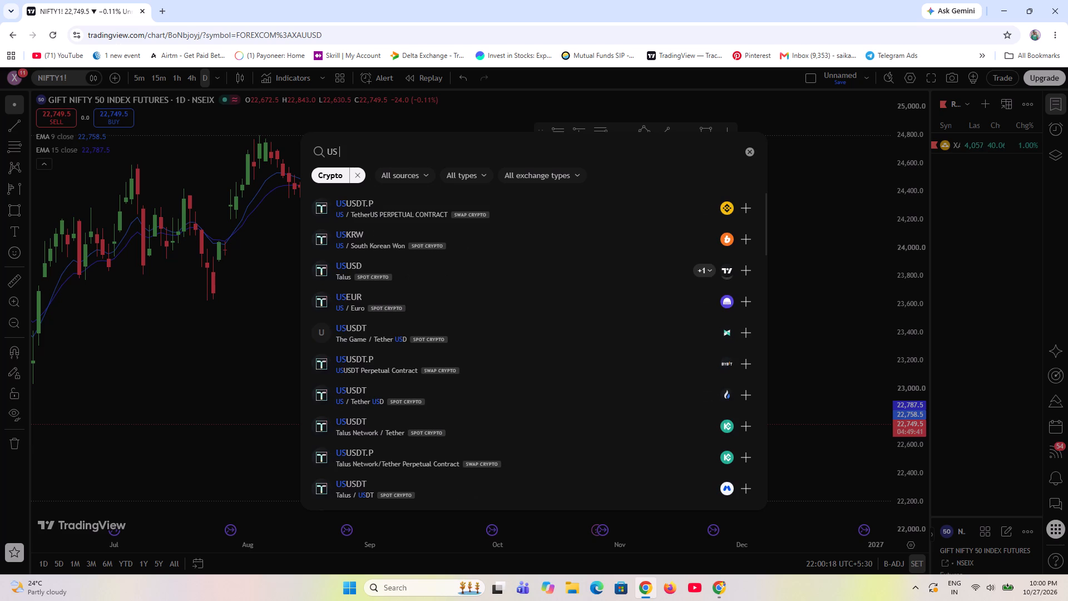
key(t)
text(ech)
scroll(520, 233, down, 1)
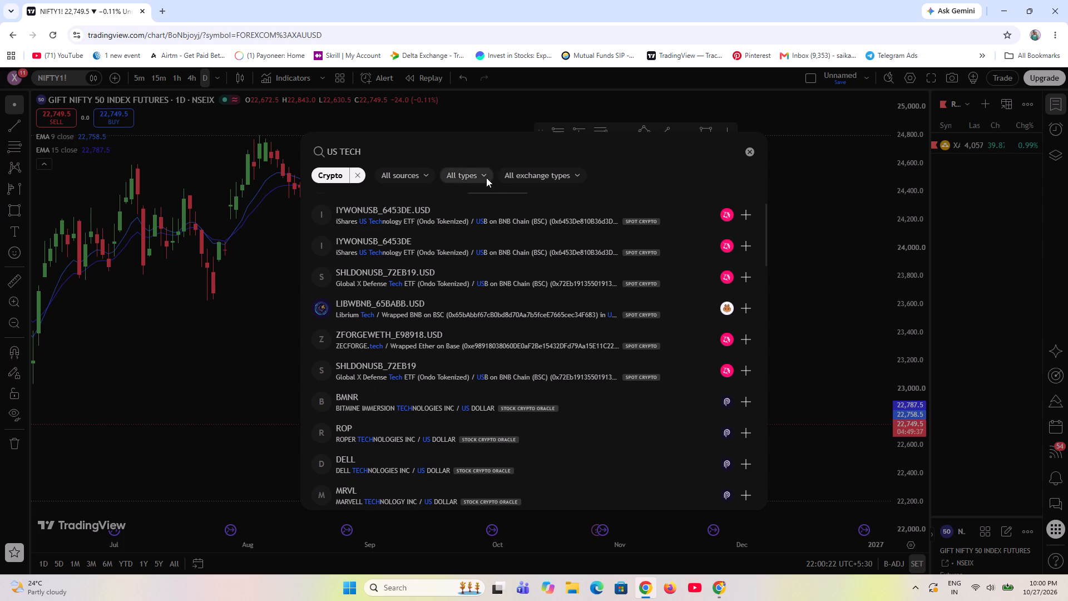
scroll(423, 306, up, 2)
click(355, 173)
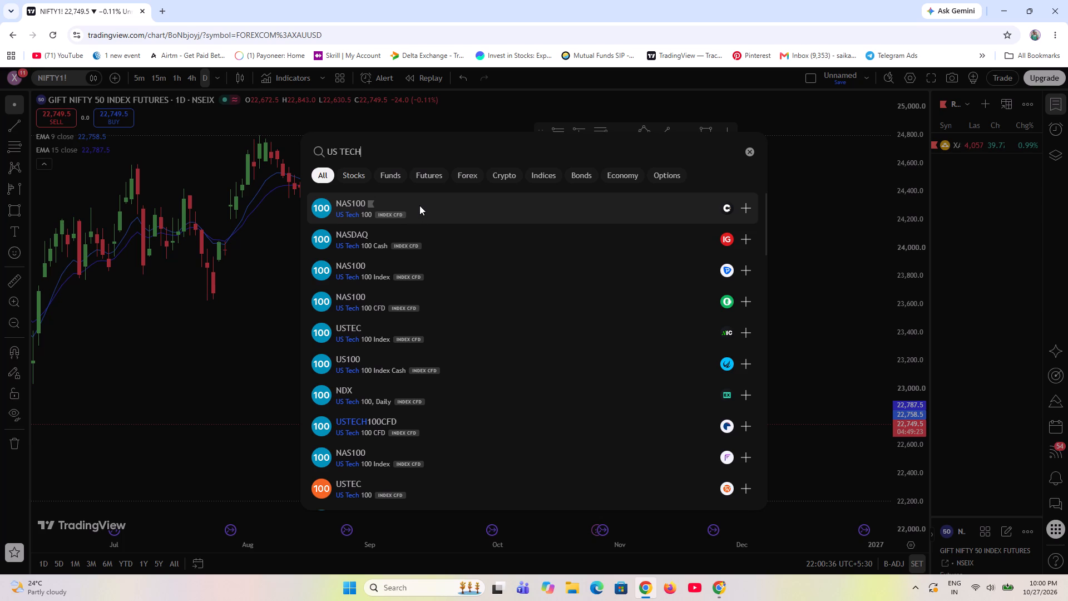
click(365, 328)
Search for BTC and flag the spot crypto BTCUSD (Bitcoin) into the Red list.
click(749, 154)
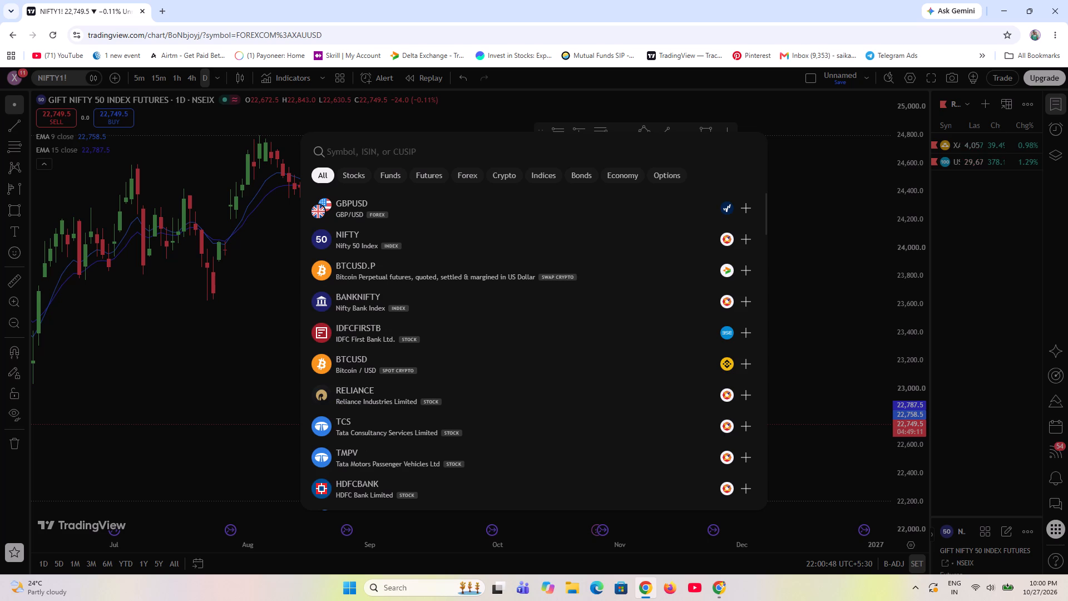
text(BTC)
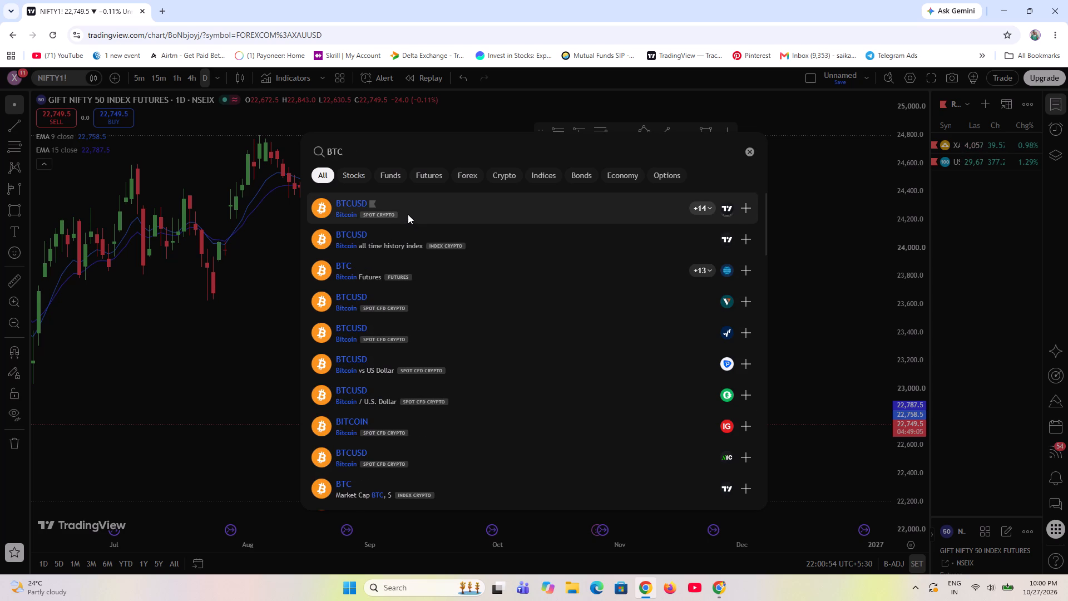
click(372, 203)
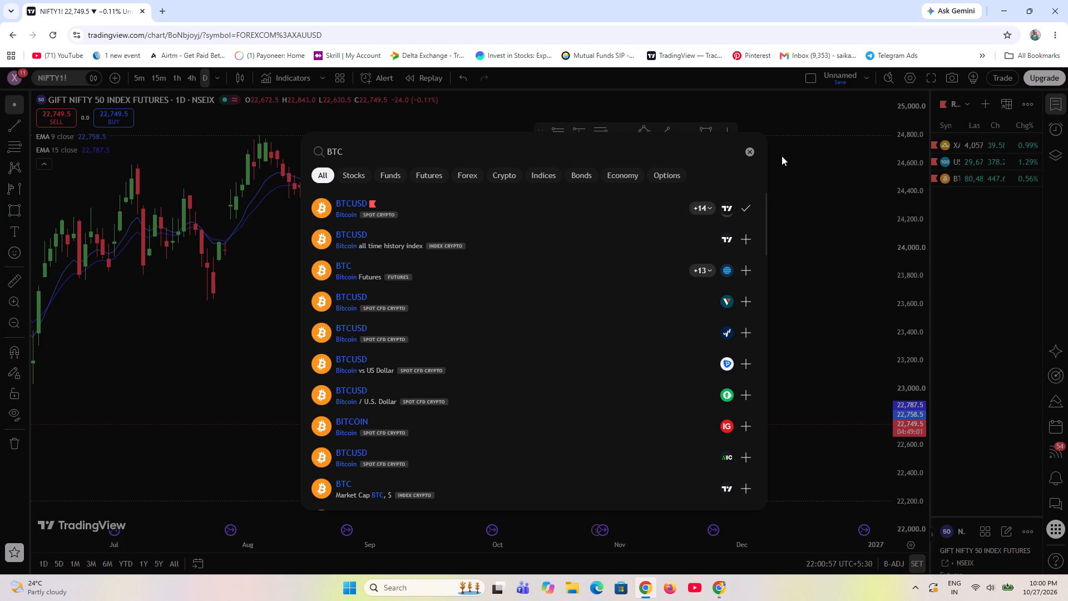
Search for USOI, flag TradingView's USOIL (WTI Crude Oil) into the Red list, and close the symbol search.
click(427, 152)
key(BackSpace)
key(BackSpace)
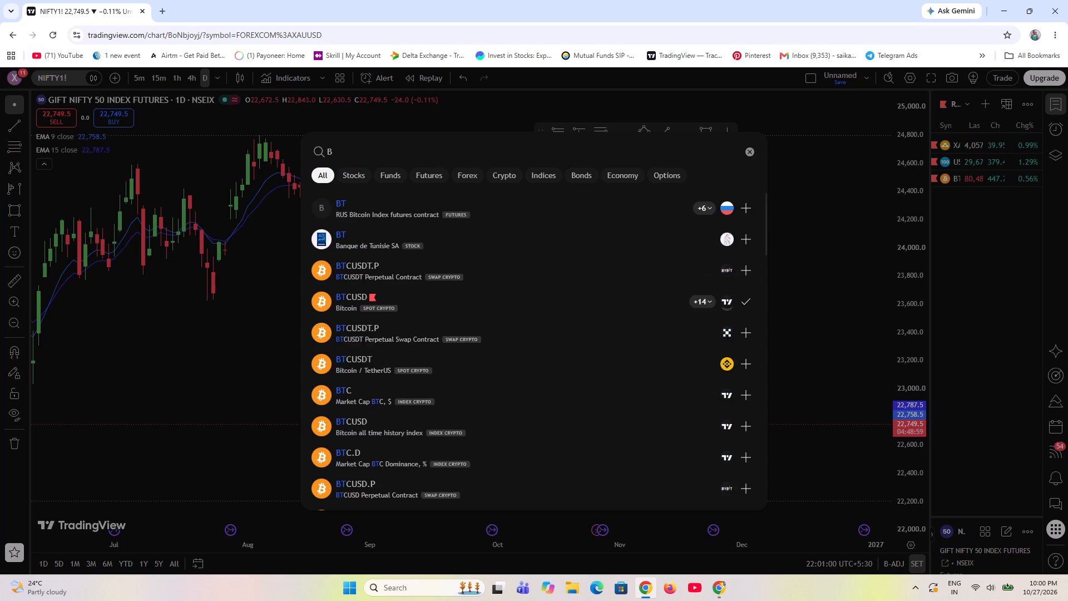
key(BackSpace)
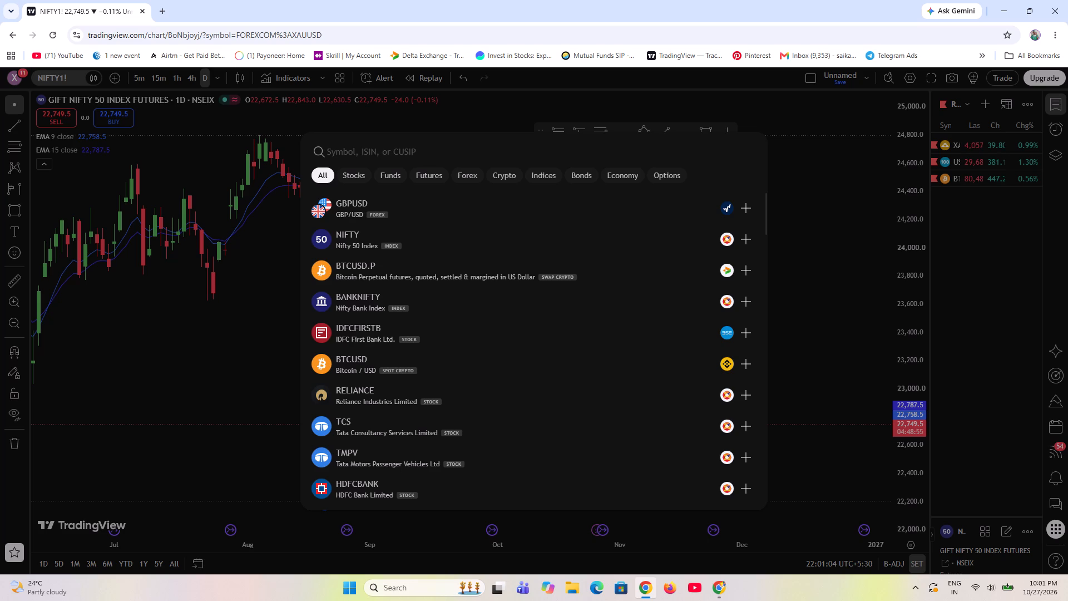
text(USO)
key(i)
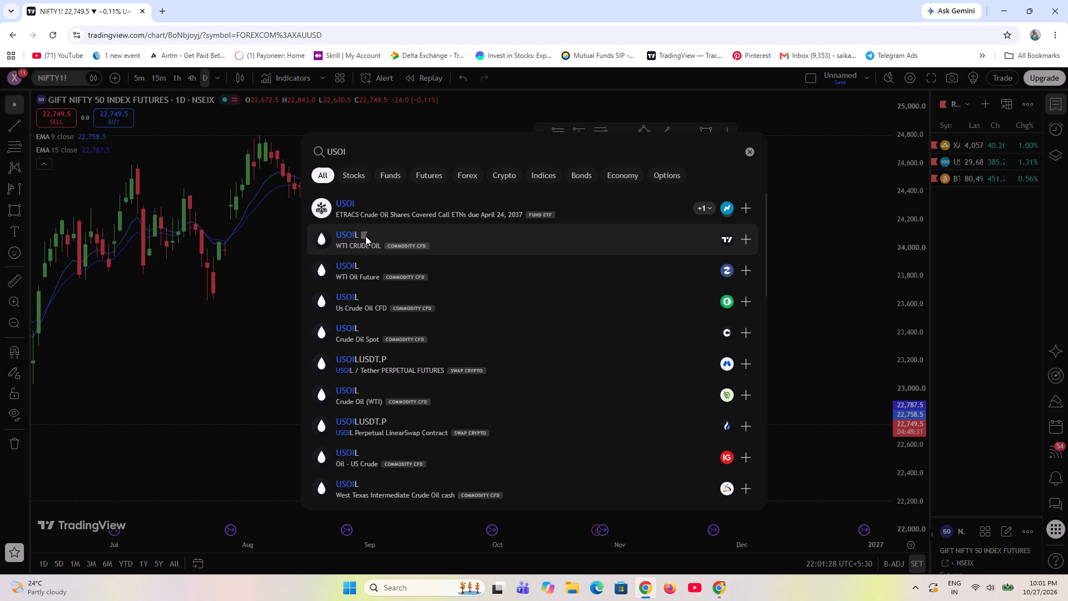
click(365, 236)
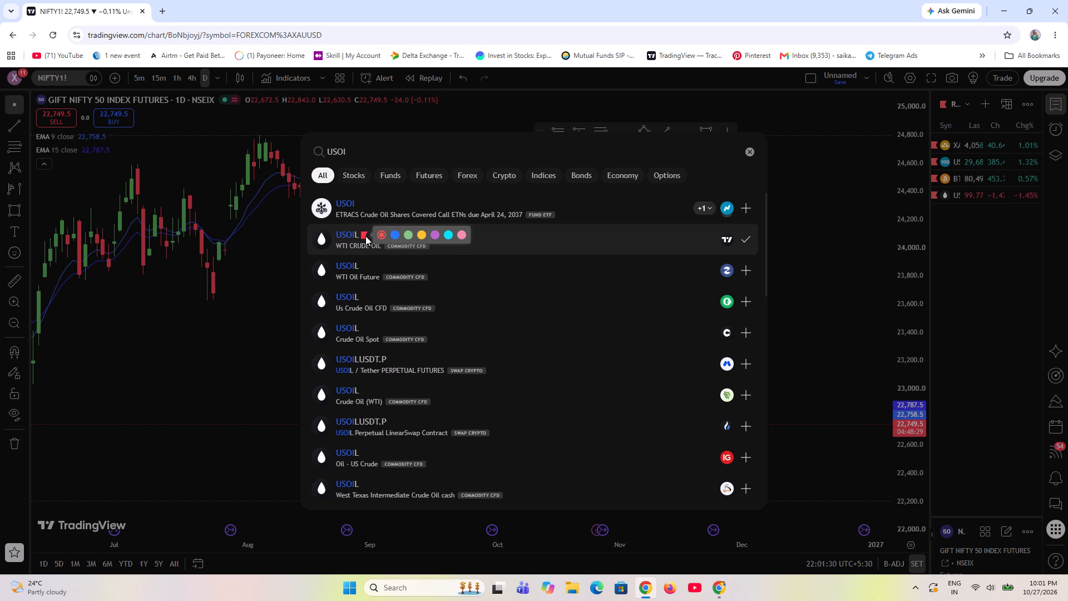
click(746, 152)
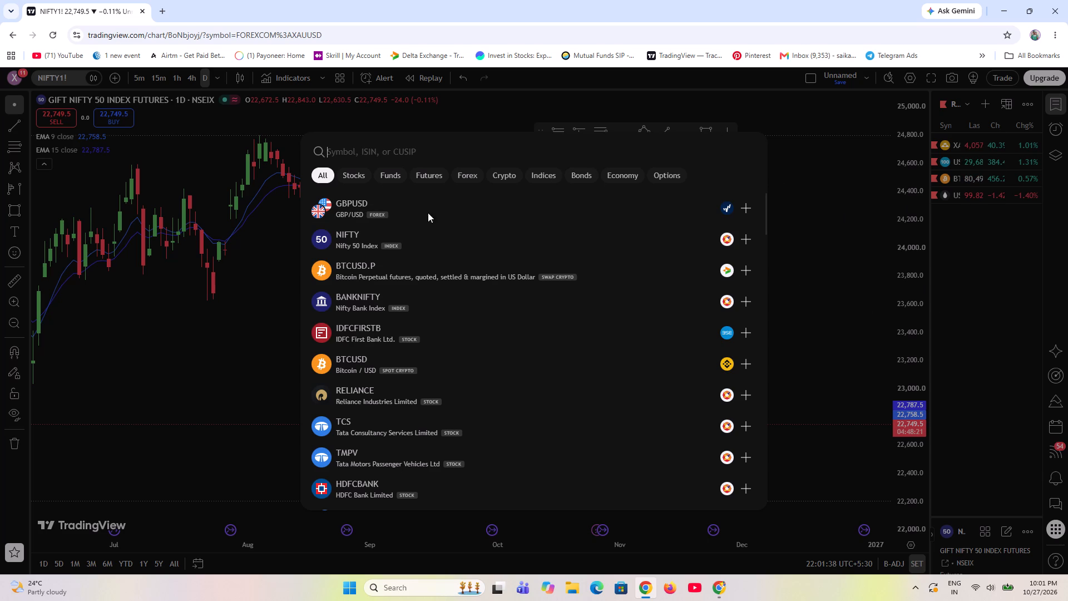
click(960, 231)
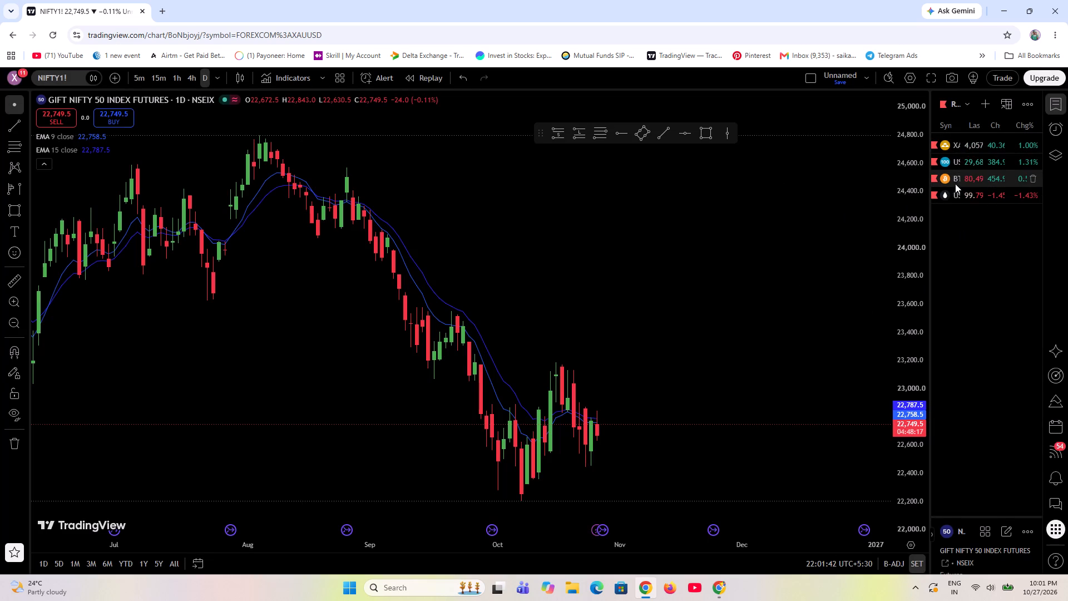
On the USTEC daily chart, draw a rectangle zone under the lows from about 20 August to 30 October, spanning about 28,898 to 28,680.
click(961, 161)
scroll(545, 368, down, 4)
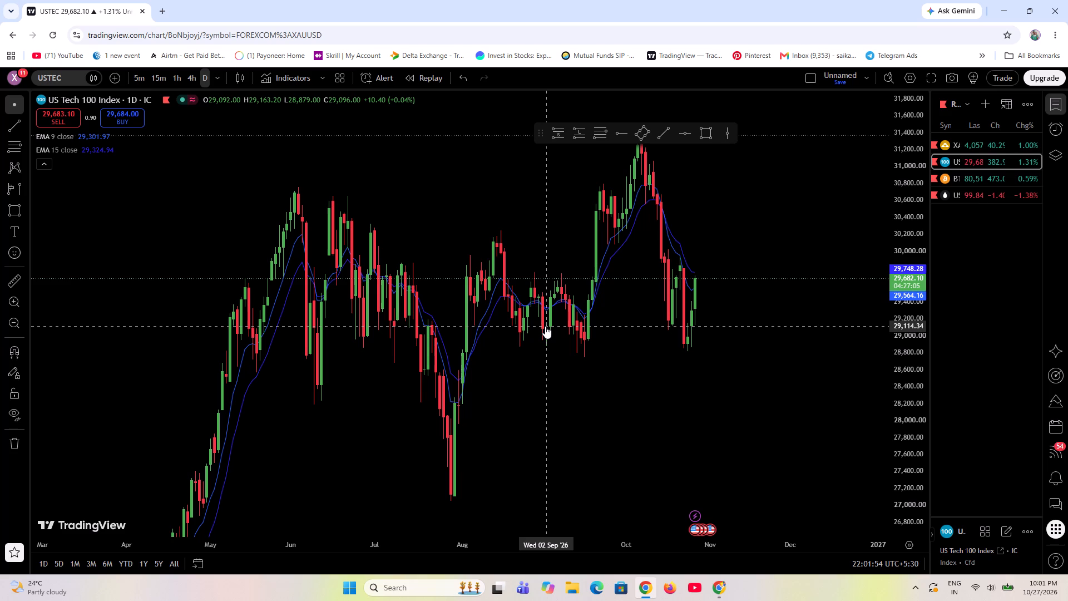
scroll(618, 354, up, 10)
drag(277, 381, 525, 407)
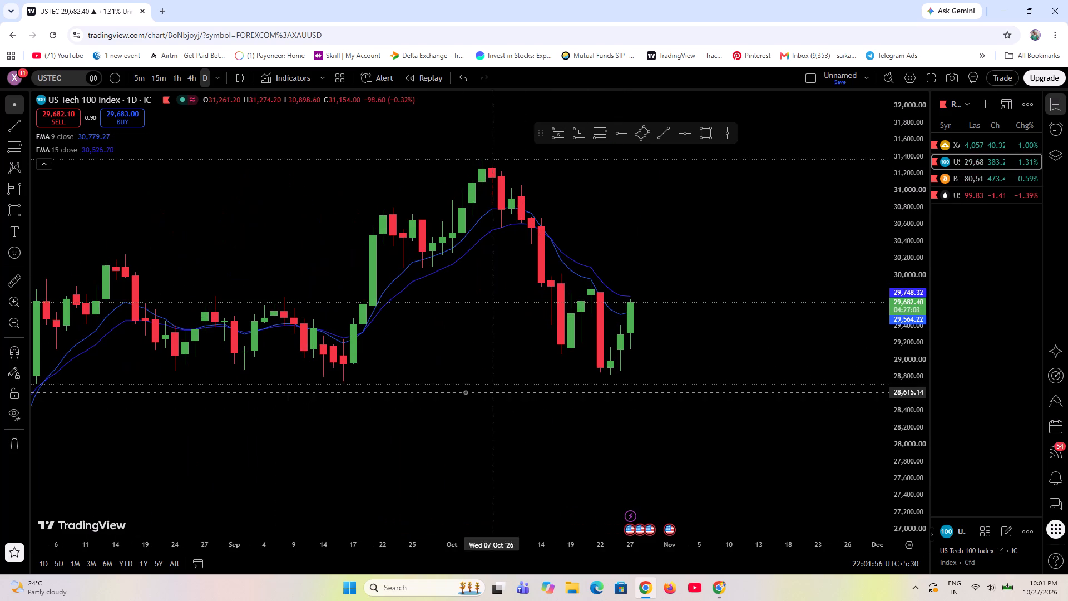
scroll(255, 418, down, 2)
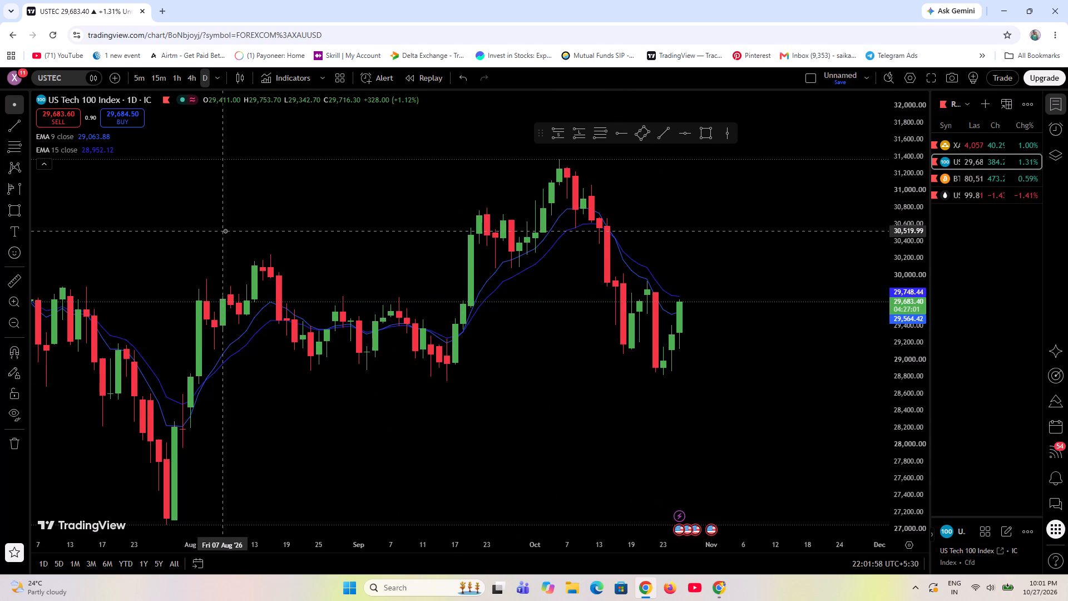
click(708, 133)
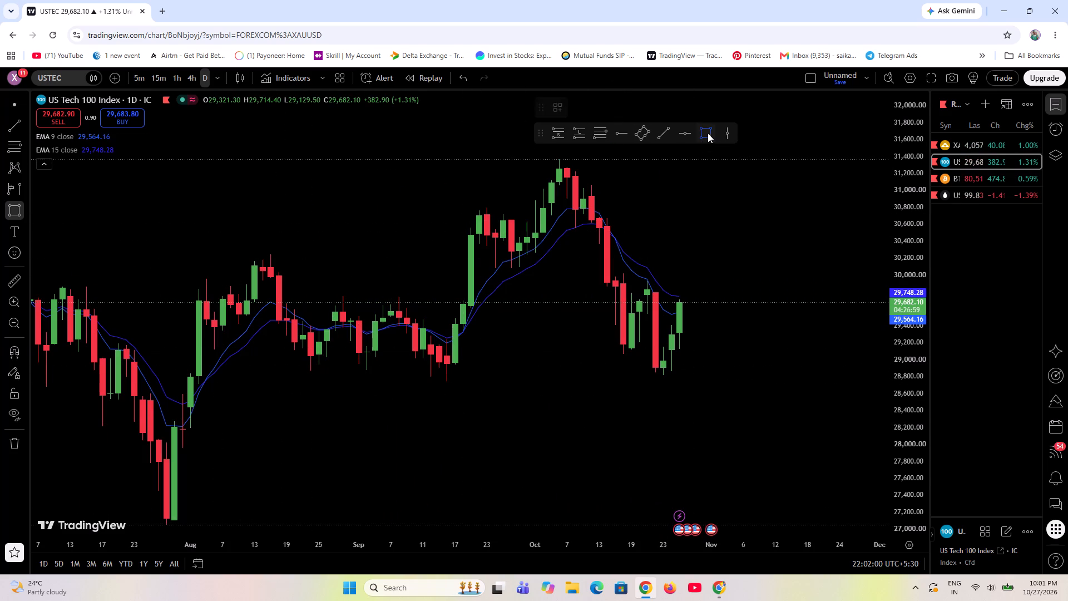
click(291, 368)
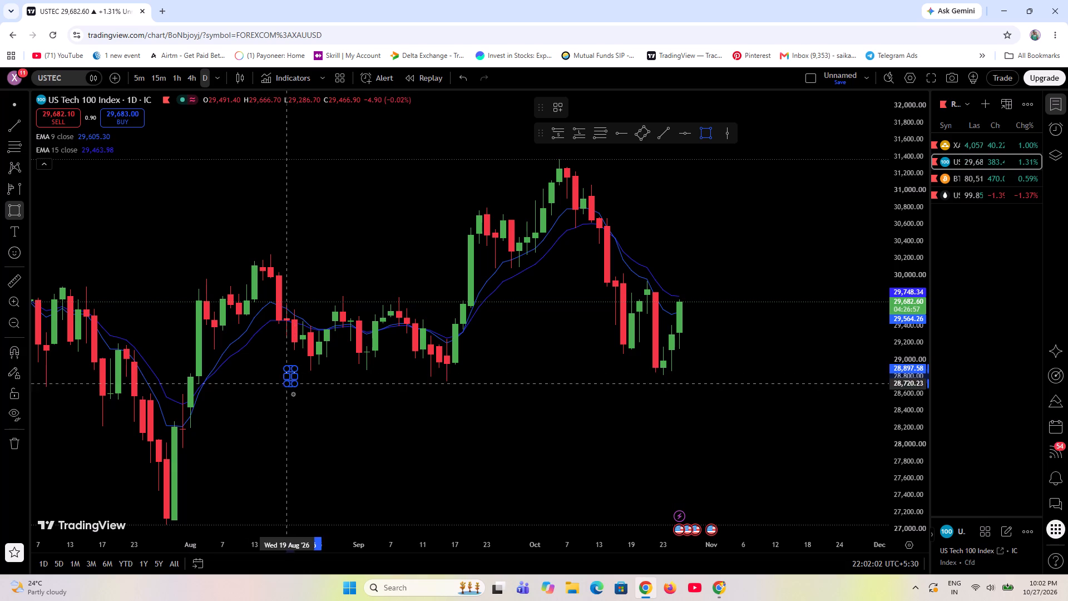
click(700, 387)
click(761, 420)
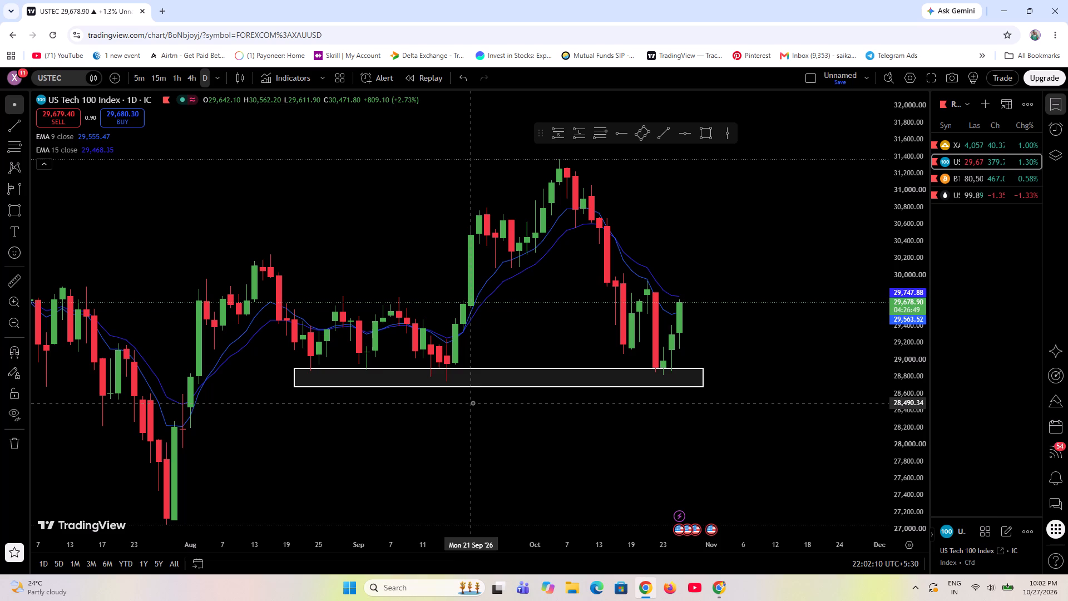
Measure the decline from about 31,321 near the October peak to the support zone at 27 October, and clear the measurement.
click(13, 280)
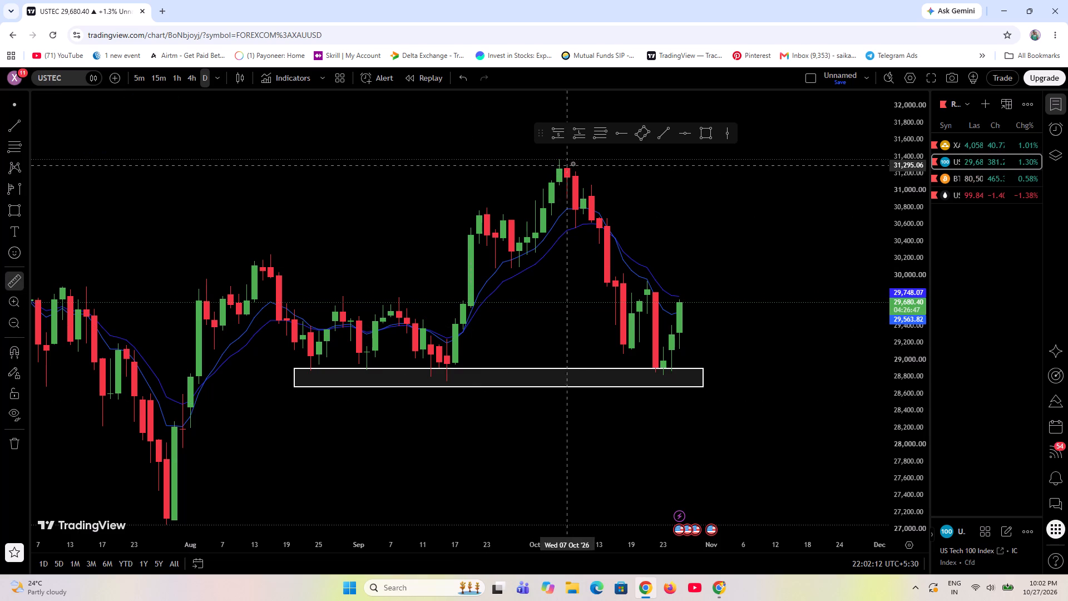
click(573, 163)
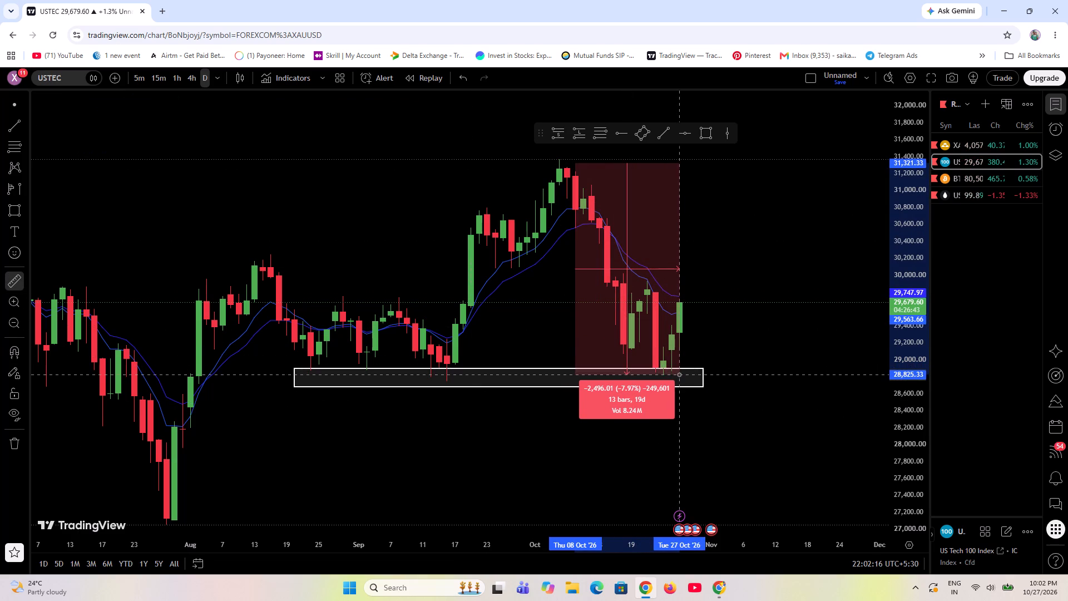
click(679, 375)
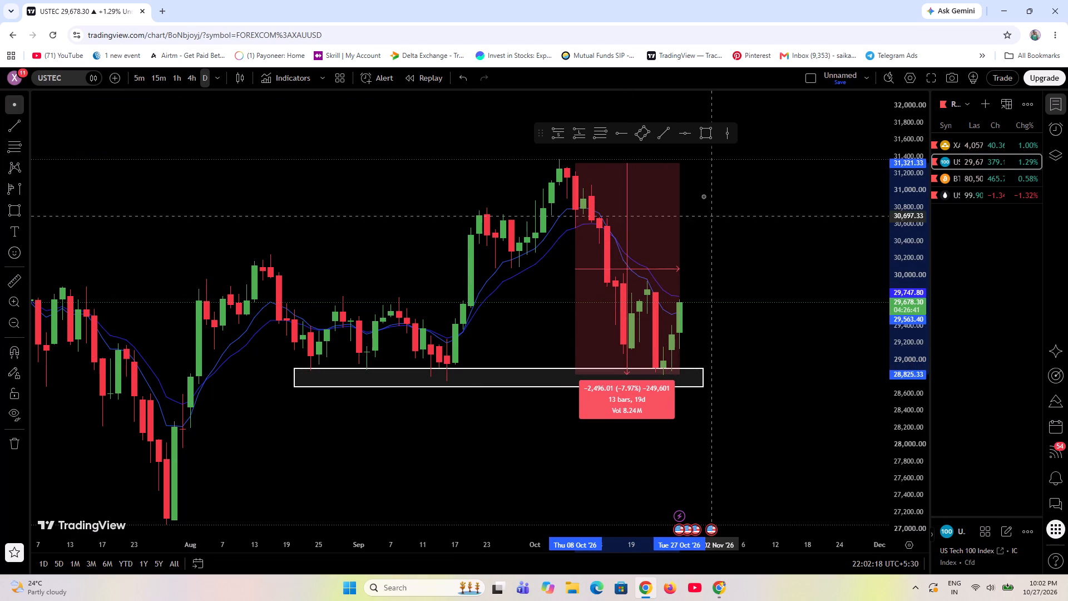
click(672, 270)
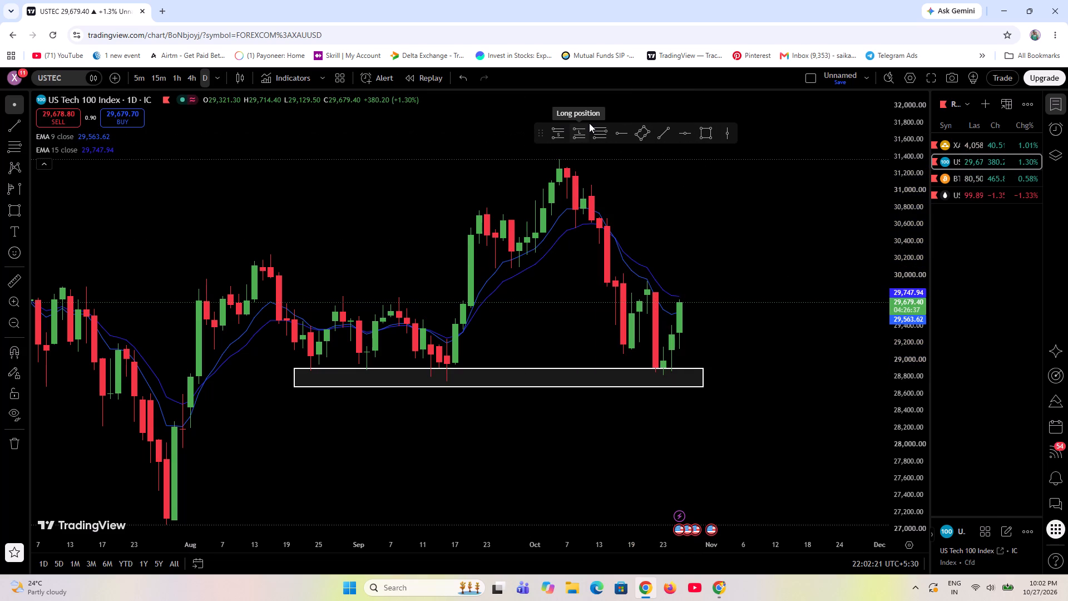
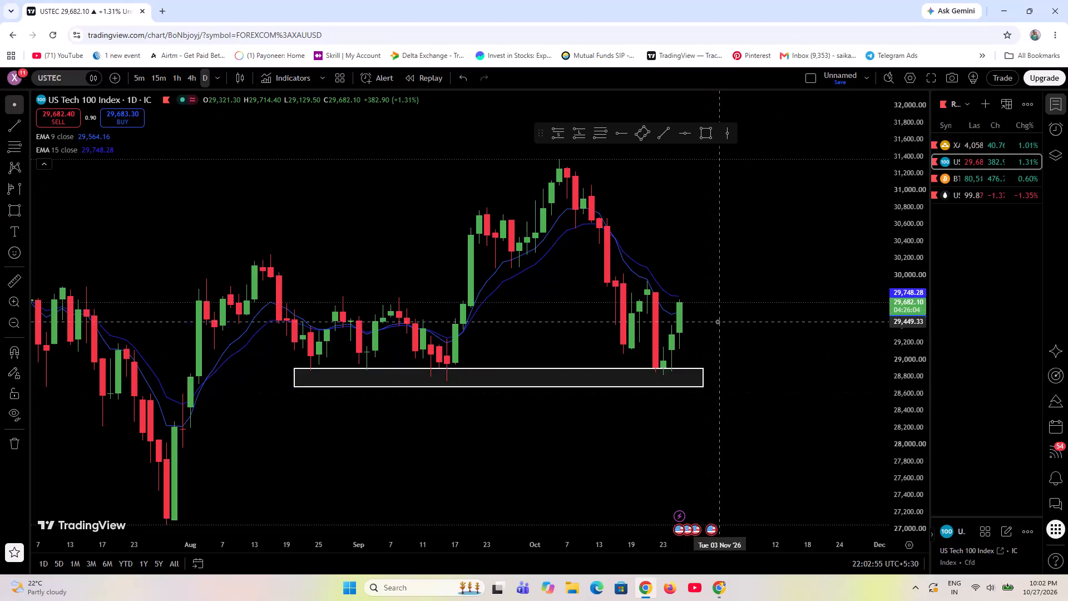
On the USTEC daily chart, draw a horizontal trend line at about 29,803 from 22 October to 30 October.
scroll(718, 322, up, 8)
scroll(904, 395, up, 13)
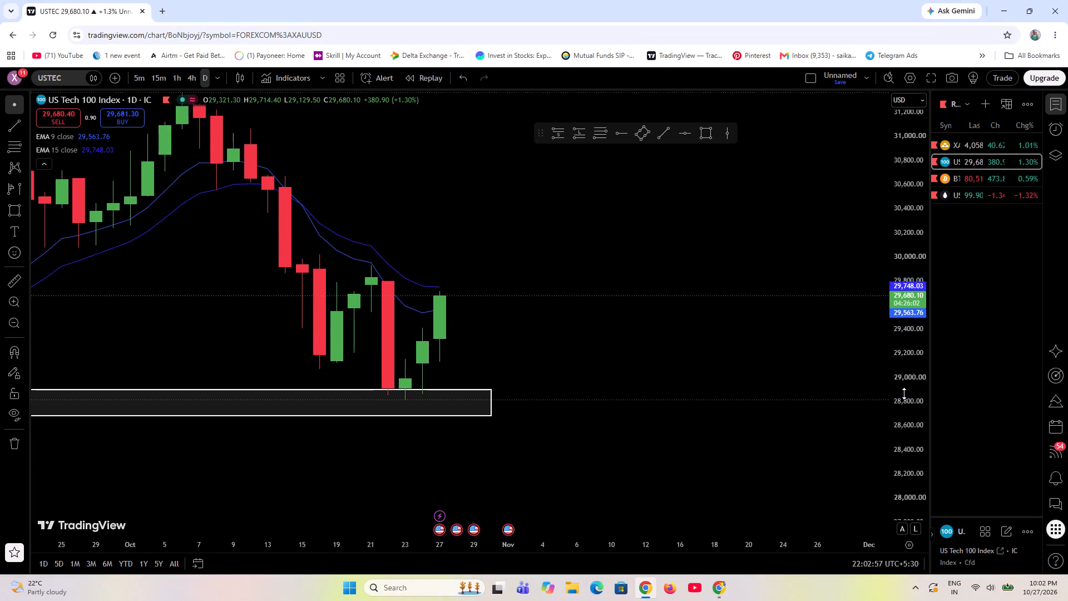
scroll(904, 393, up, 8)
drag(586, 376, 765, 400)
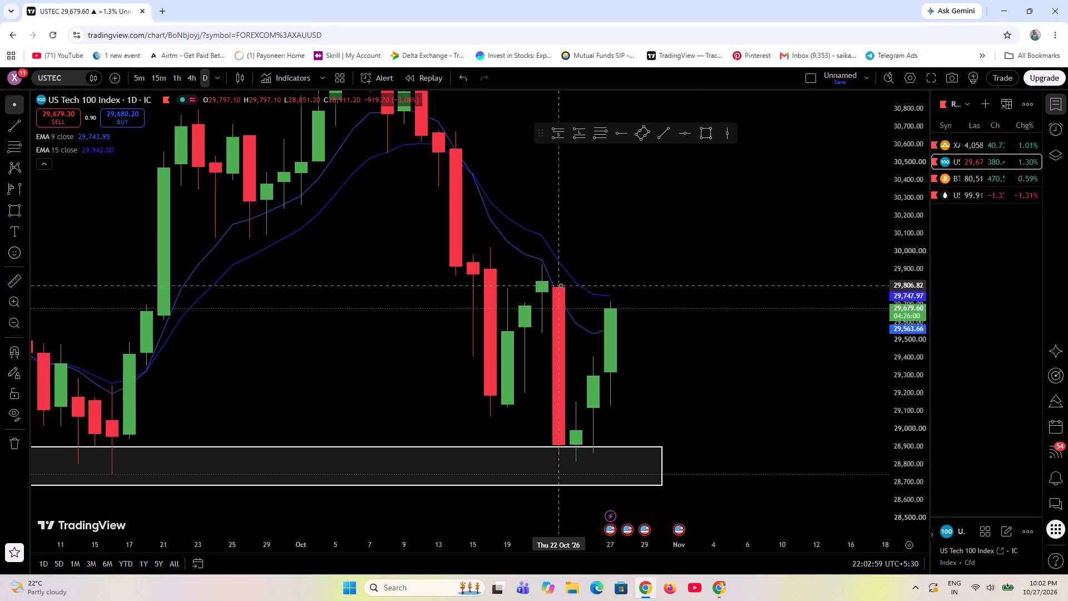
click(661, 136)
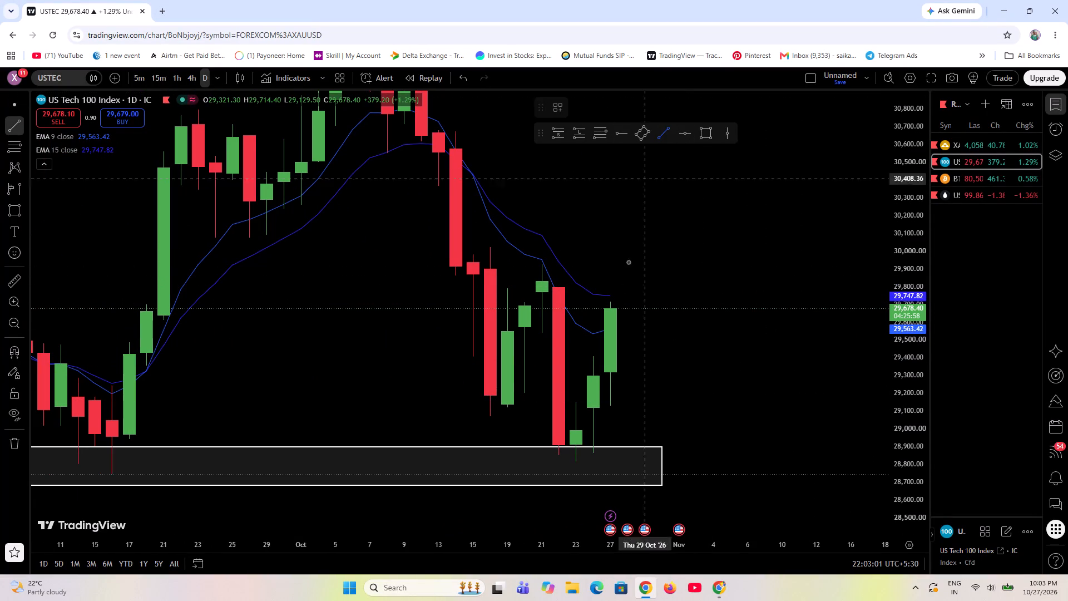
click(557, 286)
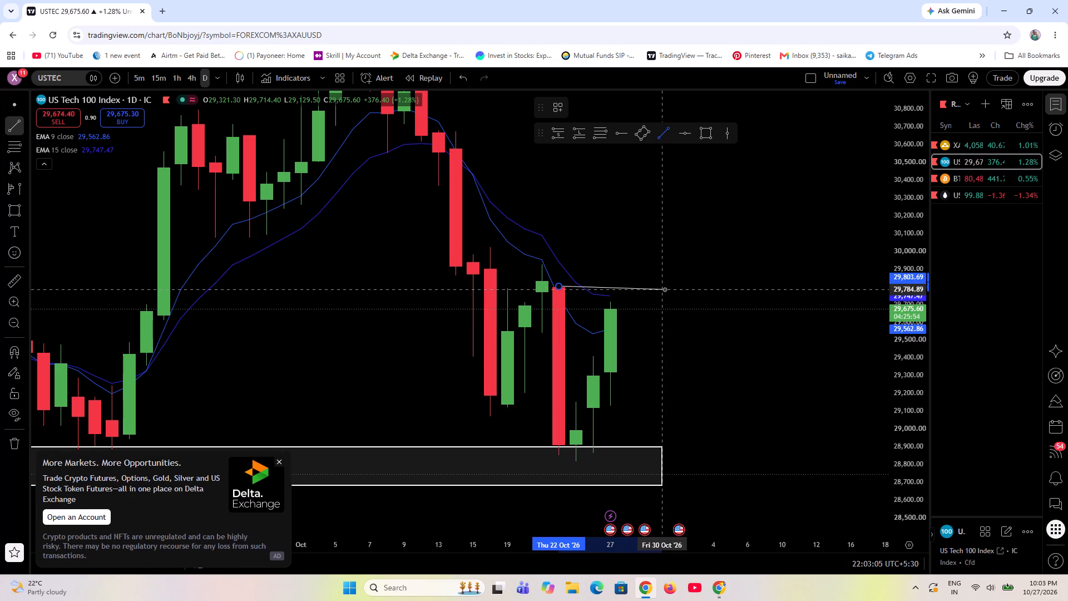
click(669, 286)
click(707, 293)
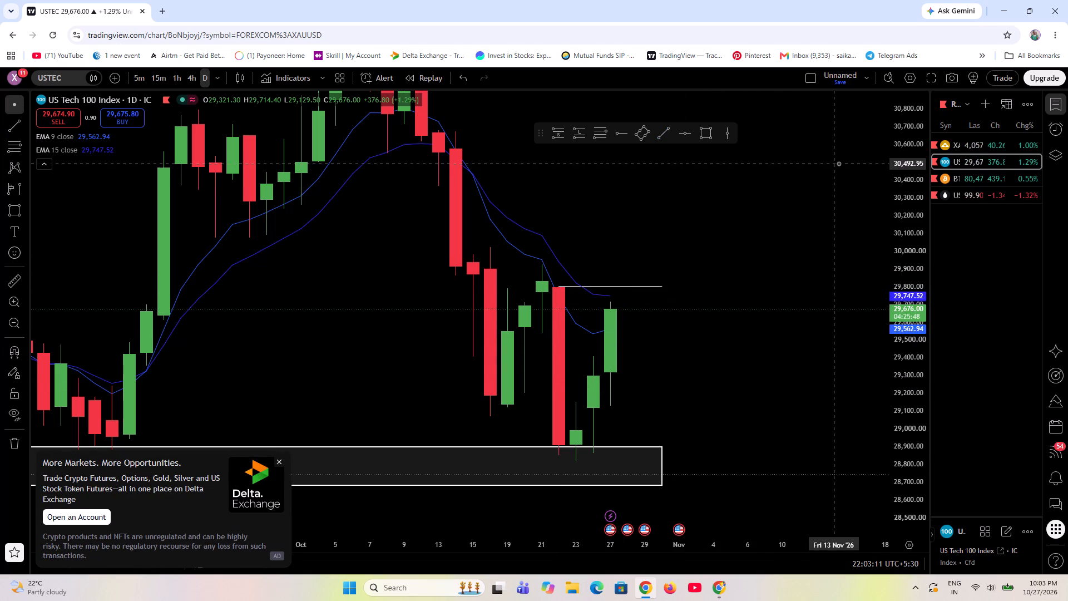
Add the 1-week interval to the favourite intervals and switch the USTEC chart to it.
scroll(666, 412, down, 4)
scroll(897, 411, down, 20)
scroll(897, 411, down, 6)
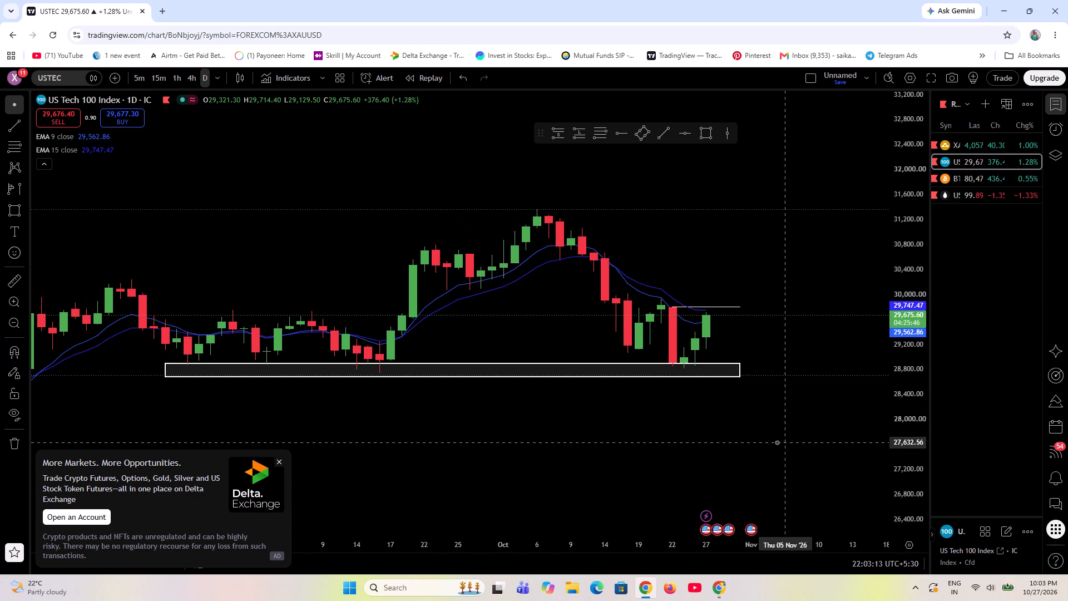
scroll(531, 450, up, 5)
drag(360, 449, 229, 410)
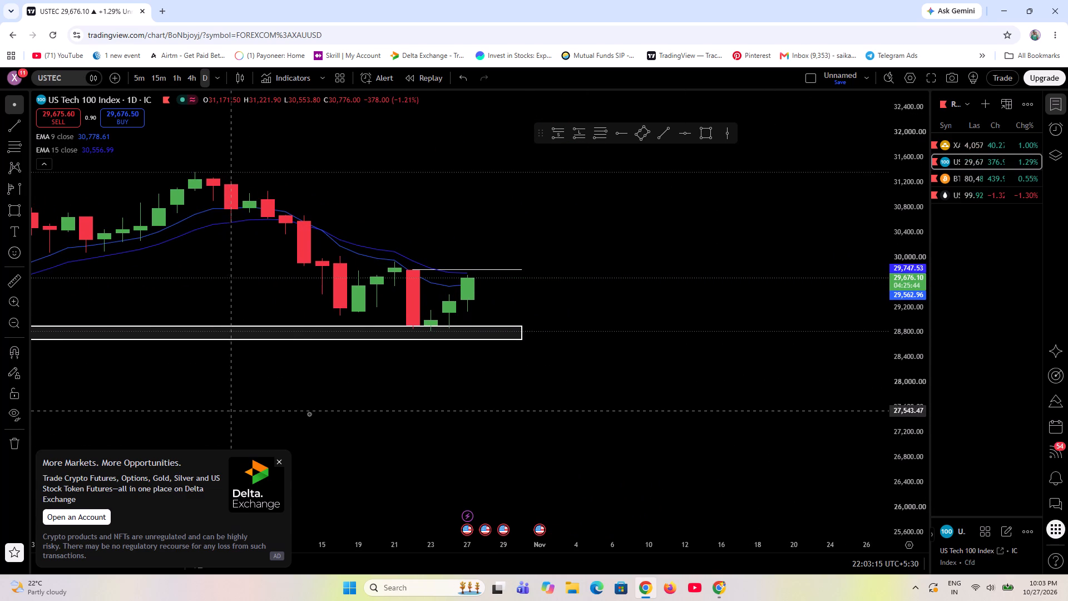
scroll(911, 436, up, 12)
scroll(576, 462, down, 3)
scroll(574, 462, up, 3)
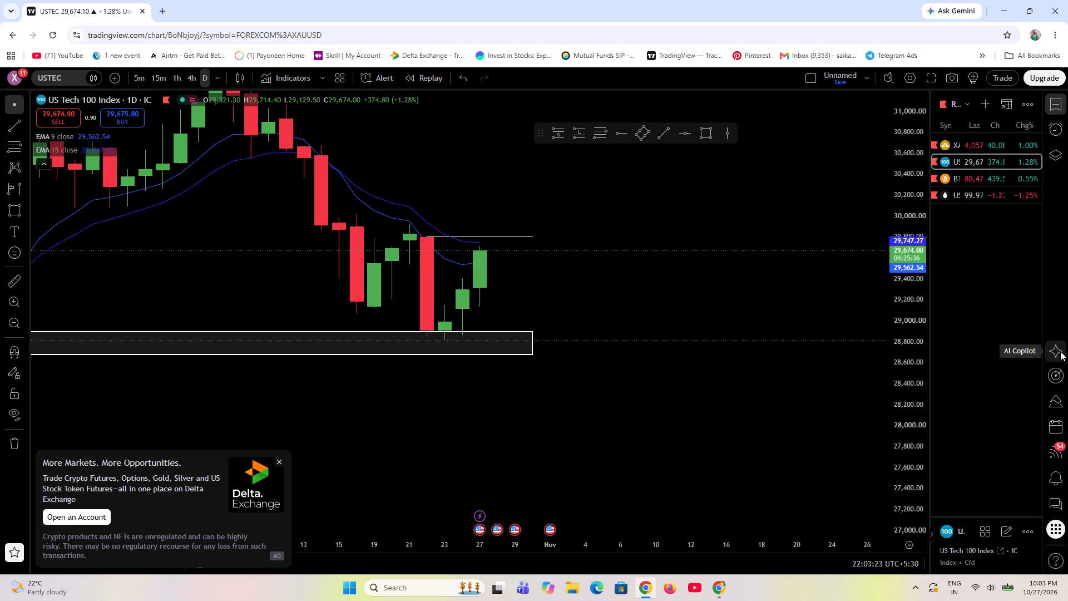
click(218, 78)
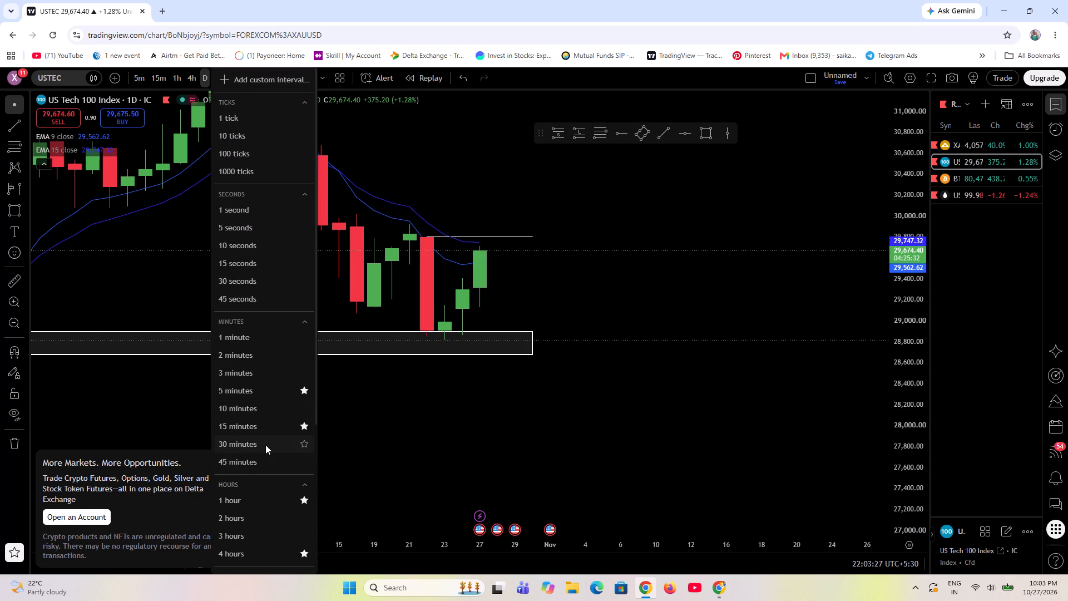
scroll(264, 447, down, 1)
scroll(258, 535, down, 3)
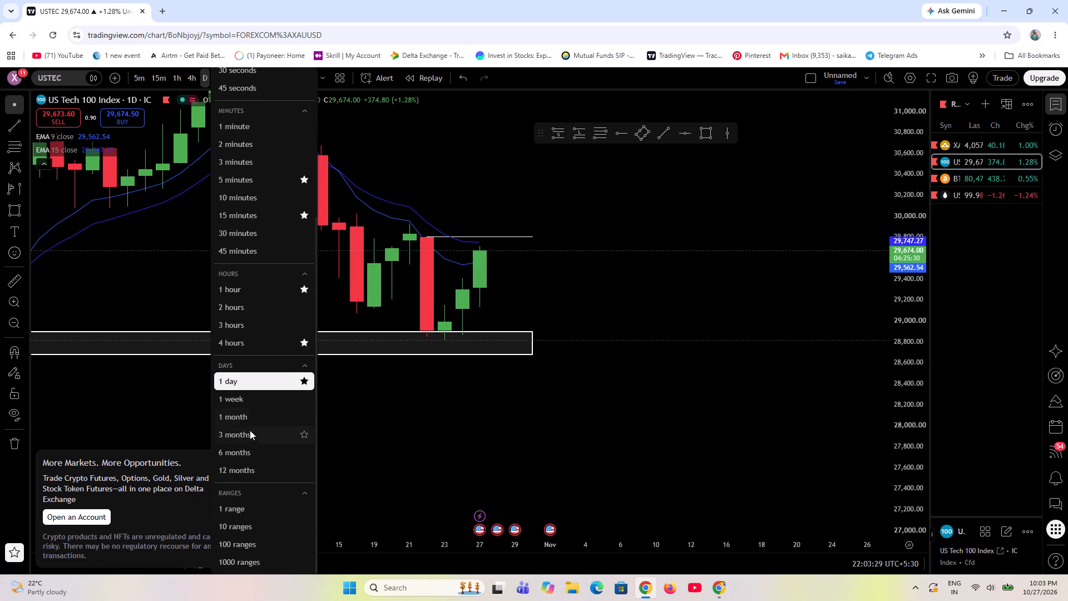
click(306, 398)
click(258, 398)
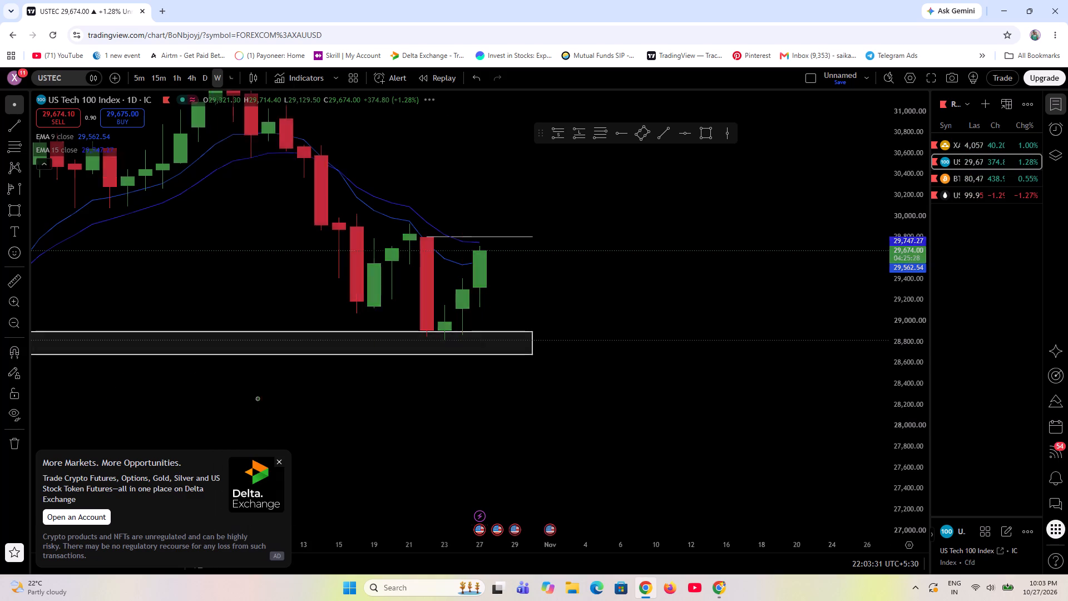
Examine the USTEC weekly chart around the support zone and the longer trend, comparing it with the daily chart.
scroll(911, 385, down, 12)
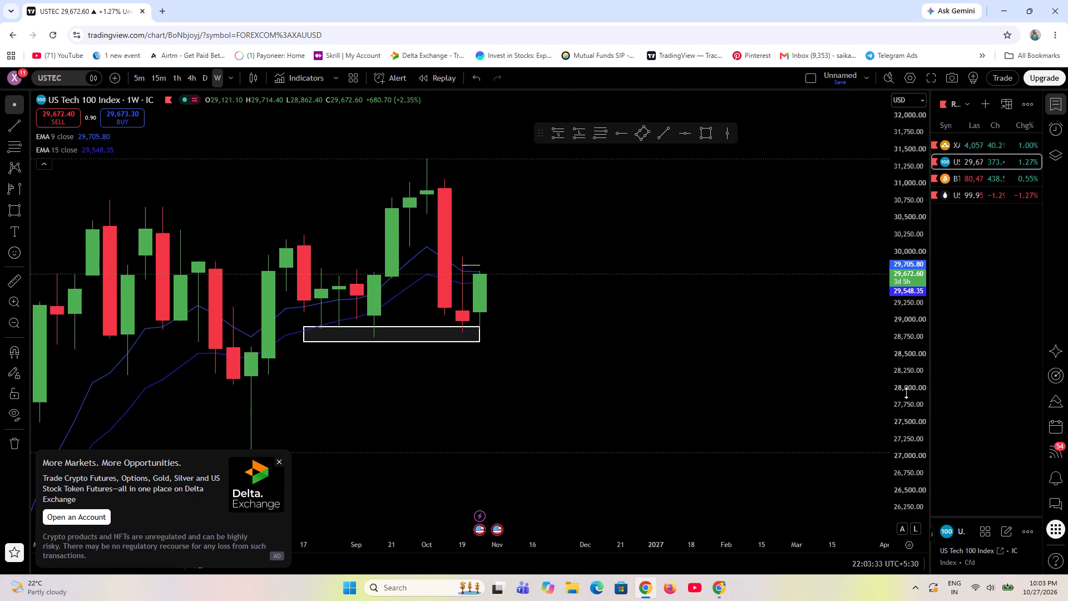
scroll(906, 393, down, 8)
scroll(254, 479, down, 3)
scroll(254, 479, up, 1)
scroll(254, 479, down, 6)
scroll(385, 422, down, 7)
scroll(807, 458, down, 7)
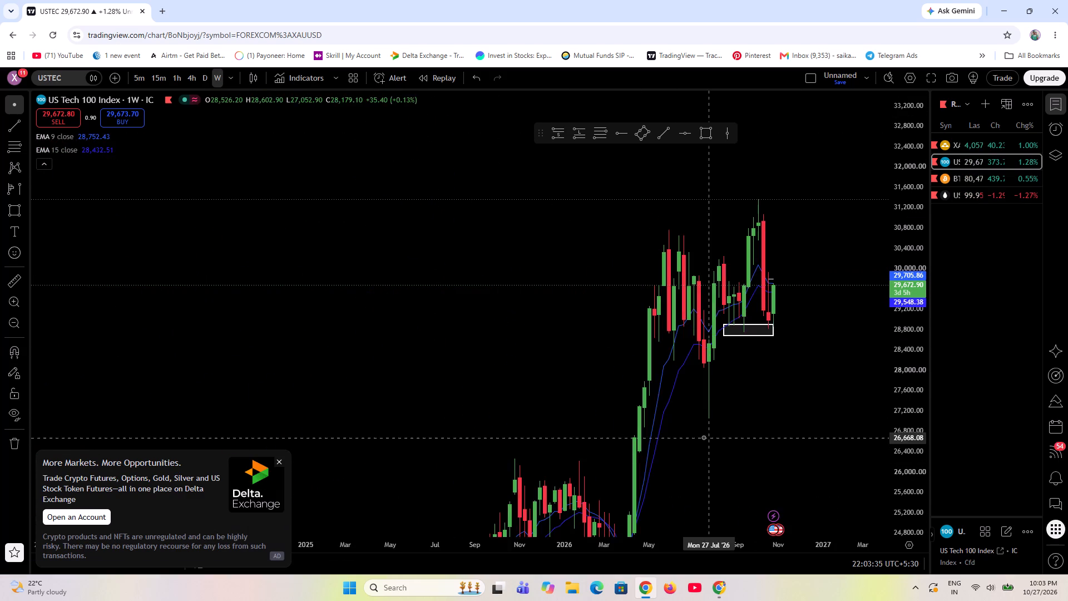
scroll(704, 437, up, 5)
click(201, 81)
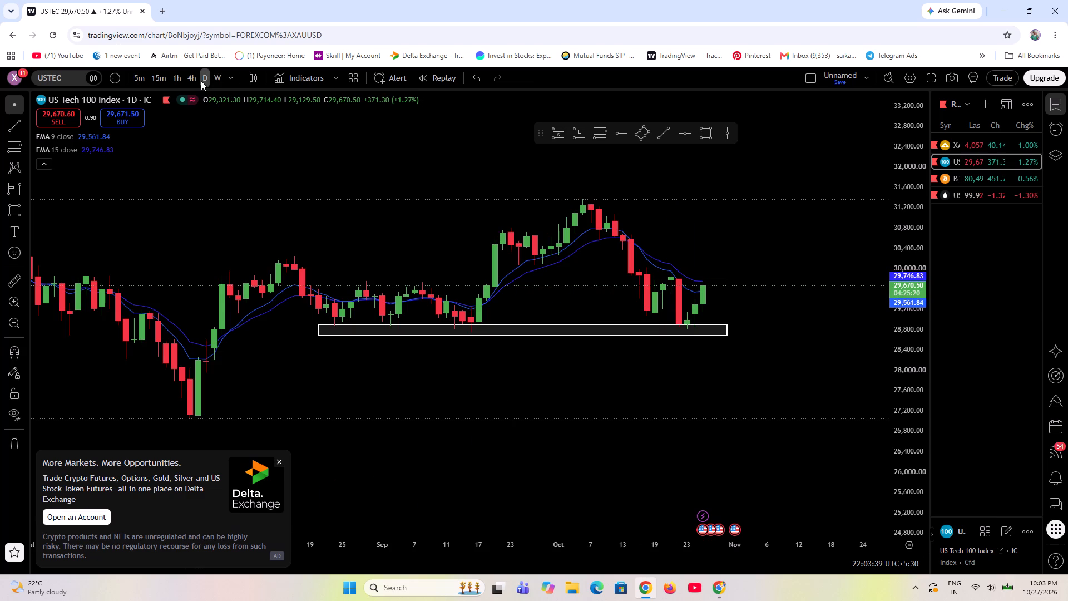
click(221, 78)
scroll(624, 423, down, 6)
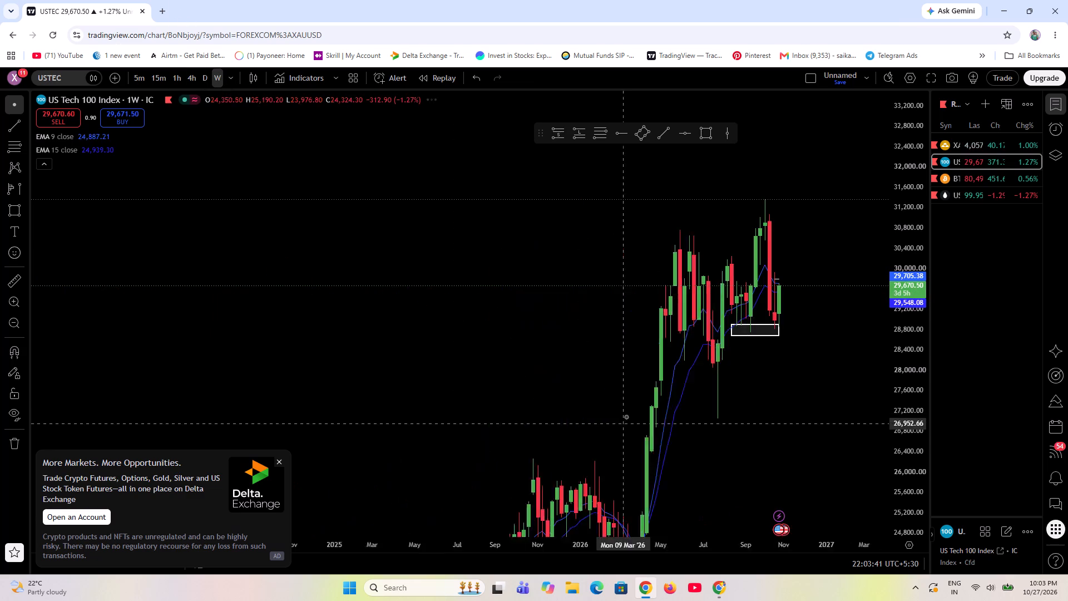
scroll(891, 393, down, 7)
drag(738, 455, 579, 382)
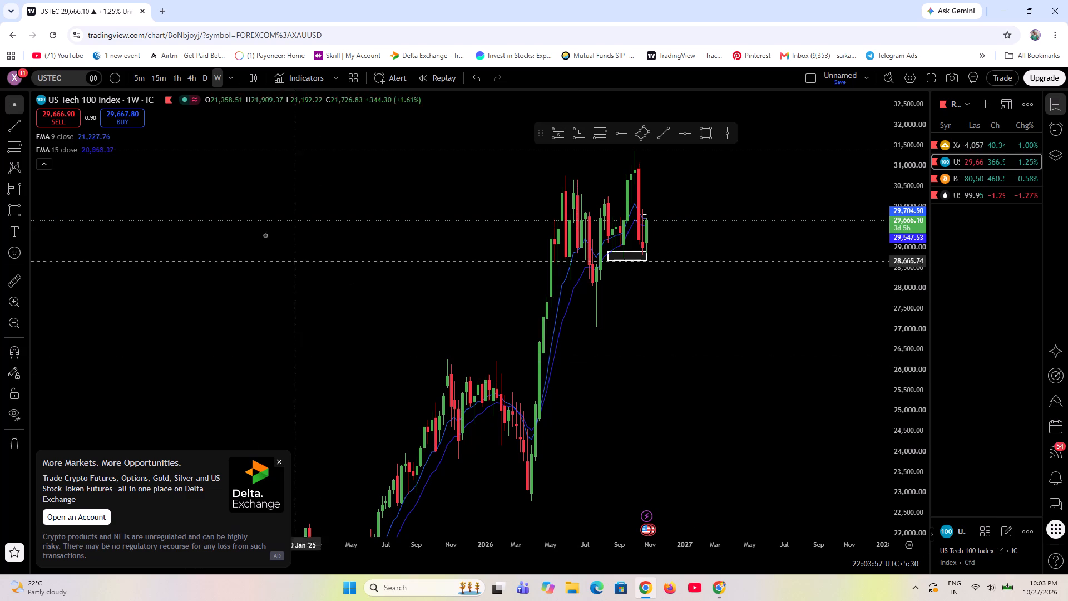
Switch USTEC to the 1-hour interval and examine price between the support zone and the horizontal trend line.
click(179, 77)
scroll(525, 455, down, 6)
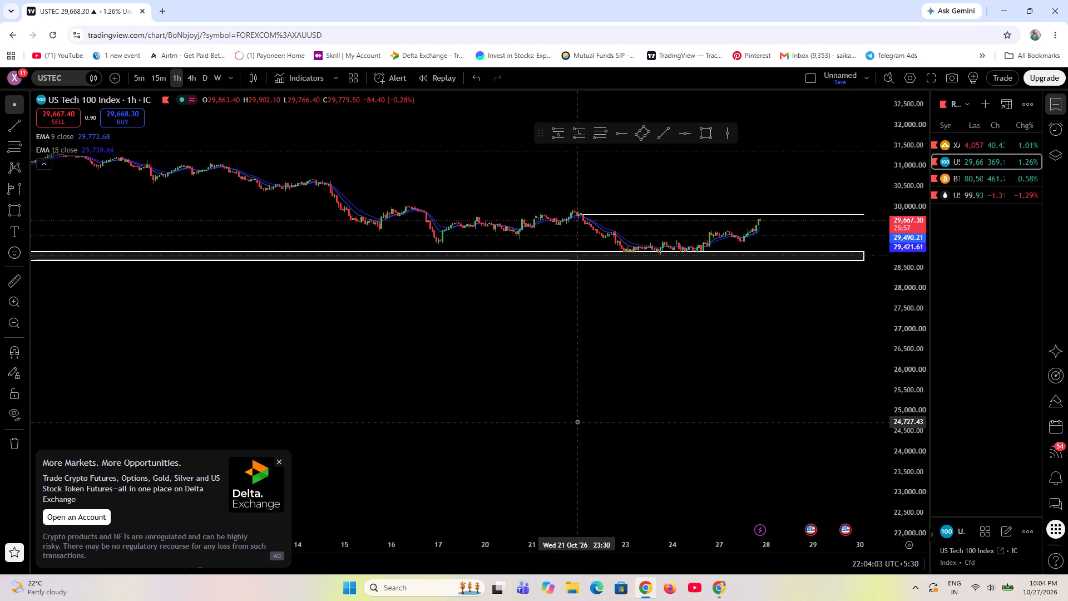
scroll(577, 422, up, 7)
scroll(909, 445, up, 20)
scroll(909, 445, up, 7)
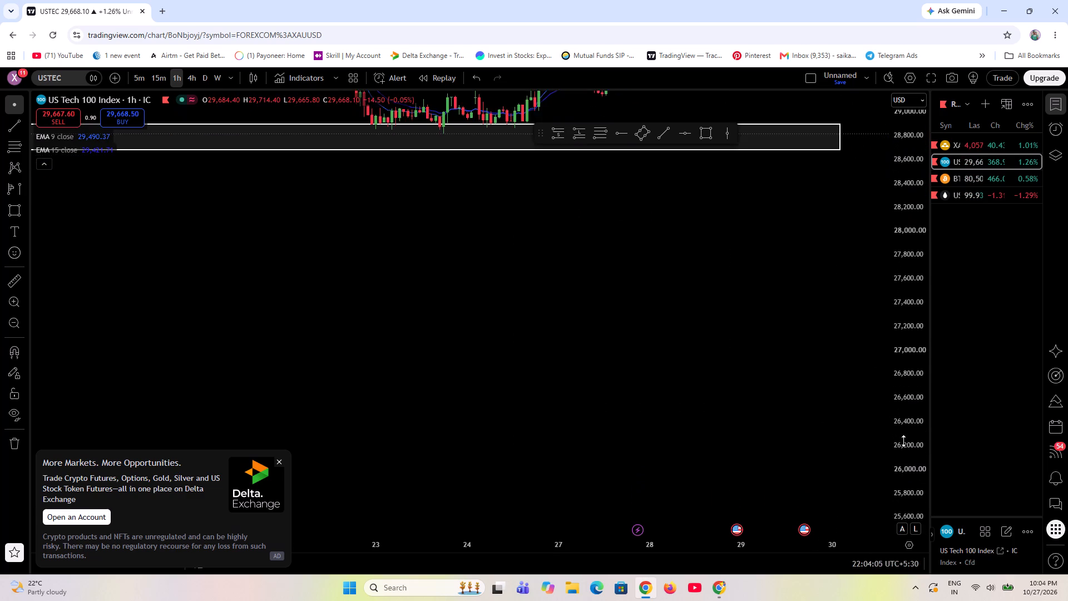
scroll(903, 441, up, 5)
drag(504, 411, 335, 598)
scroll(335, 415, up, 4)
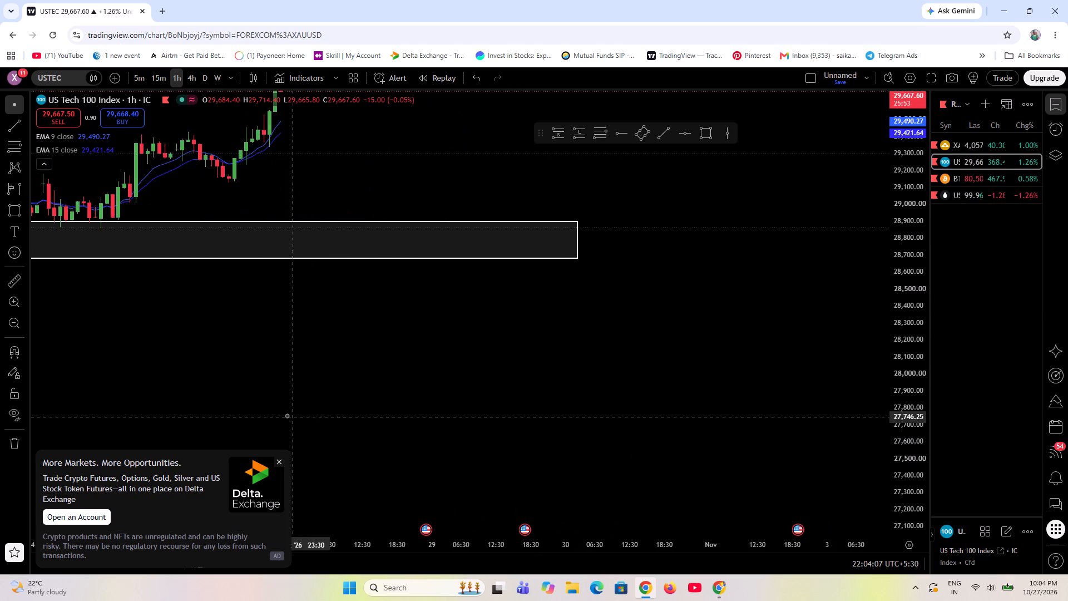
drag(287, 416, 506, 564)
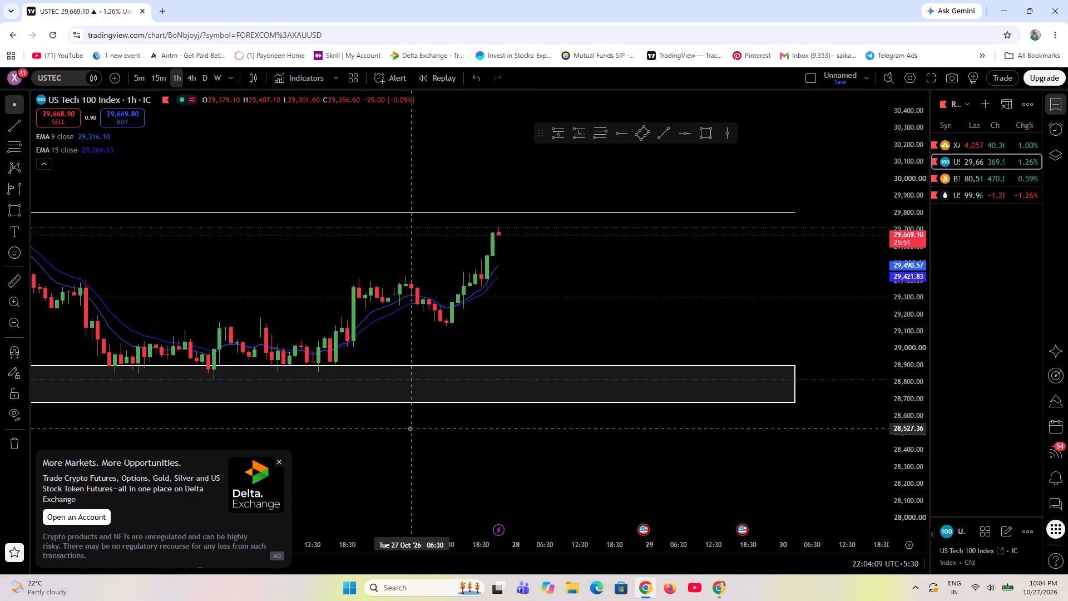
scroll(417, 461, up, 2)
scroll(417, 461, down, 6)
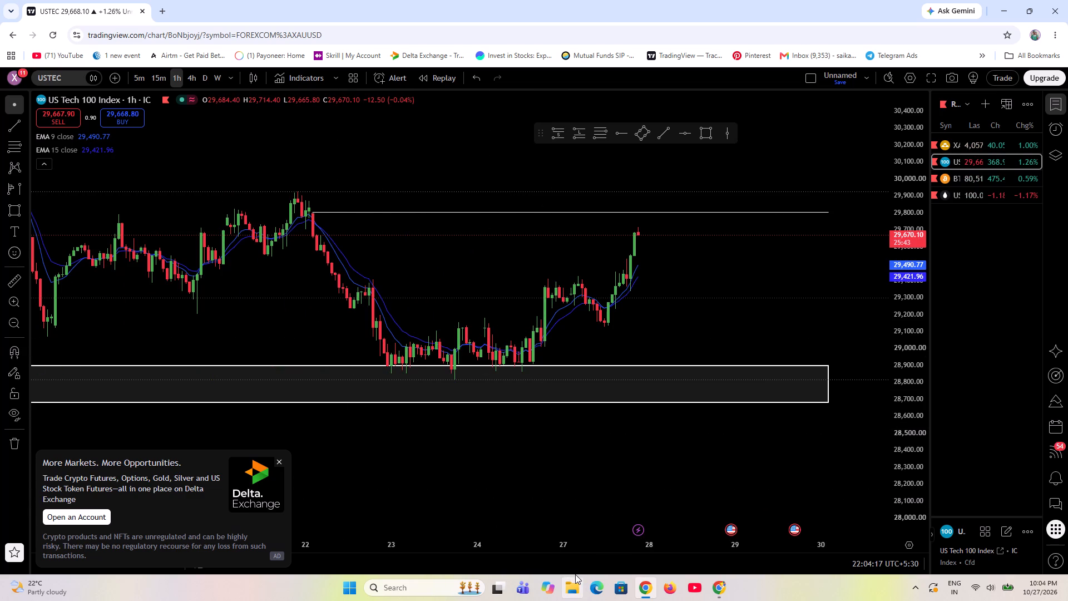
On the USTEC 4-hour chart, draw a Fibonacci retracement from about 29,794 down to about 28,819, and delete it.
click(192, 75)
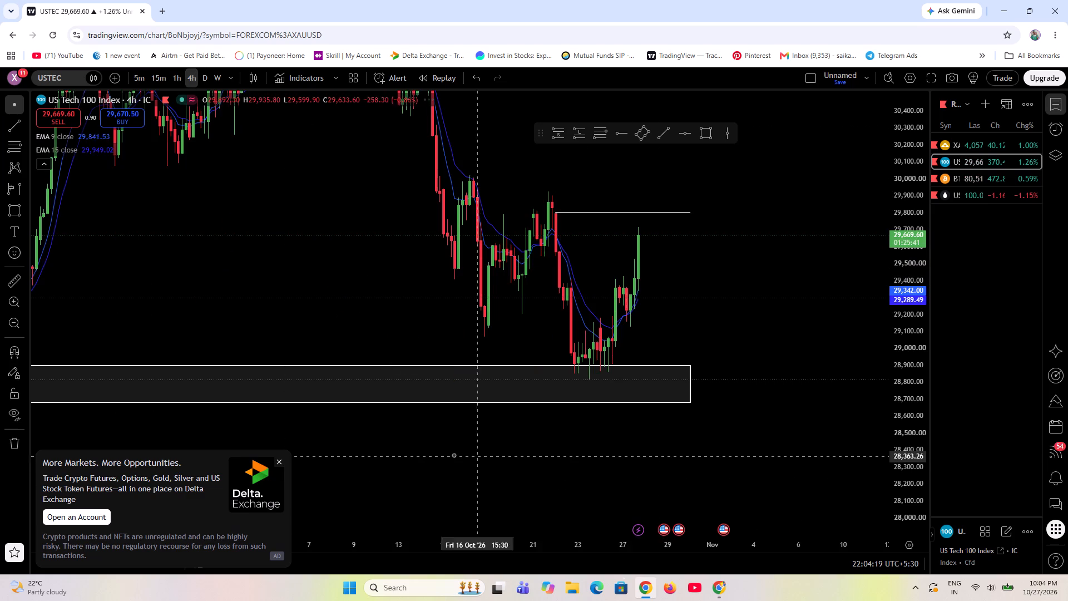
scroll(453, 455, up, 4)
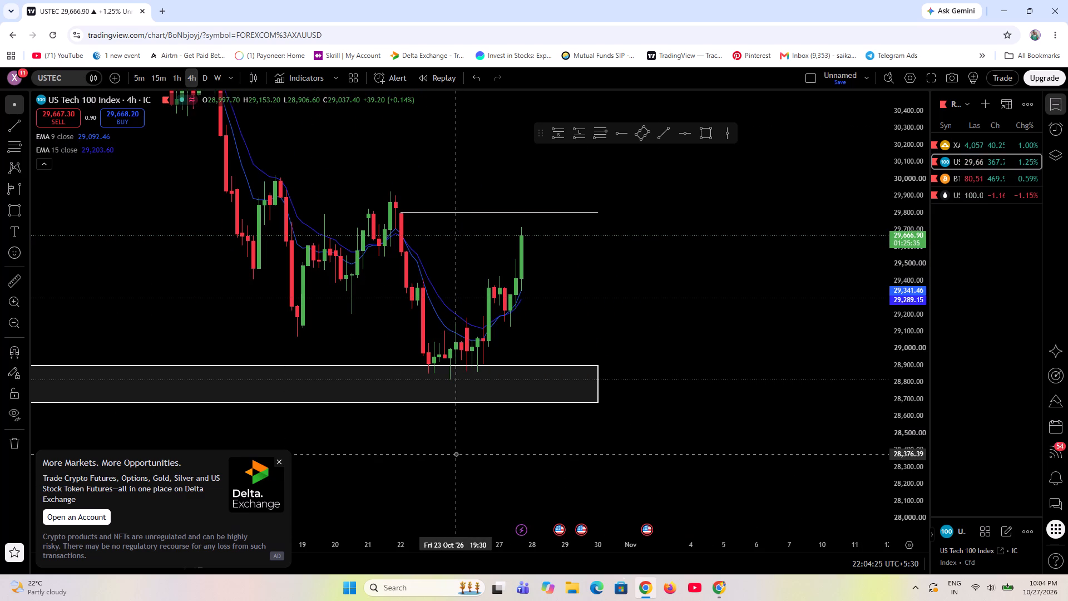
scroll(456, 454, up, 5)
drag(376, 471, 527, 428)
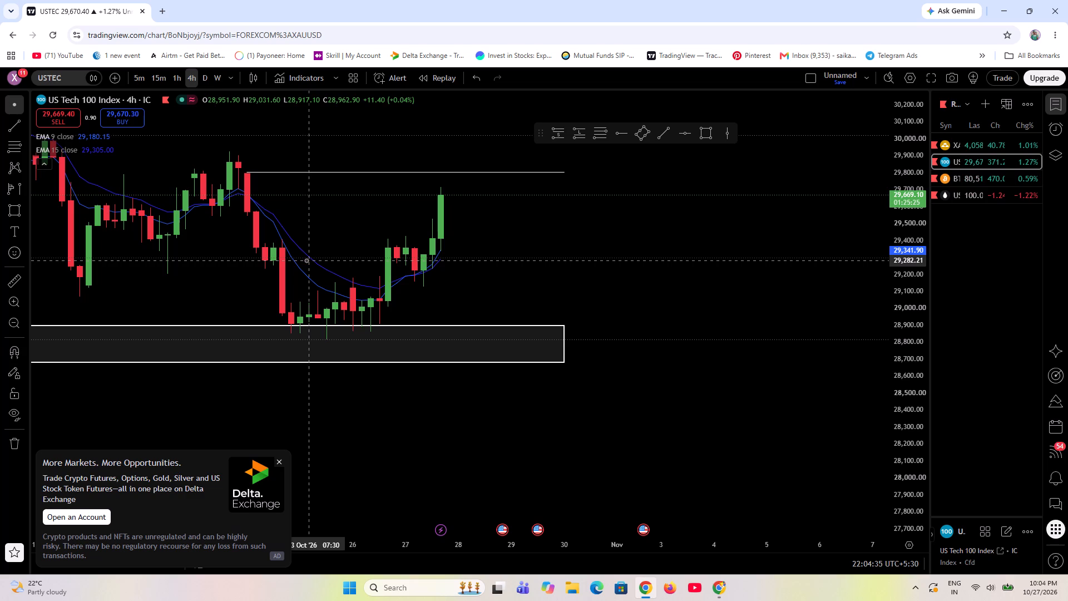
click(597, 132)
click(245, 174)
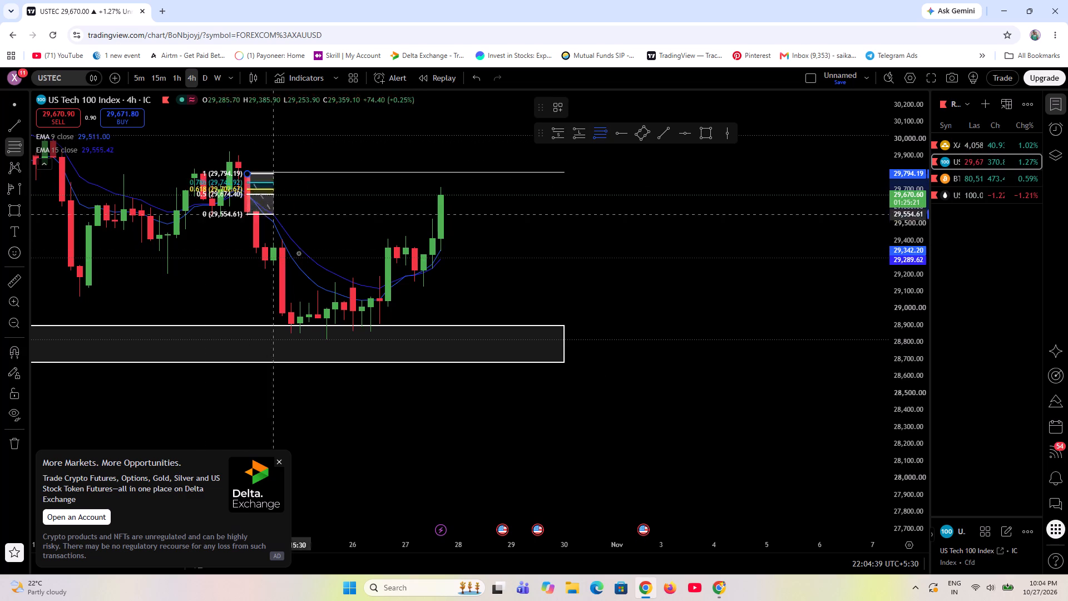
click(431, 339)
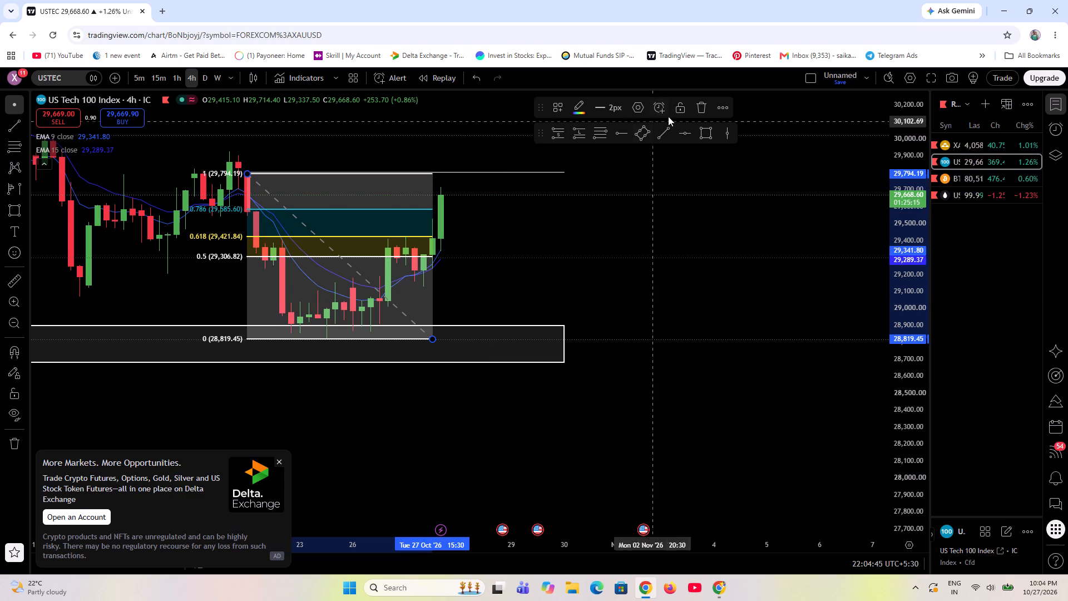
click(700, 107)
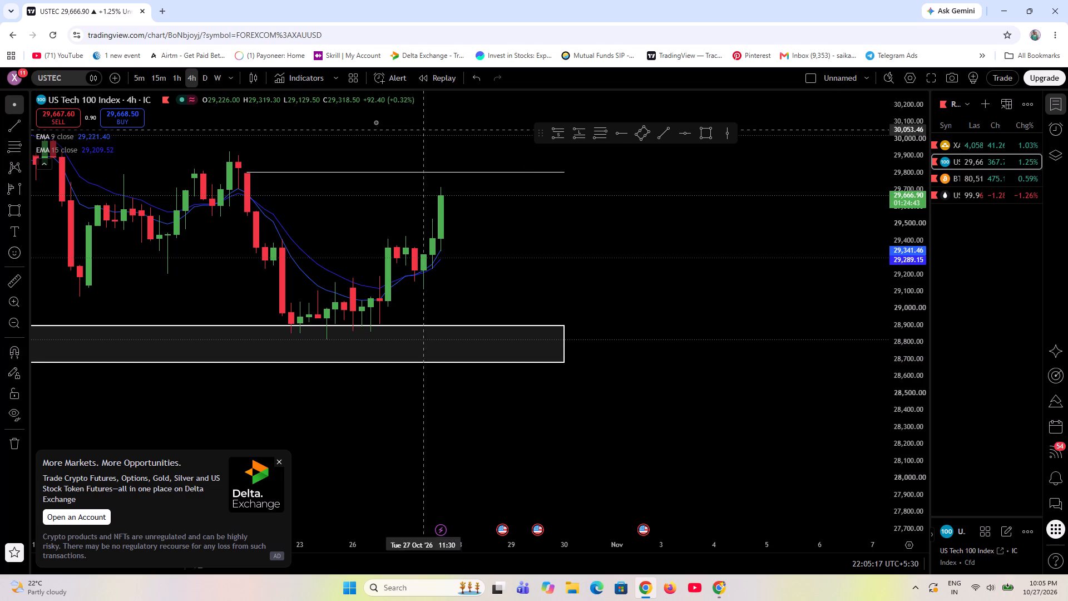
Open XAUUSD from the Red list and set its chart to the 15-minute interval.
click(952, 147)
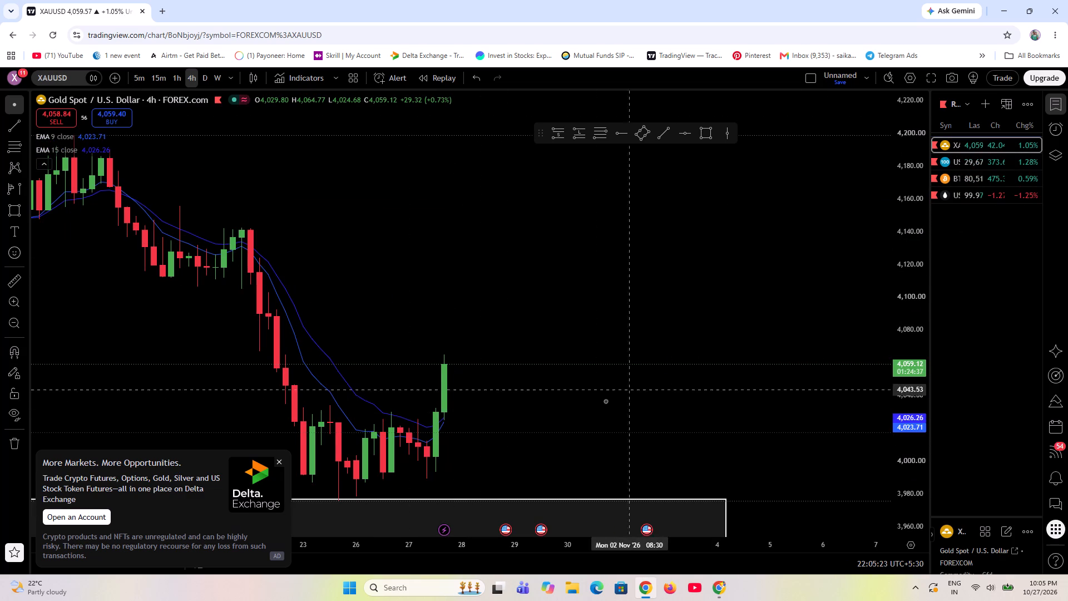
drag(587, 435, 666, 357)
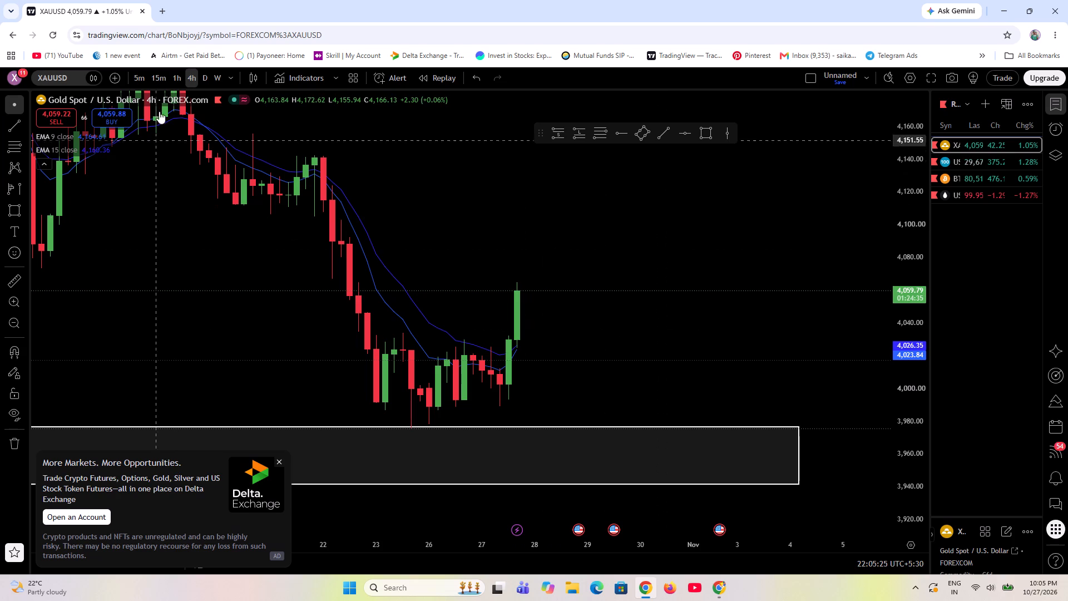
click(165, 77)
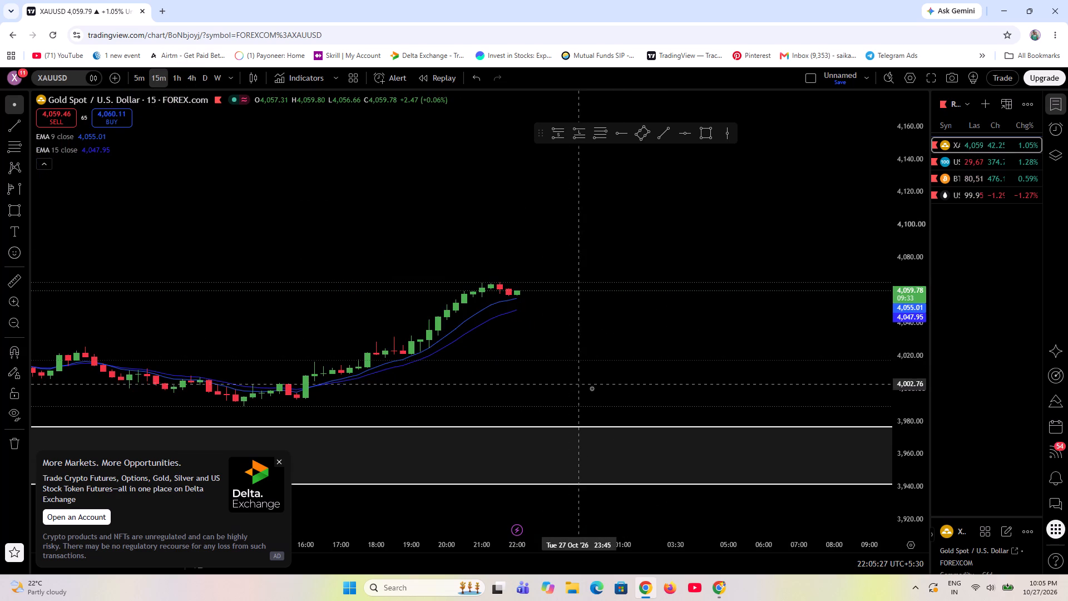
Examine the XAUUSD 15-minute price action of 27 October against the EMAs and the support zone.
scroll(611, 421, up, 5)
drag(375, 421, 679, 305)
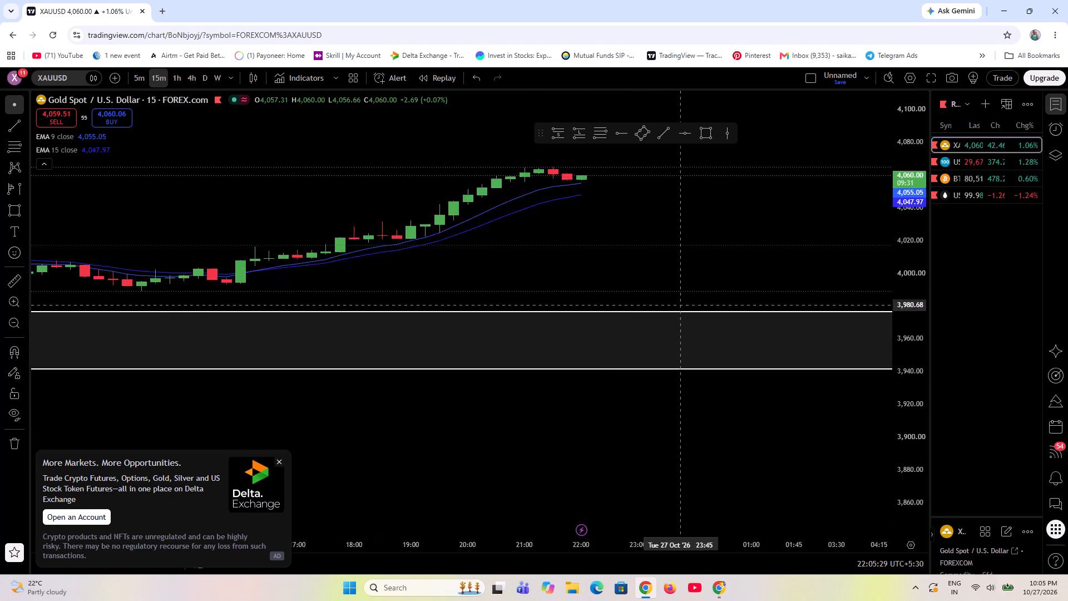
drag(679, 305, 718, 384)
scroll(910, 455, up, 19)
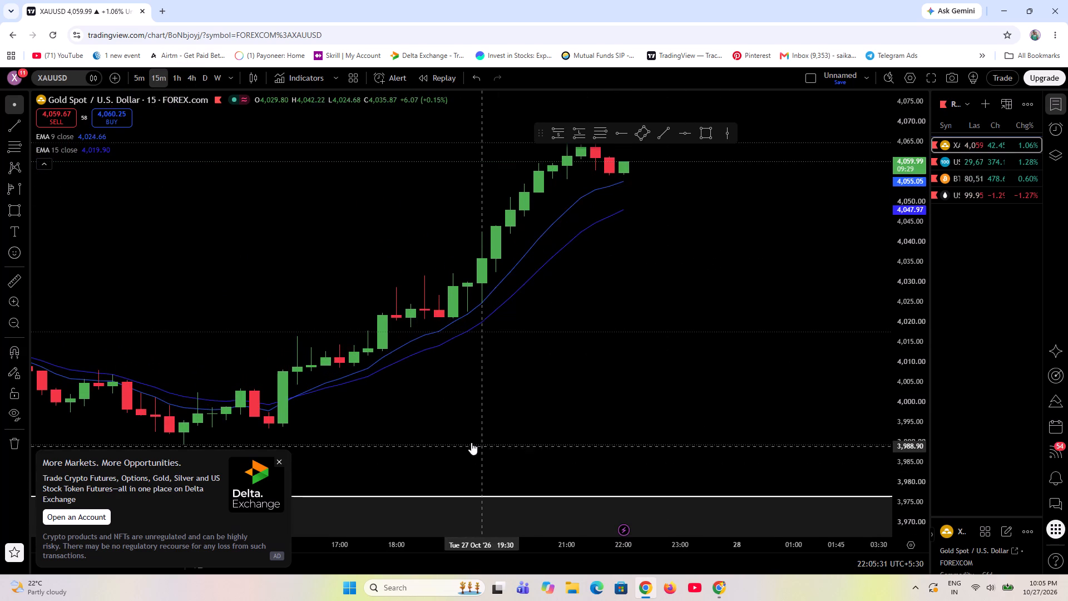
scroll(461, 432, down, 10)
drag(731, 435, 614, 446)
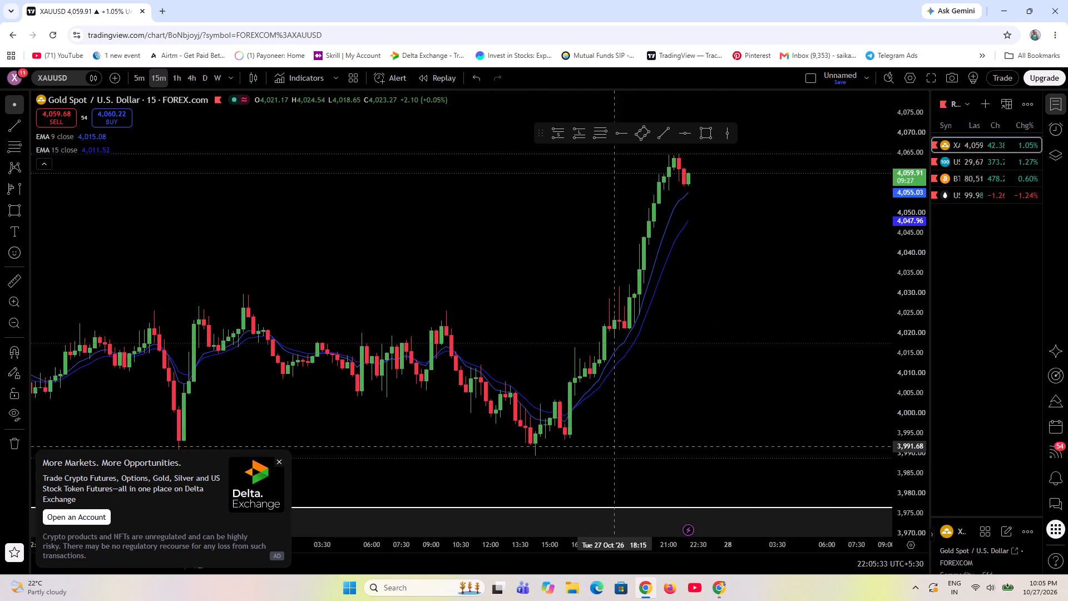
drag(614, 446, 573, 464)
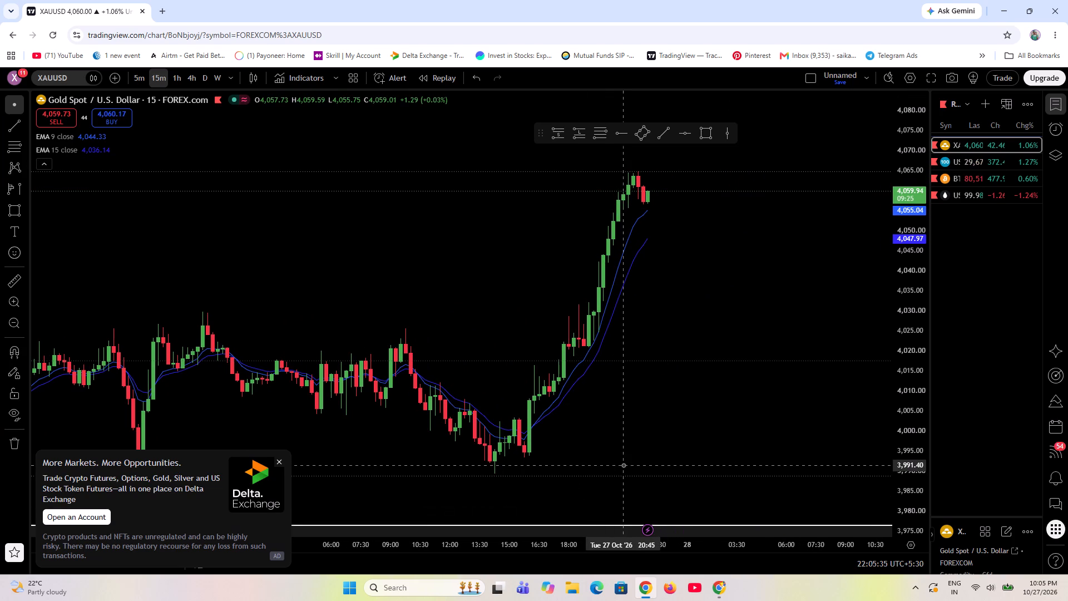
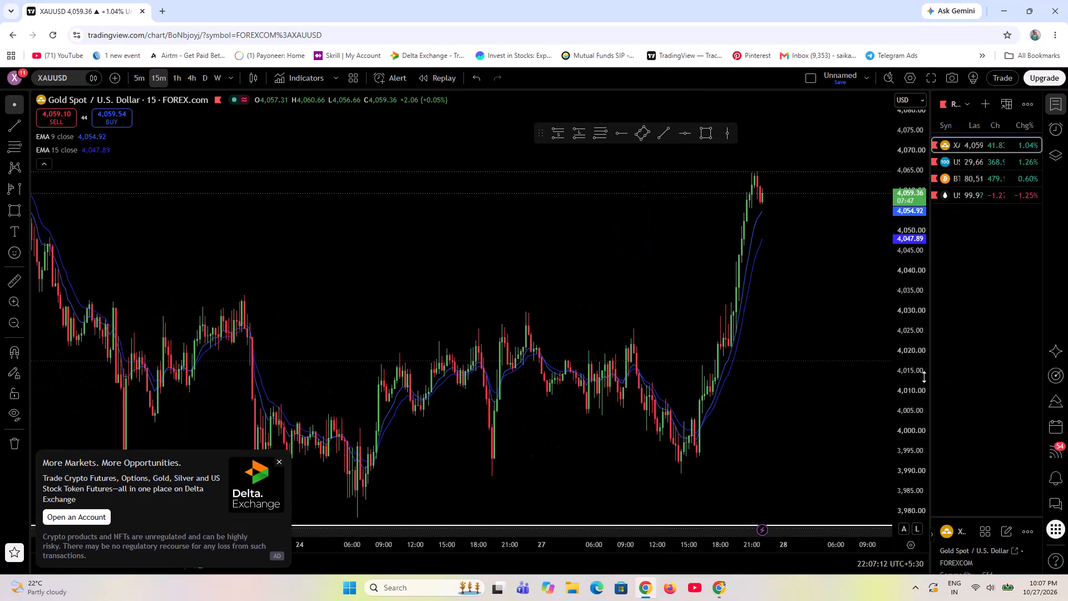
Examine XAUUSD's 15-minute price action across October relative to the EMAs and the support zone.
scroll(923, 377, down, 13)
scroll(916, 387, down, 12)
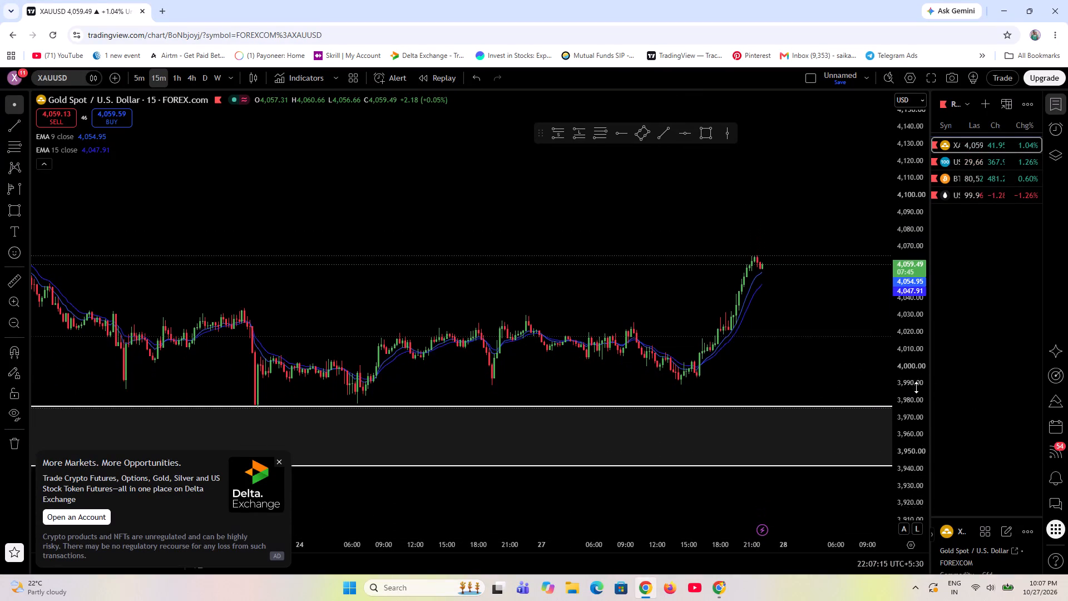
scroll(916, 387, down, 1)
scroll(406, 298, down, 15)
scroll(503, 329, up, 5)
scroll(911, 367, down, 20)
scroll(911, 367, down, 5)
scroll(334, 316, down, 11)
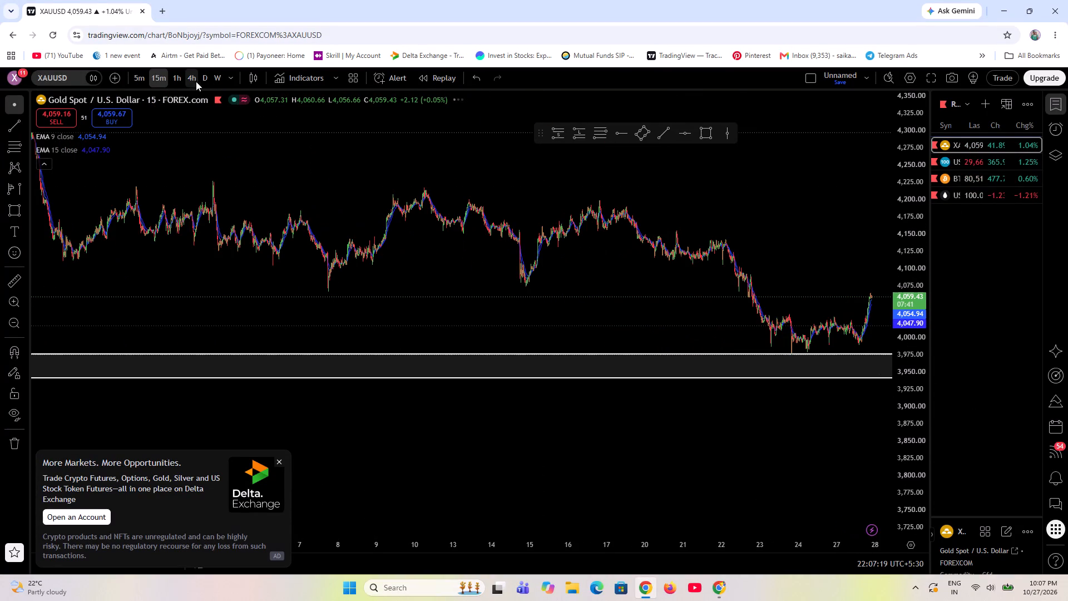
Switch XAUUSD to the daily interval and examine recent price against the EMAs and the support zone.
click(209, 80)
scroll(913, 418, down, 11)
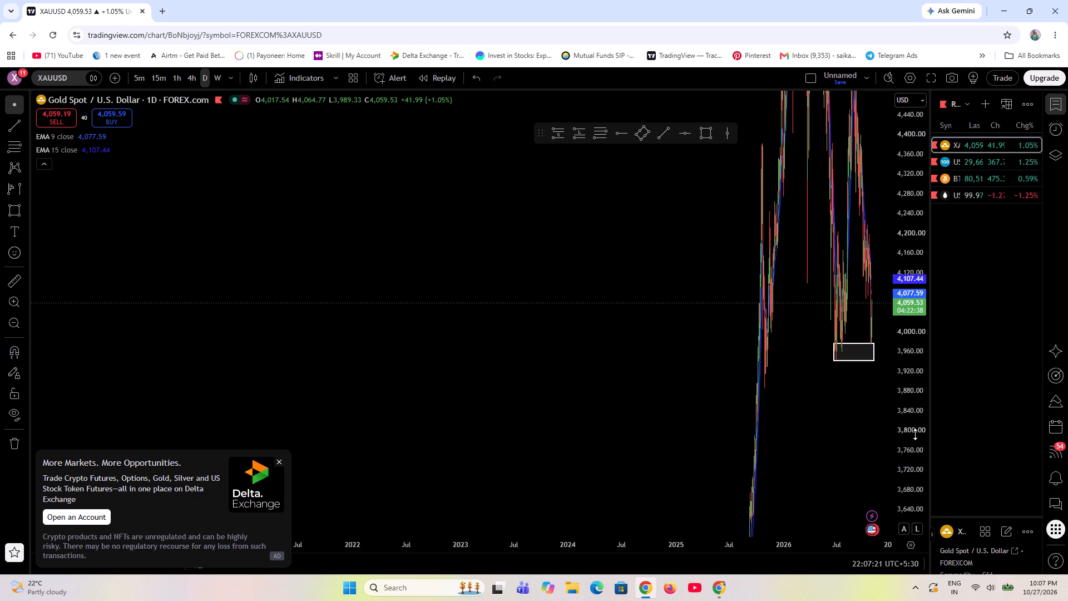
scroll(915, 434, down, 15)
scroll(808, 412, up, 20)
scroll(808, 412, up, 9)
drag(382, 415, 226, 400)
scroll(455, 448, up, 6)
drag(187, 394, 694, 428)
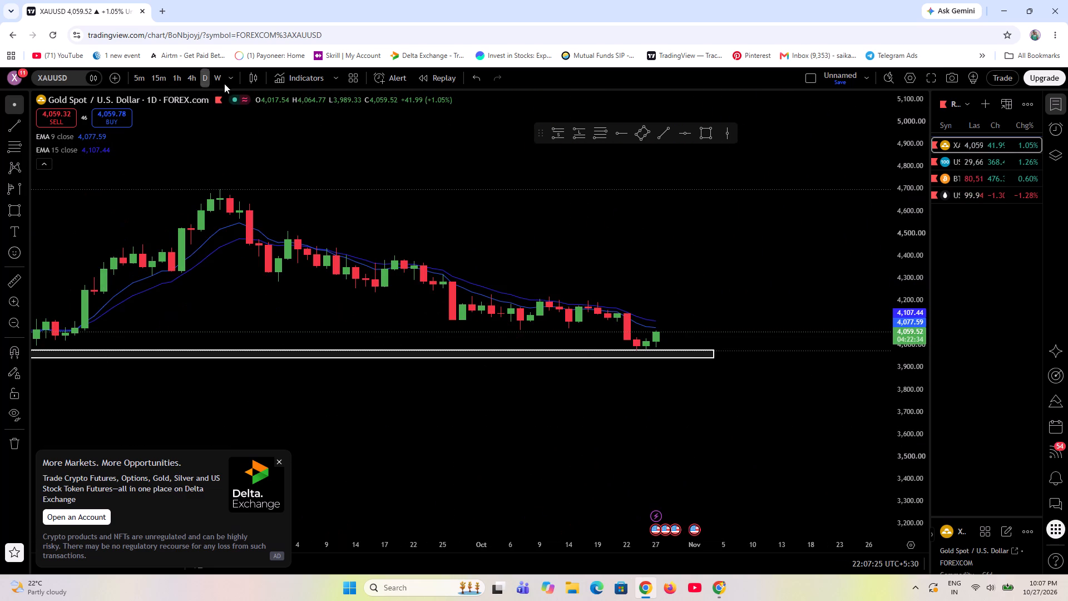
On the XAUUSD weekly chart, draw a descending trend line from about 4,685 to the support zone's upper edge at 16 Nov '26.
click(217, 81)
scroll(522, 412, up, 7)
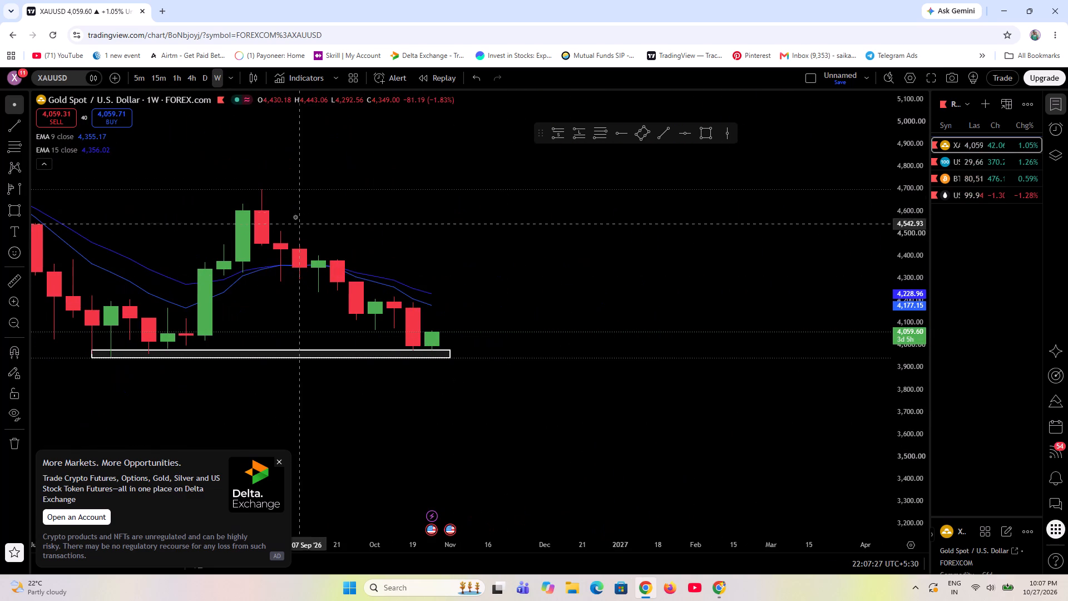
click(667, 132)
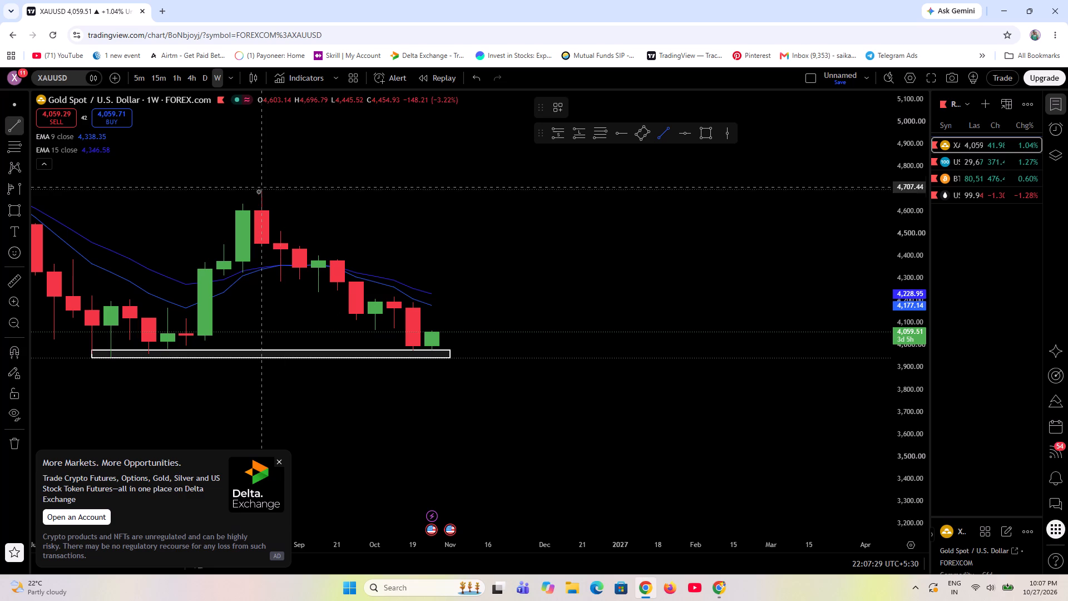
click(258, 192)
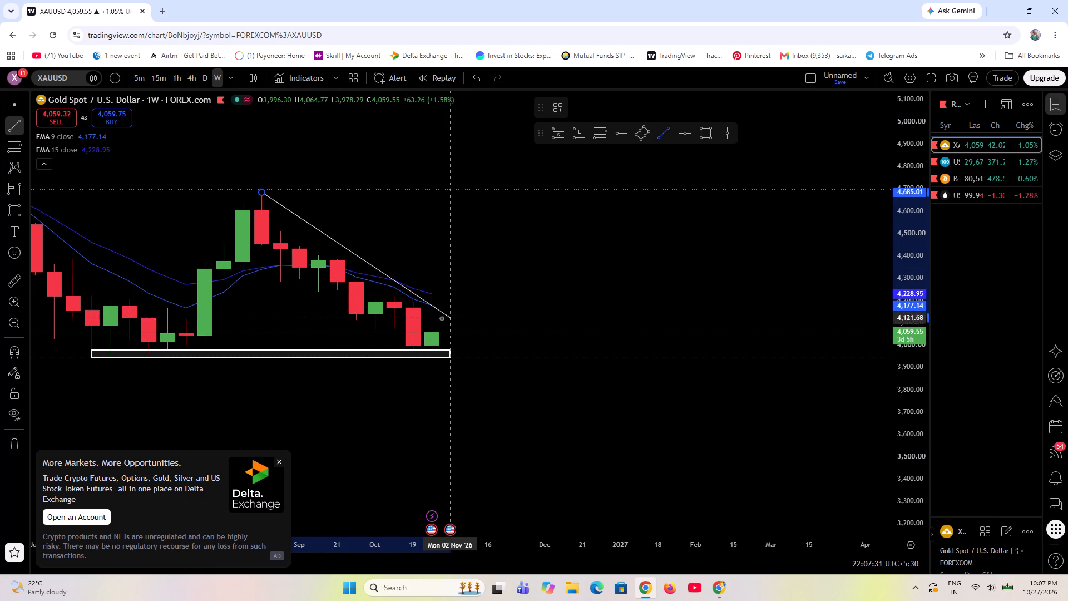
click(453, 328)
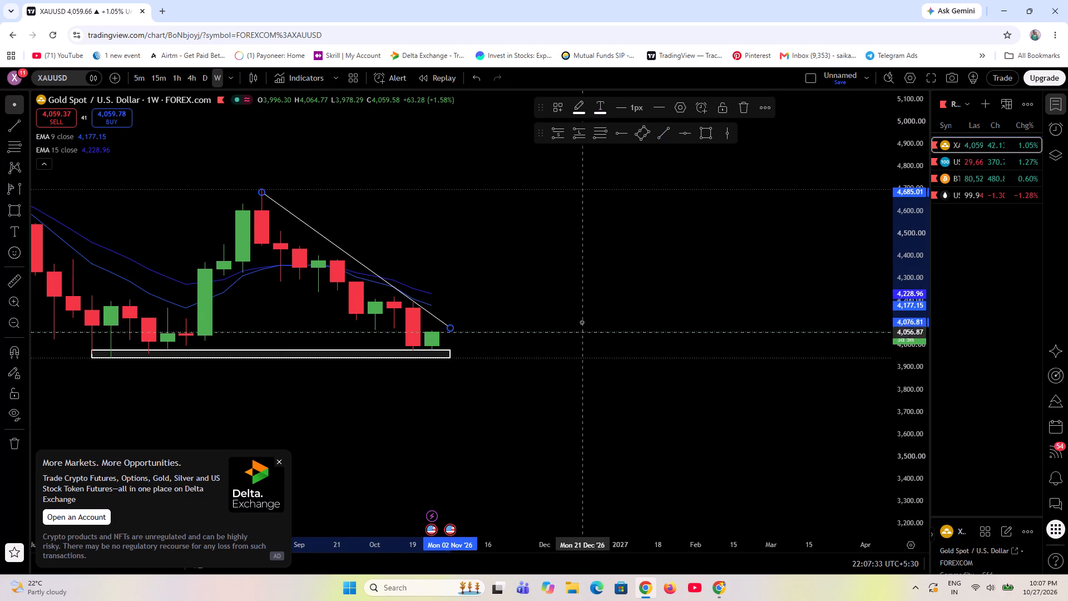
click(570, 305)
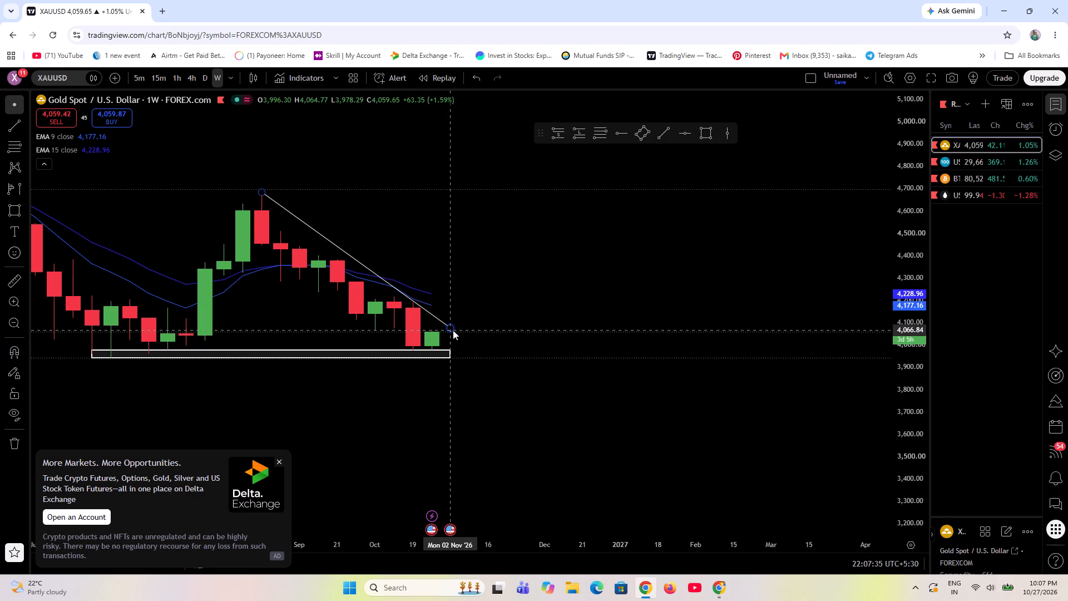
drag(453, 330, 490, 350)
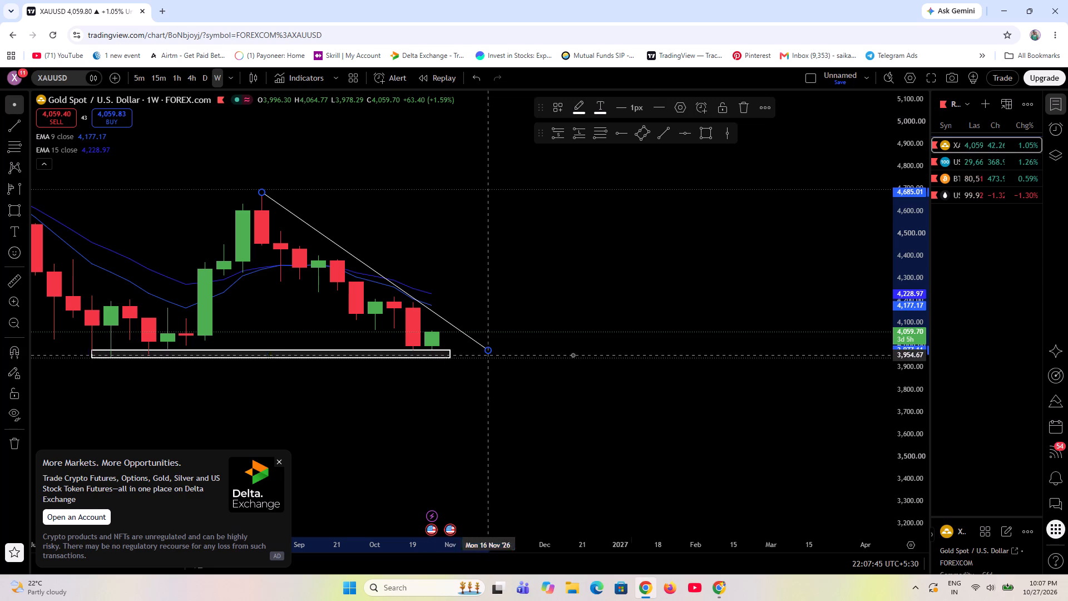
Extend the support zone rectangle's later edge to the trend line's end at 16 Nov '26.
scroll(904, 398, up, 20)
scroll(904, 398, up, 2)
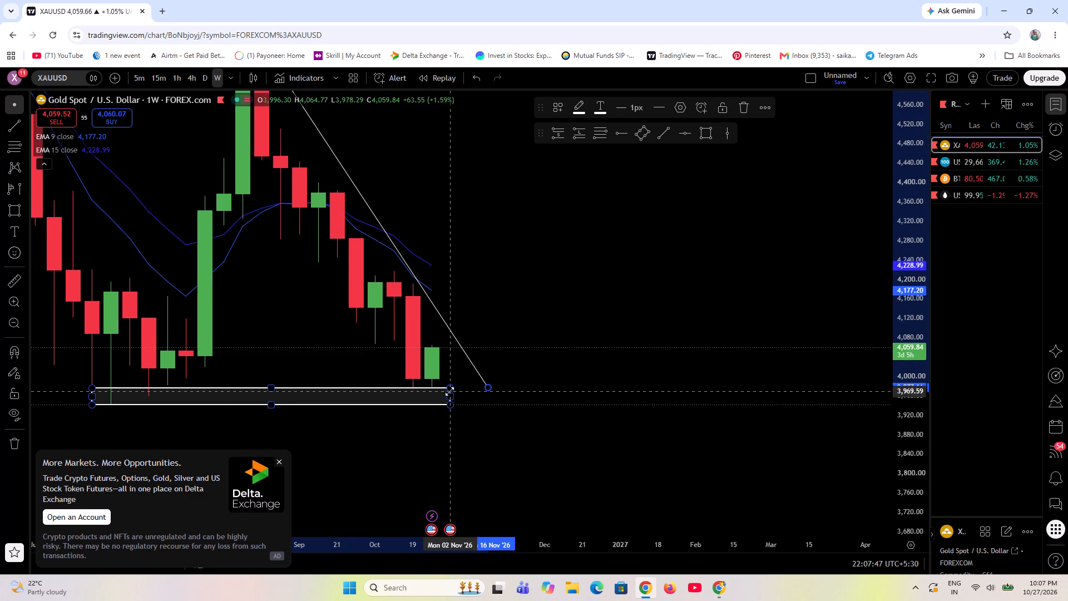
drag(451, 397, 488, 395)
click(624, 370)
scroll(624, 371, down, 5)
scroll(644, 382, up, 7)
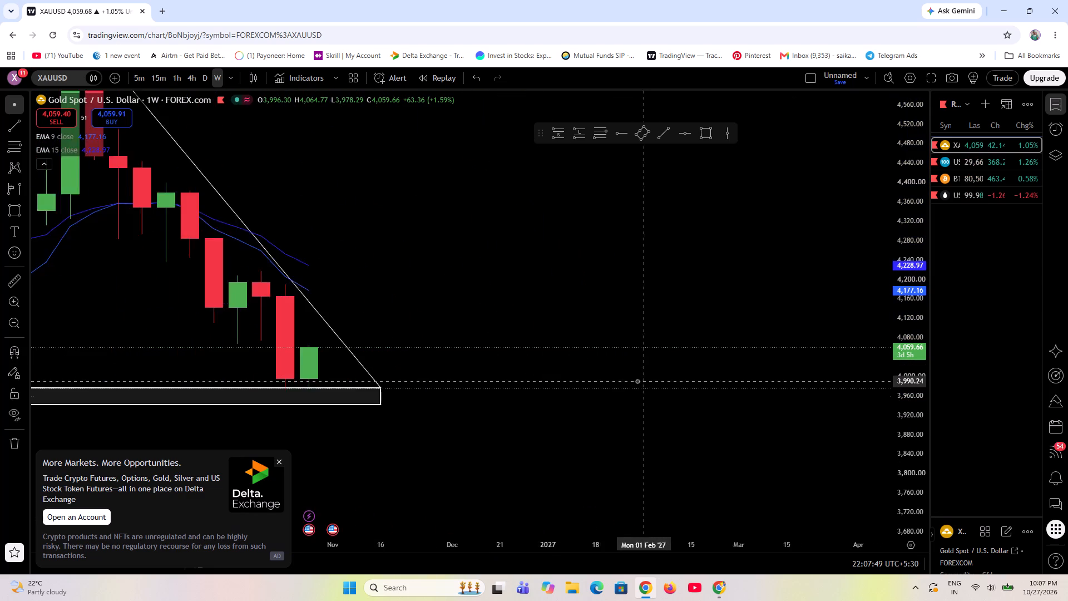
scroll(637, 381, up, 8)
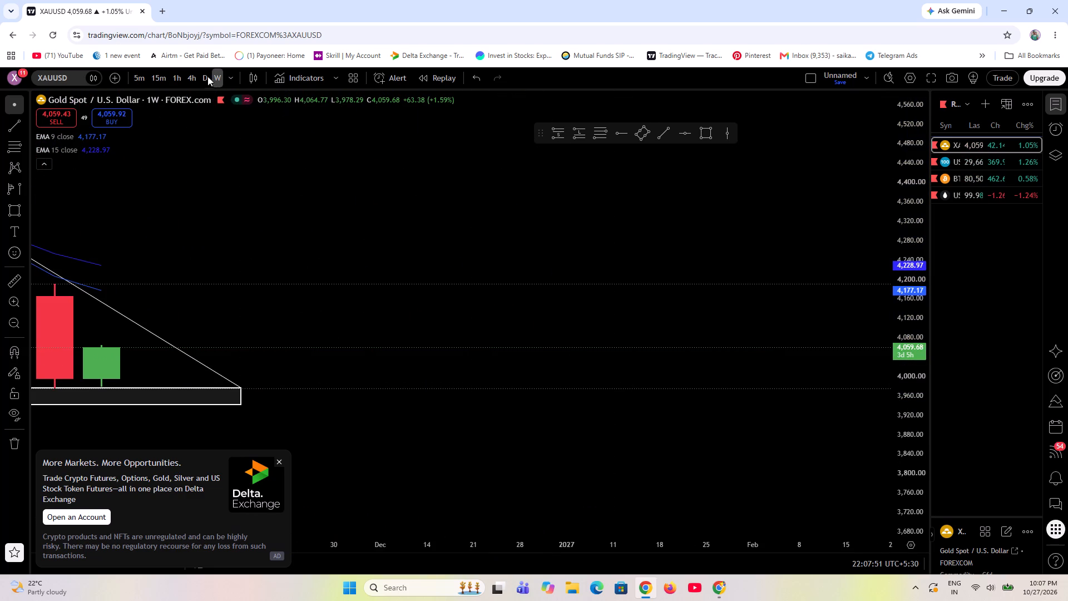
Examine XAUUSD price between the descending trend line and the support zone on the daily and 1-hour intervals.
click(206, 76)
scroll(542, 395, down, 7)
scroll(530, 457, down, 6)
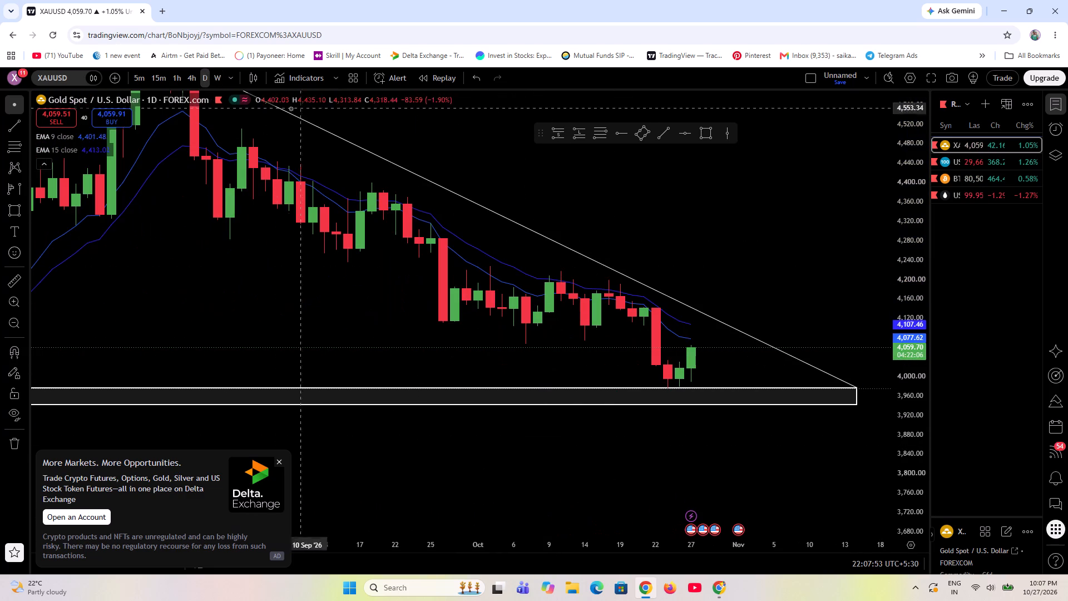
click(172, 77)
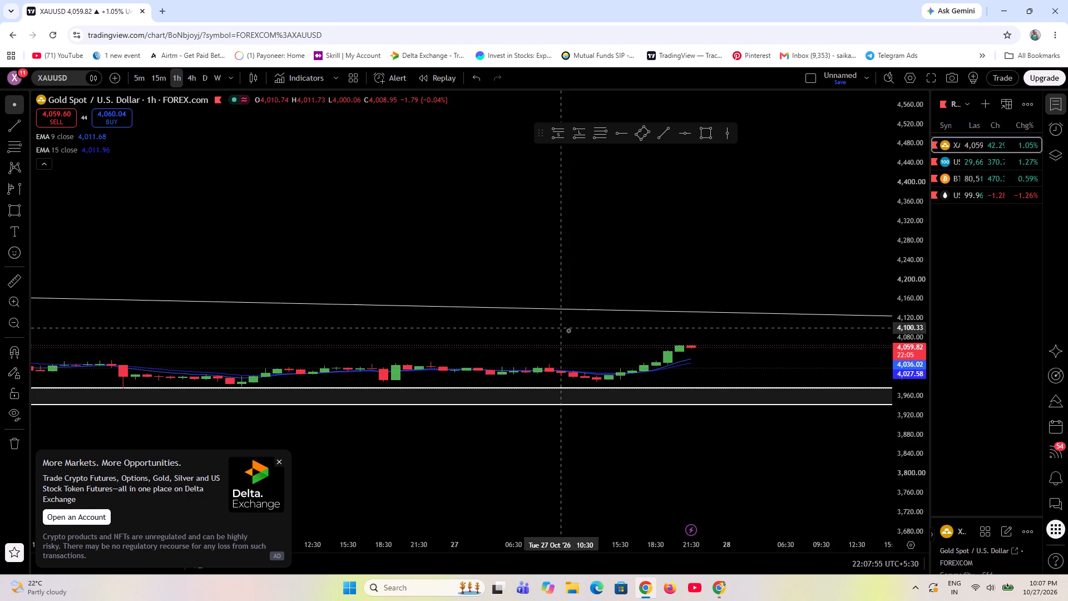
scroll(567, 333, down, 6)
scroll(543, 494, down, 10)
scroll(666, 484, up, 9)
scroll(458, 459, down, 10)
drag(609, 471, 601, 470)
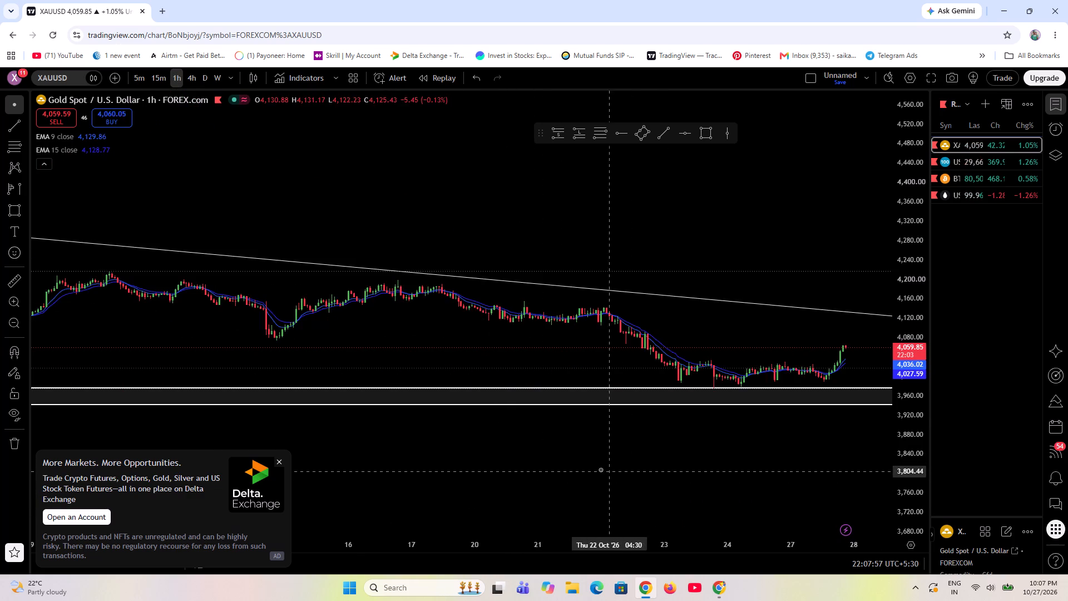
drag(601, 470, 282, 368)
scroll(924, 393, up, 13)
scroll(468, 415, down, 6)
scroll(656, 457, up, 3)
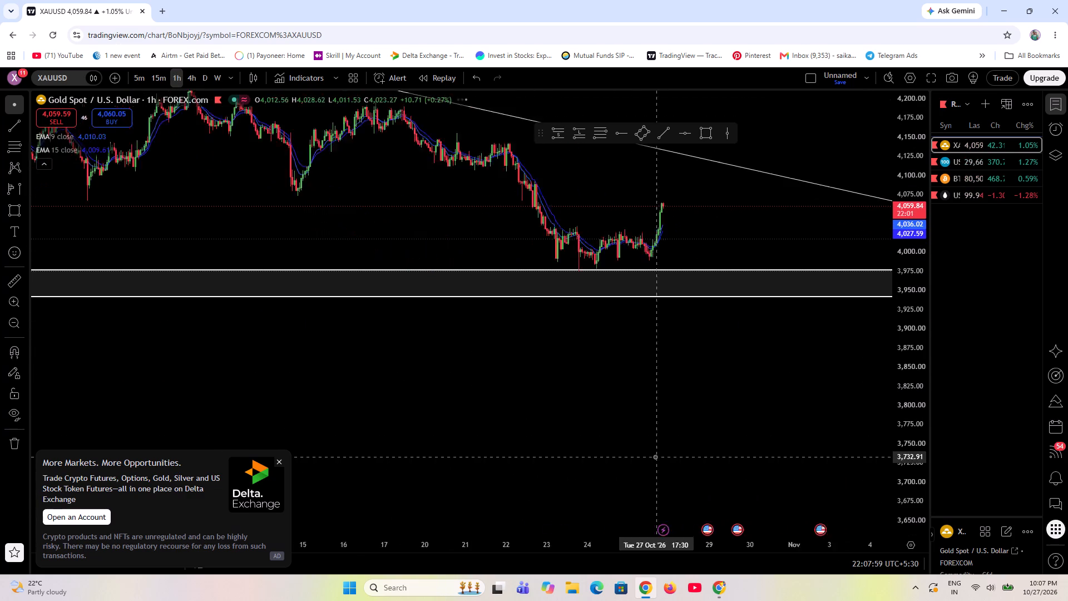
scroll(655, 457, up, 4)
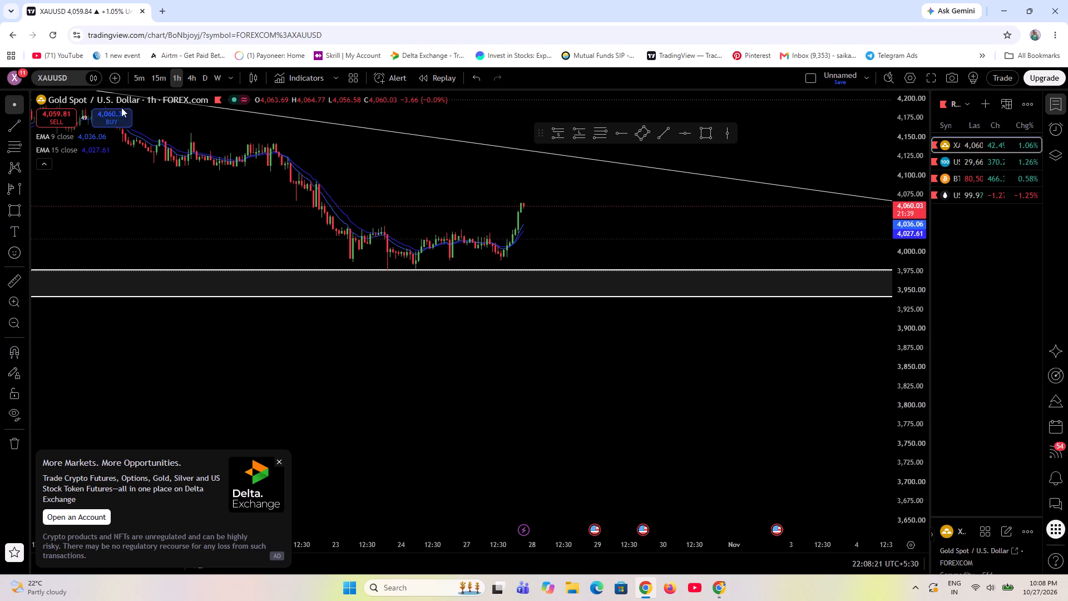
Switch XAUUSD to the 1-minute interval and examine the 27 October evening price action against the EMAs.
click(227, 77)
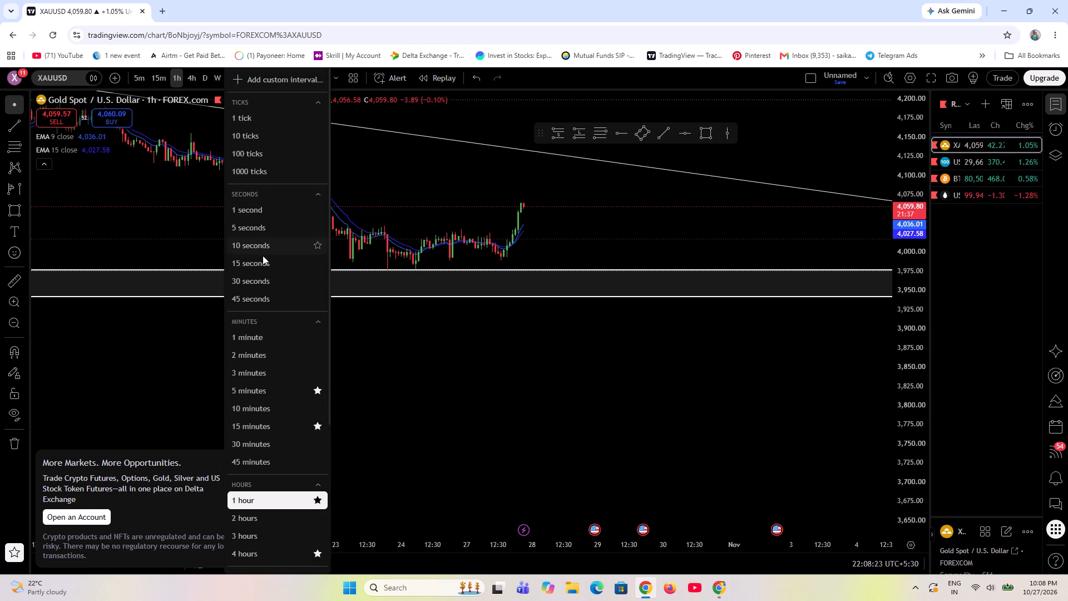
click(265, 340)
scroll(466, 398, up, 7)
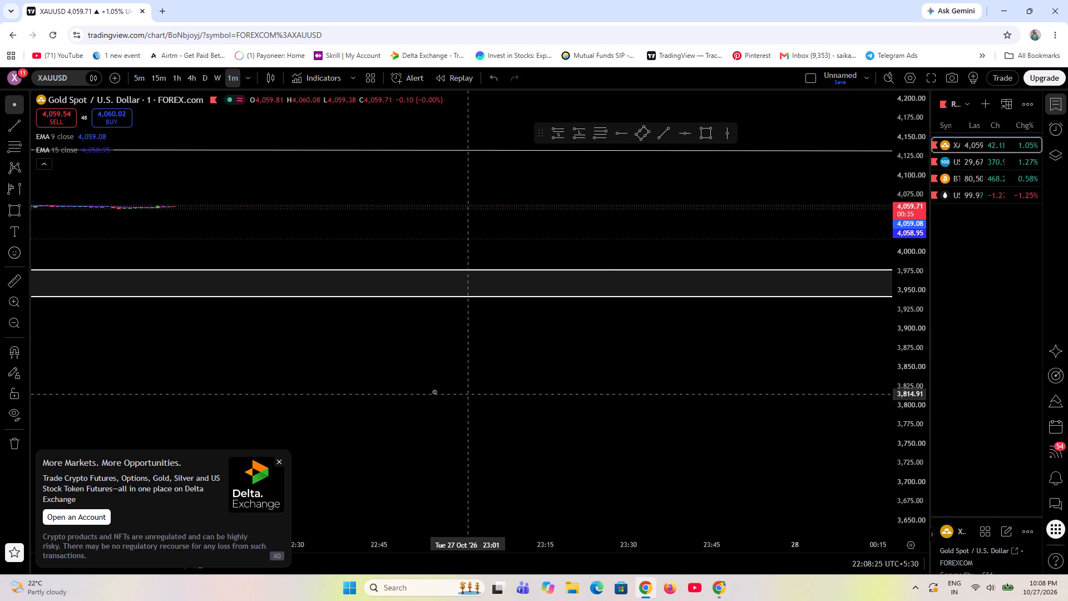
scroll(397, 390, down, 8)
scroll(906, 385, up, 20)
scroll(906, 385, up, 14)
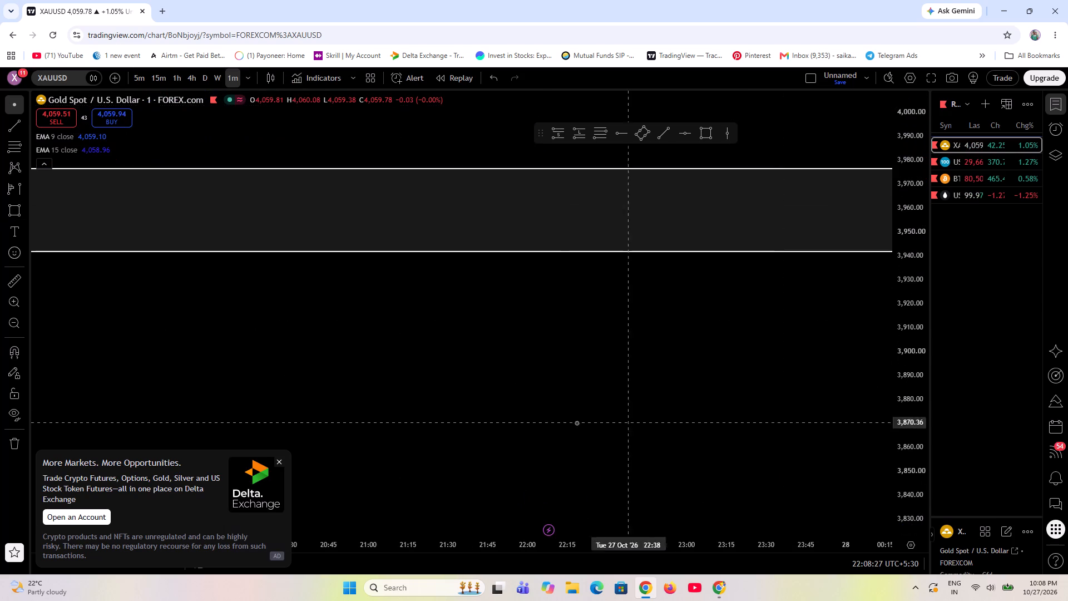
drag(538, 418, 820, 598)
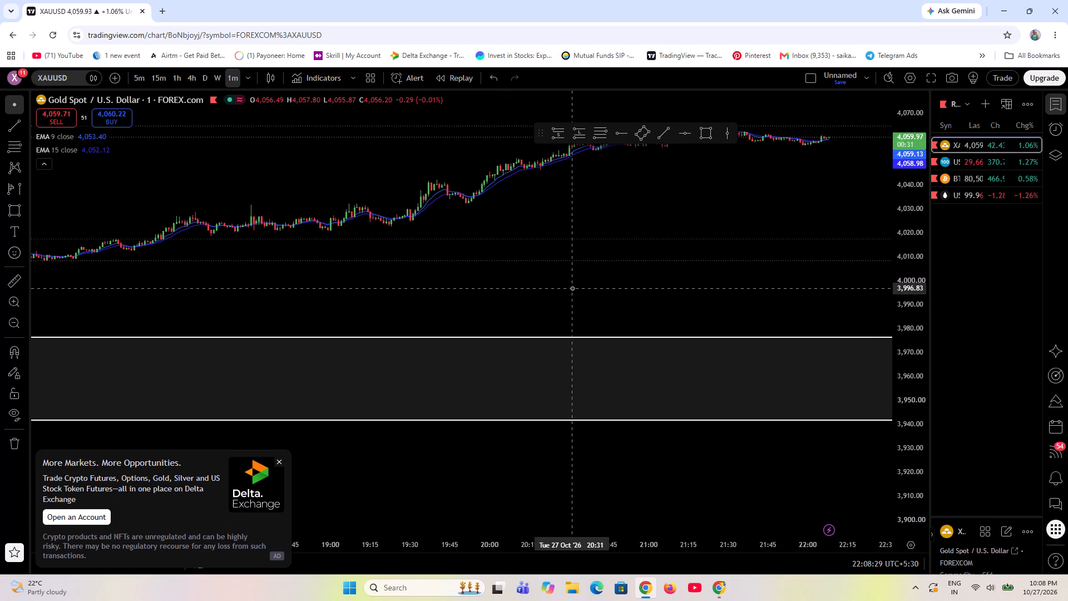
scroll(572, 288, up, 6)
drag(300, 221, 27, 334)
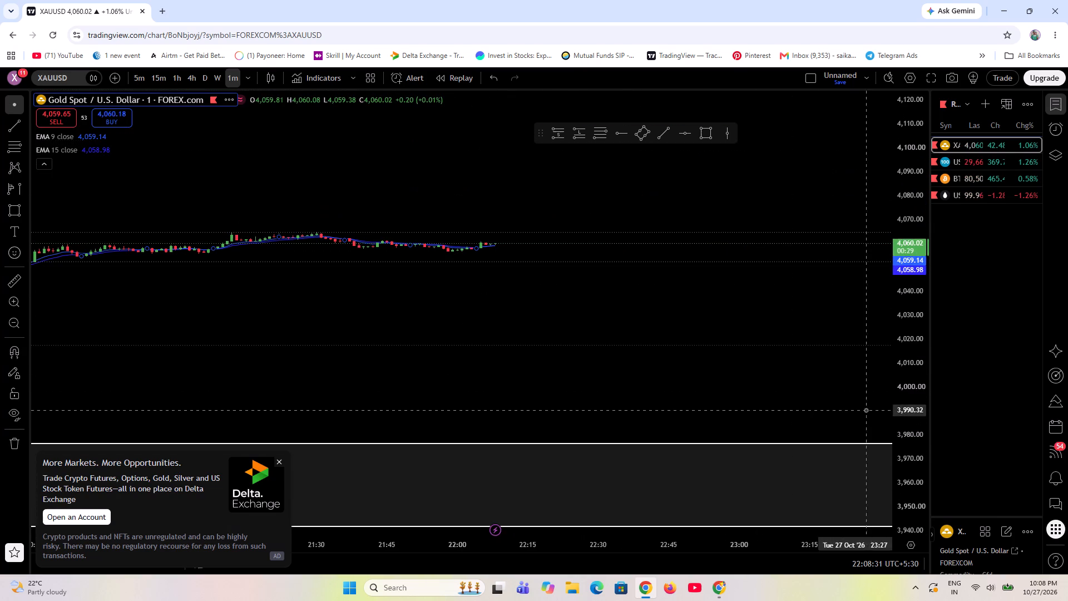
scroll(913, 393, up, 20)
scroll(913, 393, up, 20)
scroll(913, 393, up, 4)
drag(493, 422, 480, 600)
drag(446, 381, 467, 503)
scroll(907, 359, up, 8)
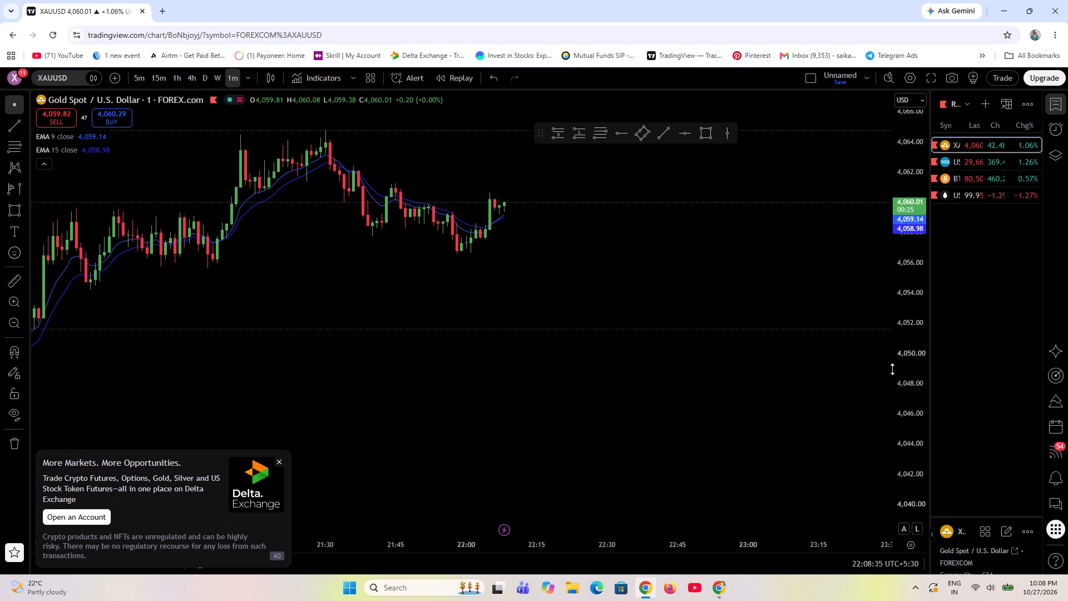
scroll(892, 369, up, 12)
drag(418, 300, 443, 388)
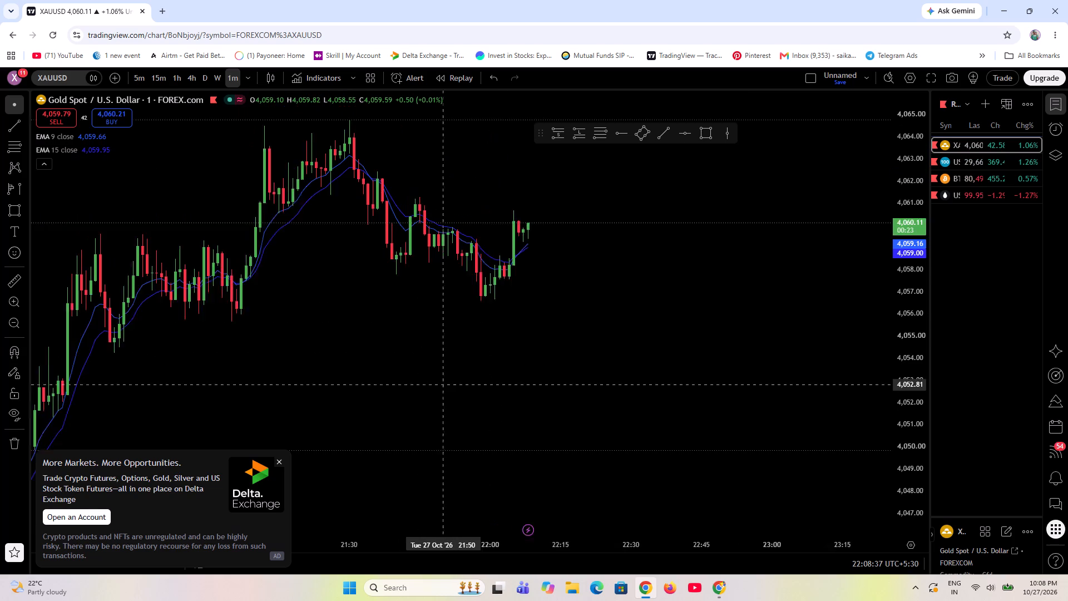
drag(443, 388, 468, 418)
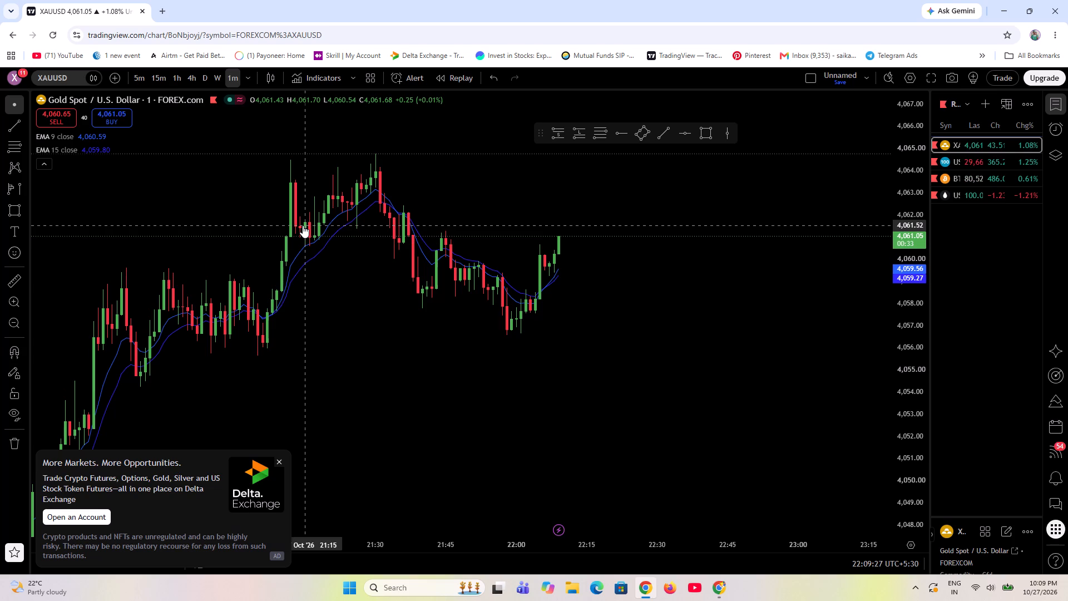
scroll(476, 250, up, 2)
scroll(374, 374, down, 1)
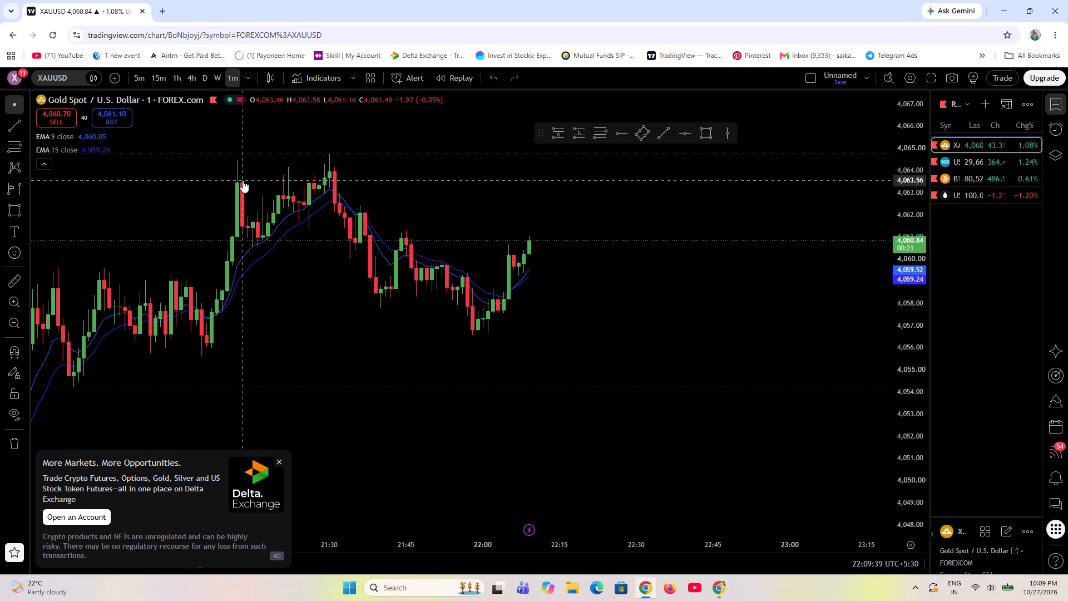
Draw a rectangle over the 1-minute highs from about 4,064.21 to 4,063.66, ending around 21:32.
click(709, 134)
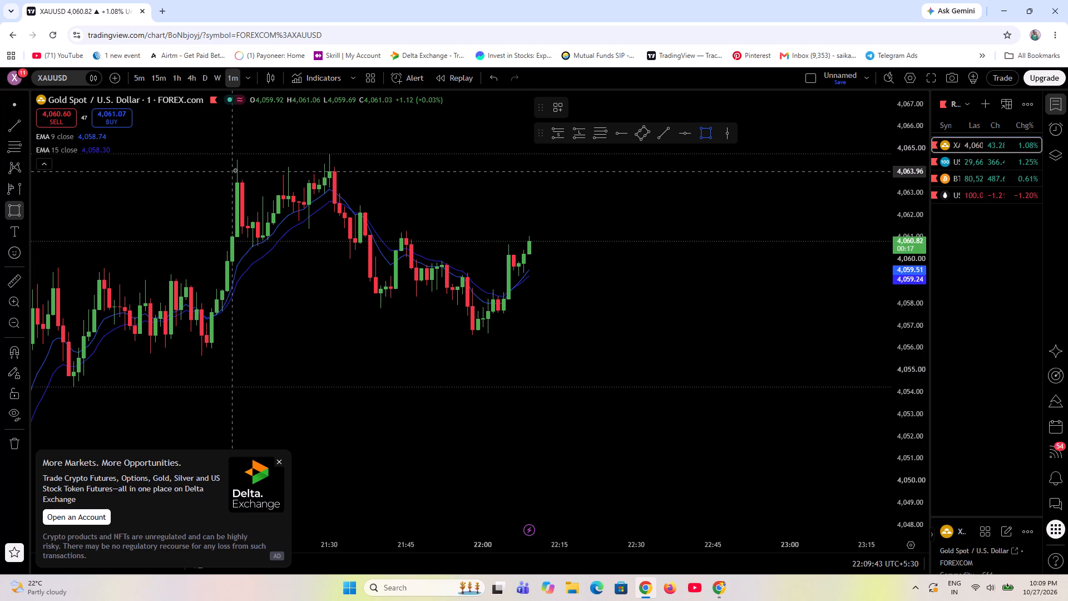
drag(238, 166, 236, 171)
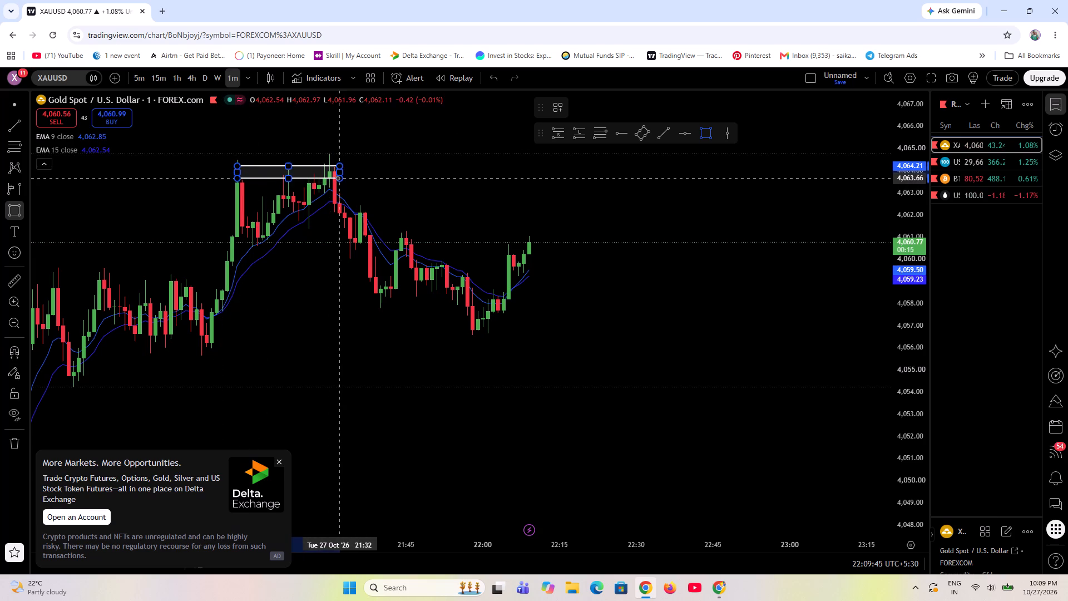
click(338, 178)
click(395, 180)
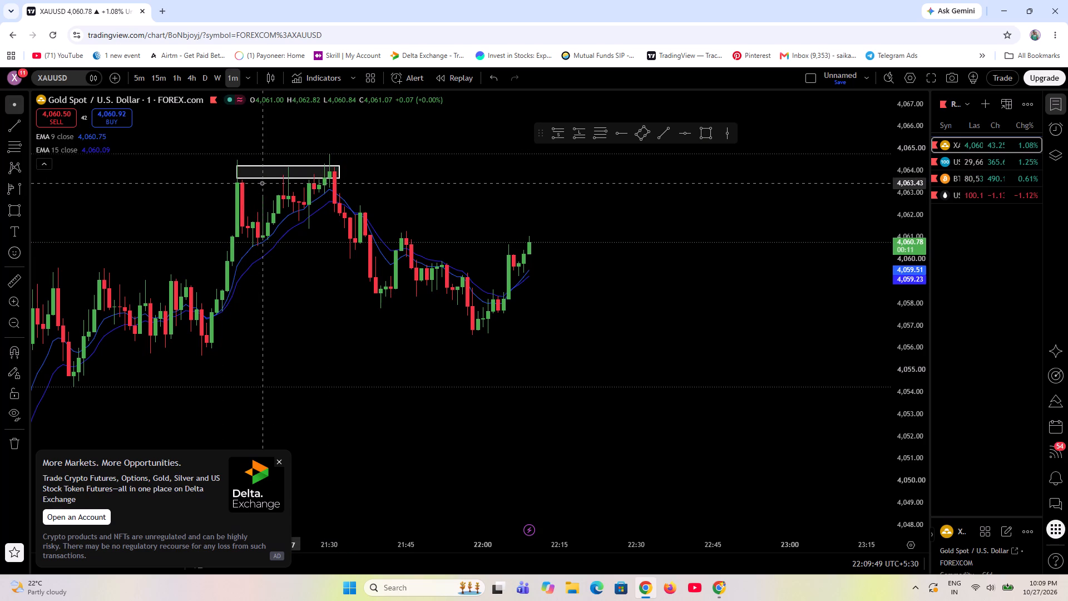
Switch the XAUUSD chart to the 15-minute interval.
click(159, 75)
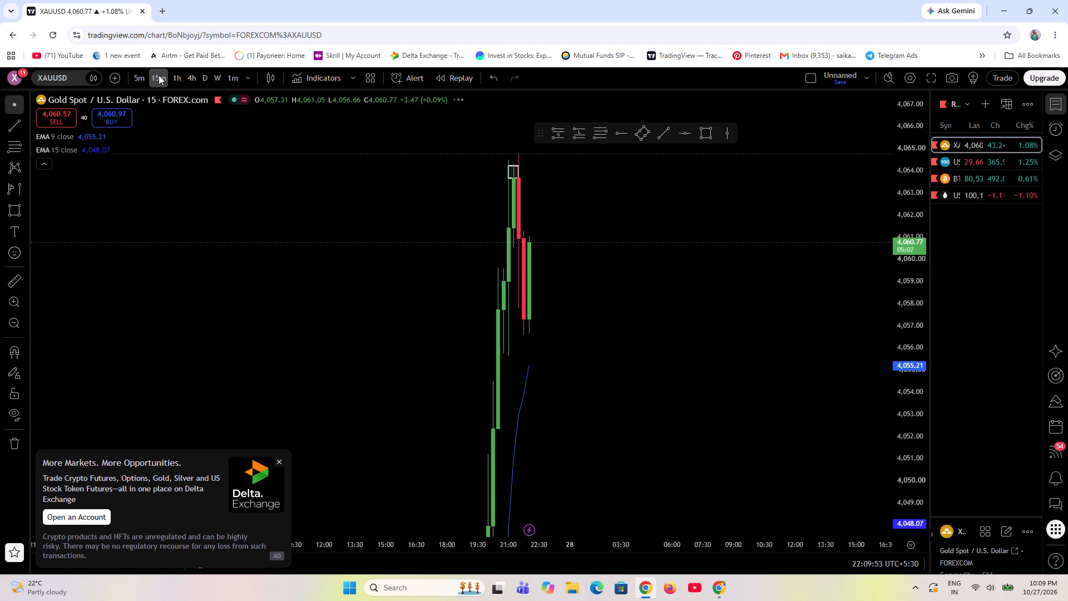
scroll(486, 278, up, 4)
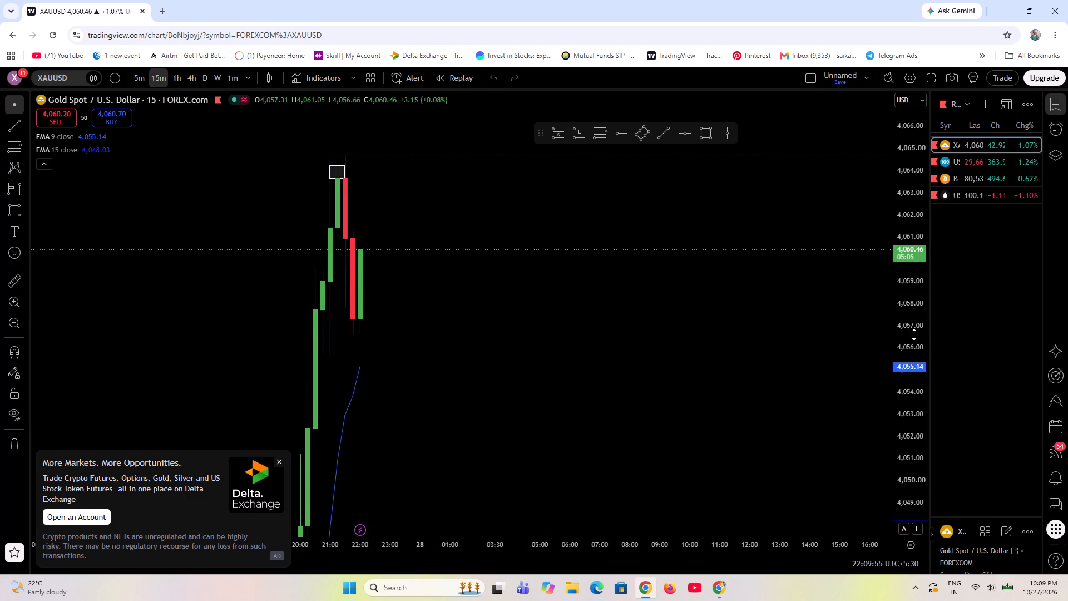
scroll(905, 339, down, 13)
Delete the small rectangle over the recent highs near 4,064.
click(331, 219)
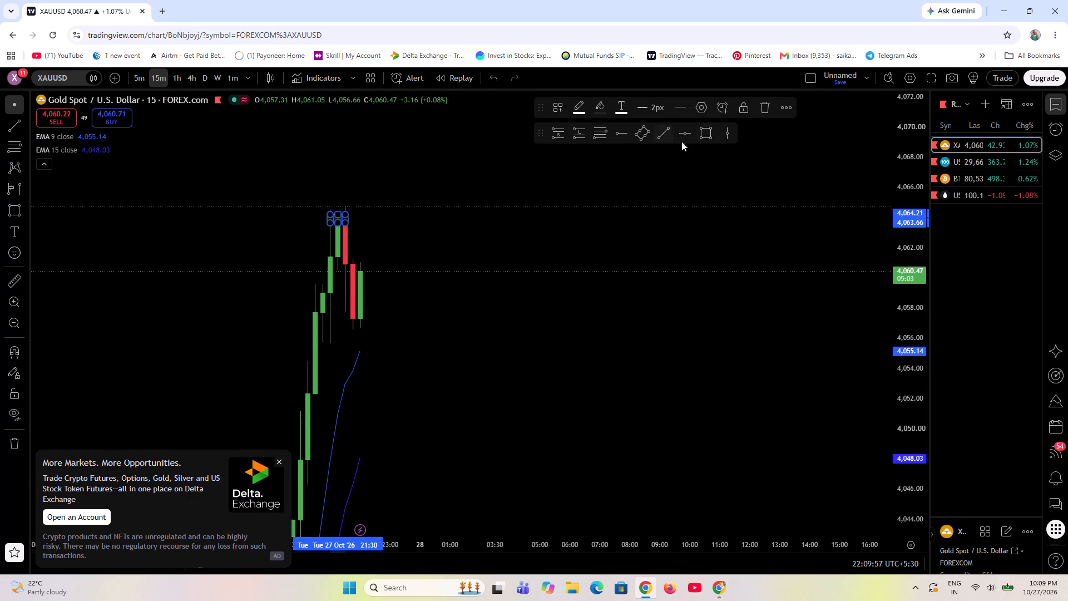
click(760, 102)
Examine the latest XAUUSD 15-minute candles near the recent high against the 9 and 15 EMAs.
scroll(422, 347, down, 7)
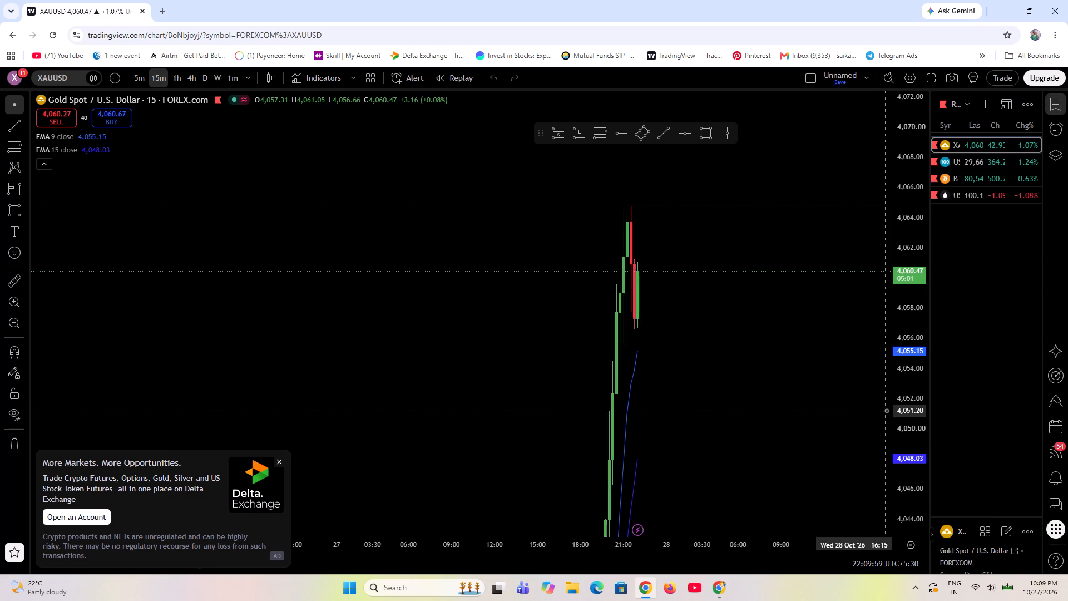
scroll(892, 408, down, 9)
scroll(725, 409, up, 20)
scroll(725, 409, up, 1)
drag(177, 330, 631, 282)
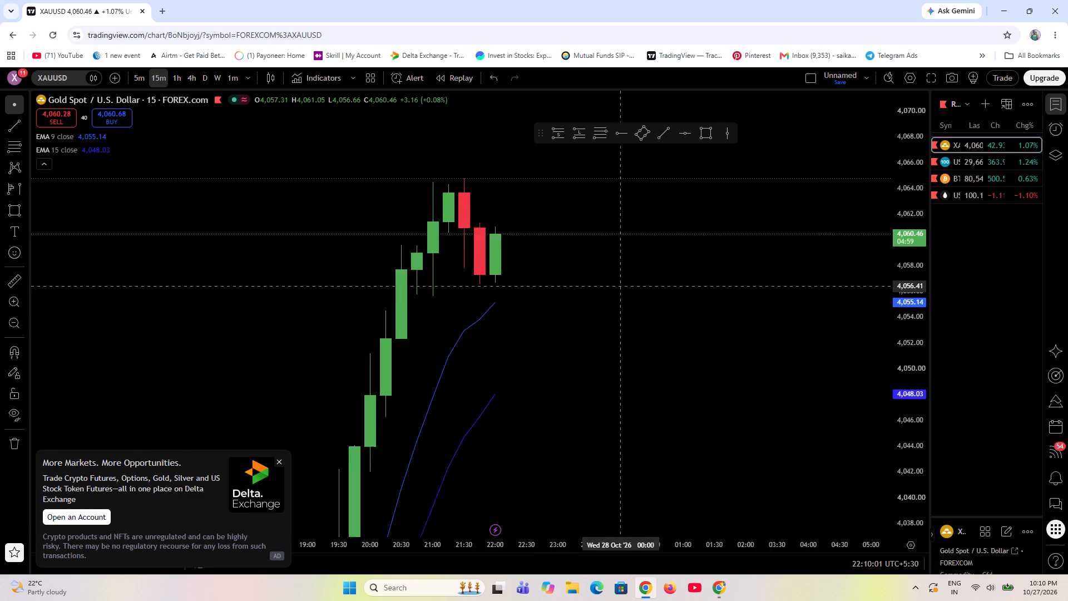
Switch the XAUUSD chart to the 5-minute interval.
drag(631, 282, 651, 265)
scroll(911, 378, down, 2)
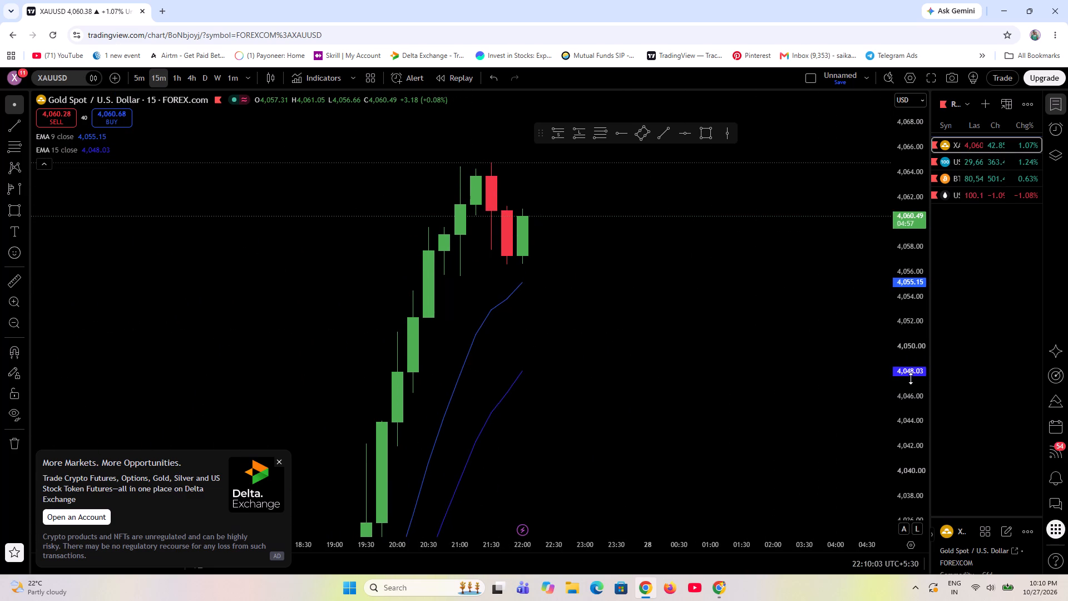
scroll(911, 378, down, 6)
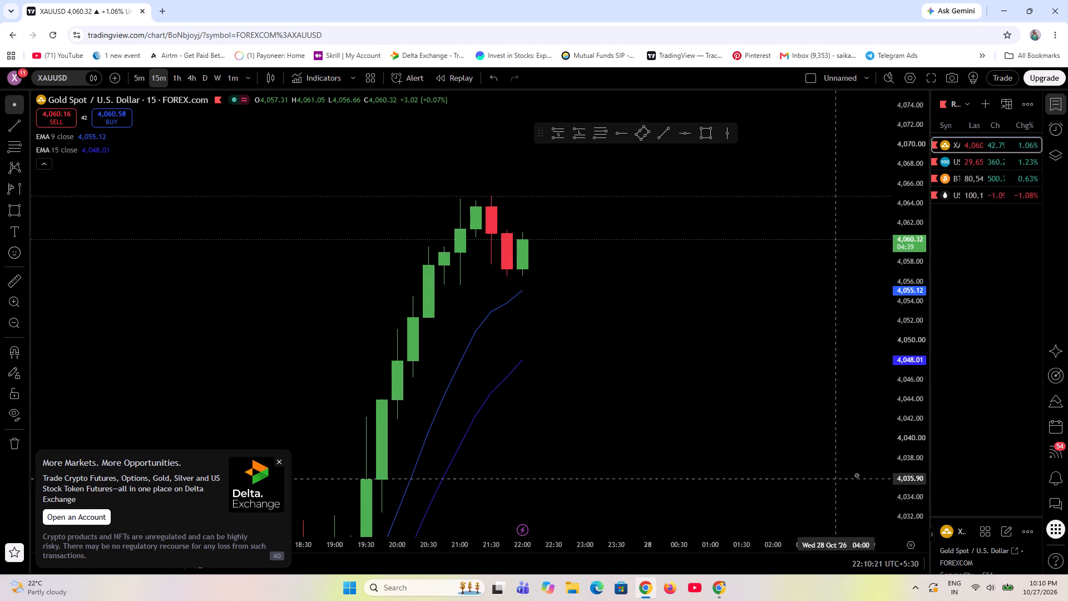
scroll(909, 436, down, 10)
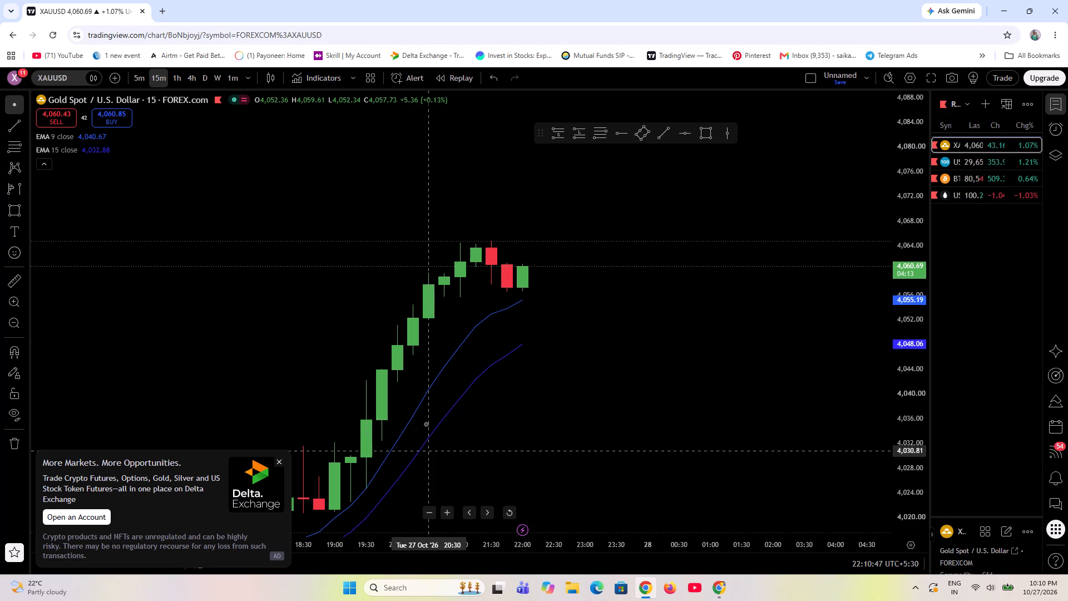
scroll(438, 393, down, 4)
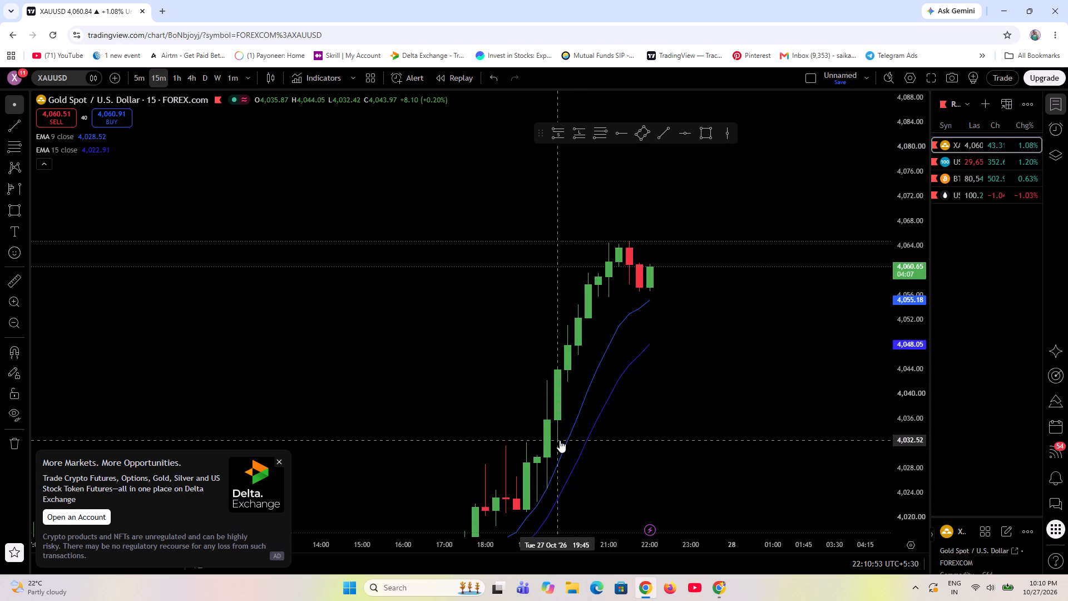
click(143, 74)
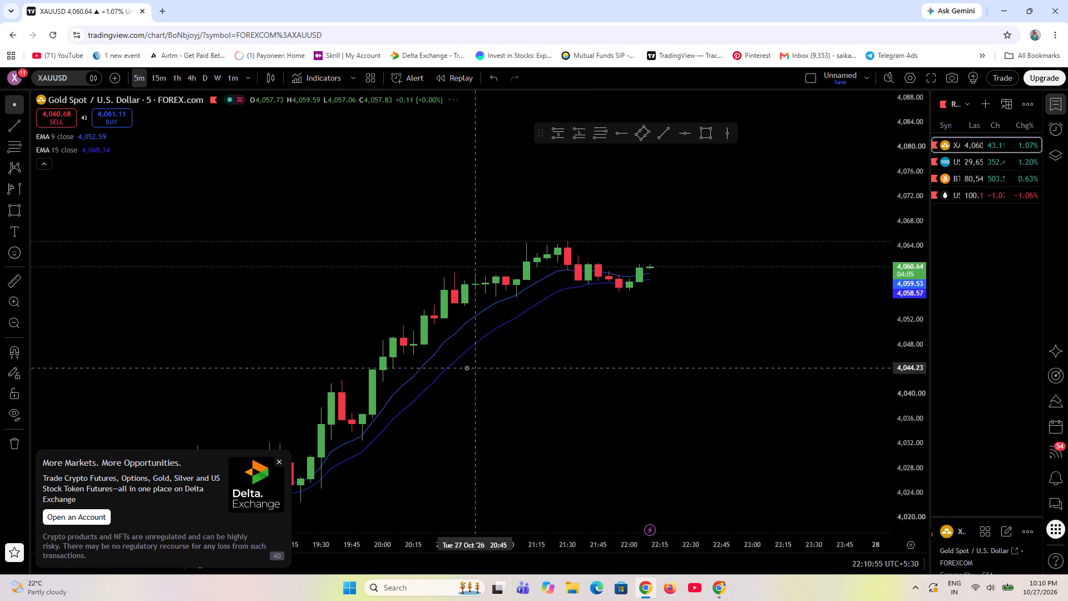
Draw a rectangle on the 5-minute chart from about 4,060.46 to 4,059.40, spanning about 20:35 to 22:15.
scroll(446, 405, down, 3)
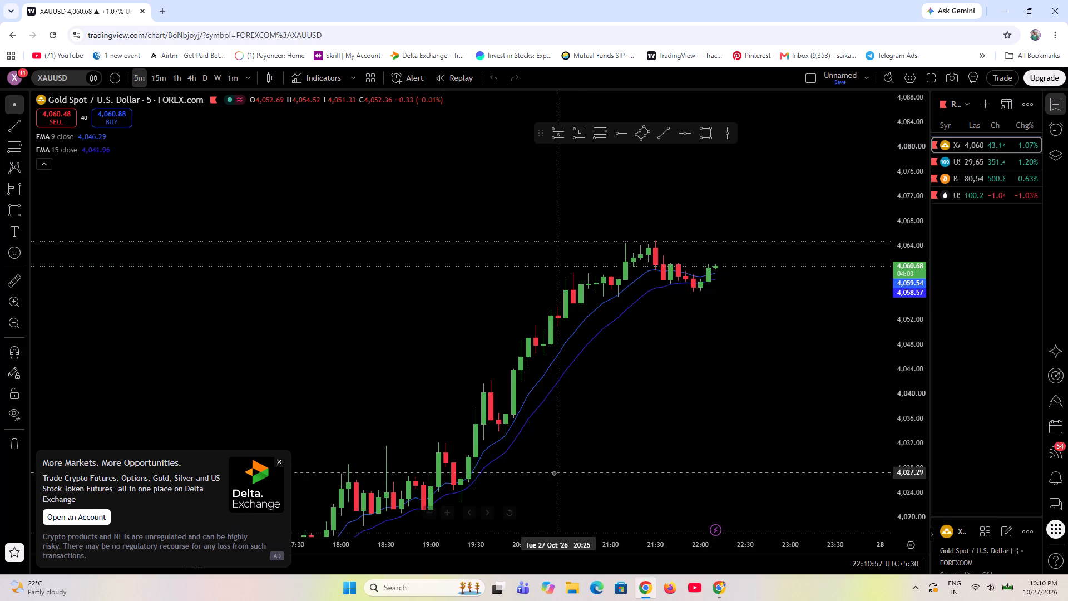
drag(611, 508, 698, 433)
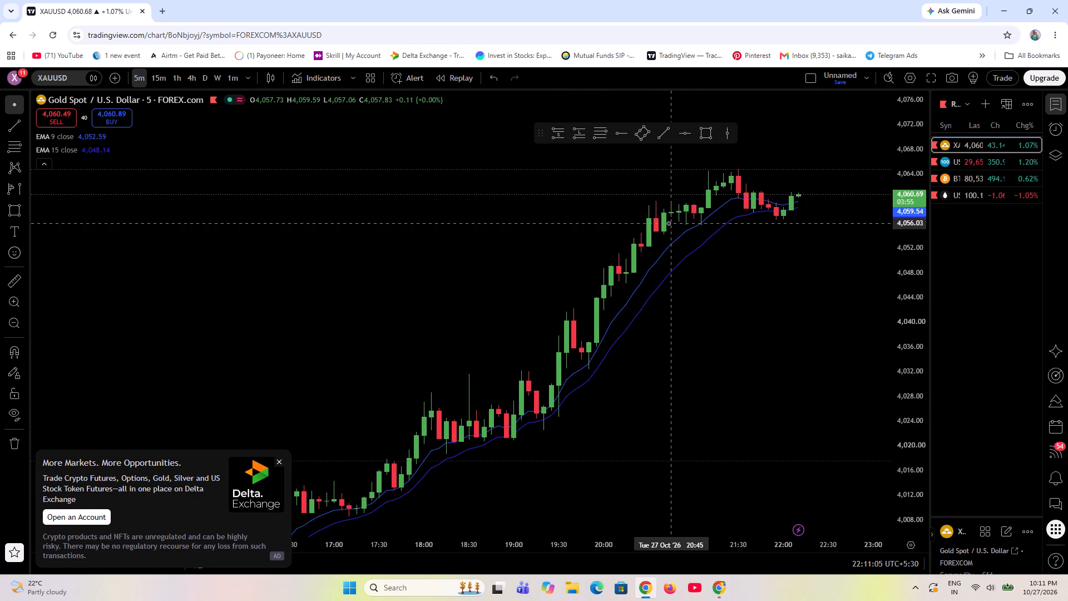
scroll(902, 297, up, 9)
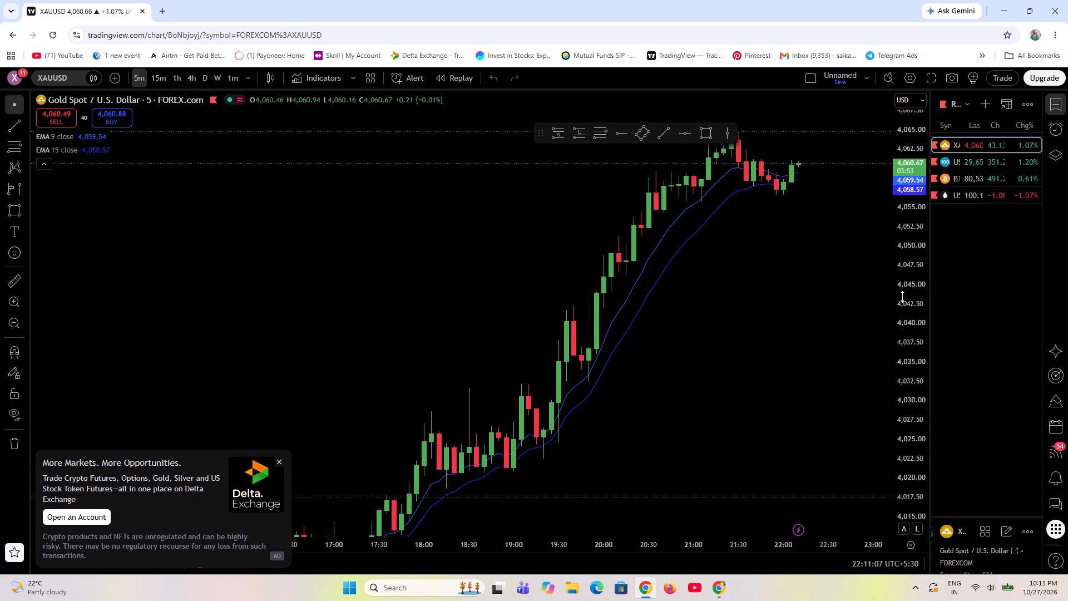
drag(751, 296, 670, 538)
scroll(652, 503, up, 2)
scroll(893, 461, up, 5)
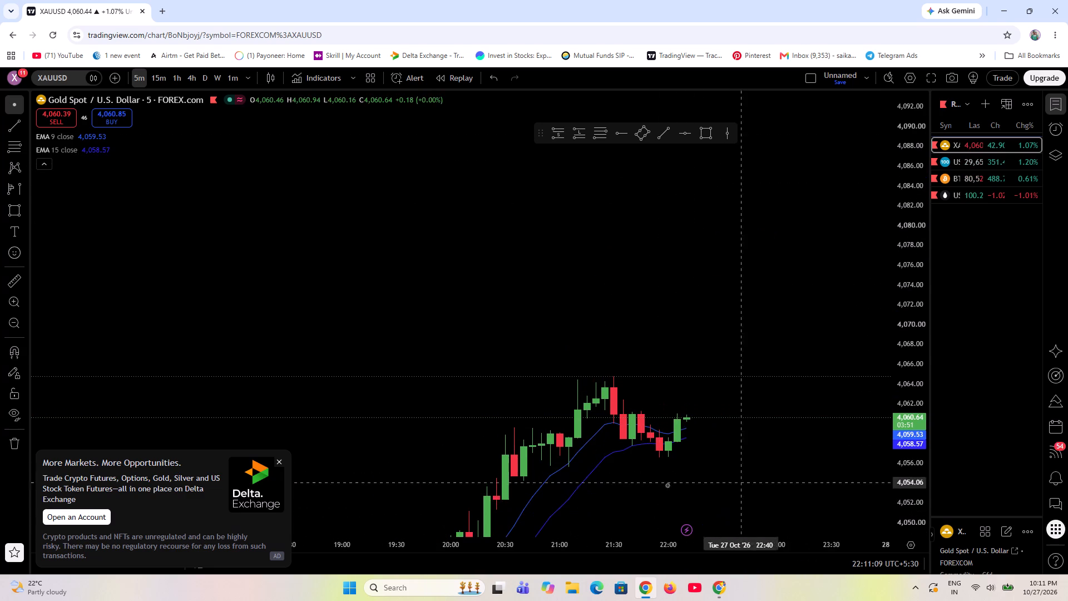
click(705, 134)
drag(587, 419, 546, 426)
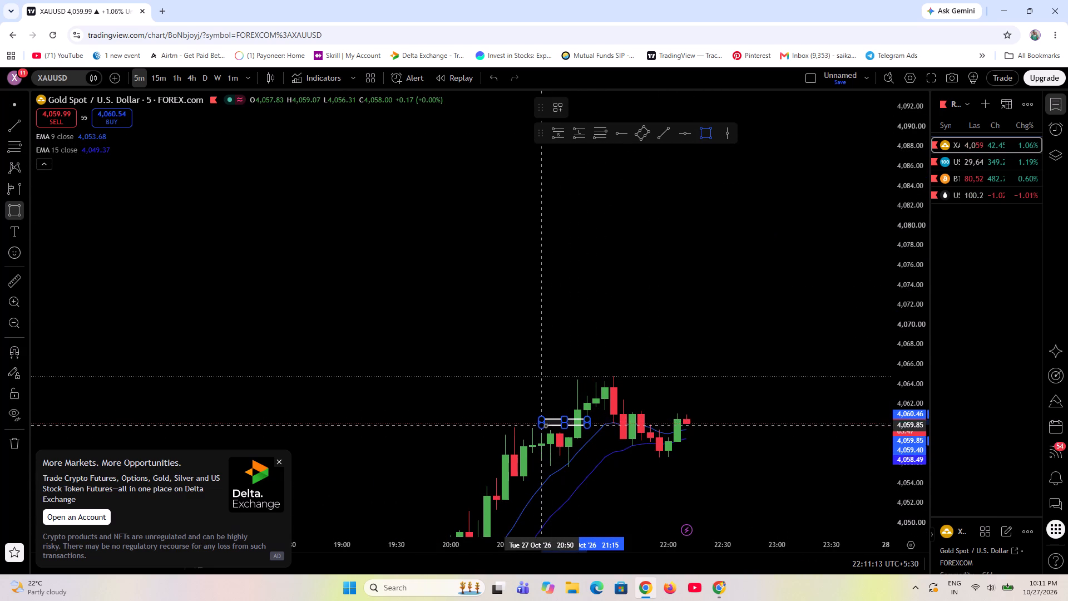
drag(546, 426, 541, 430)
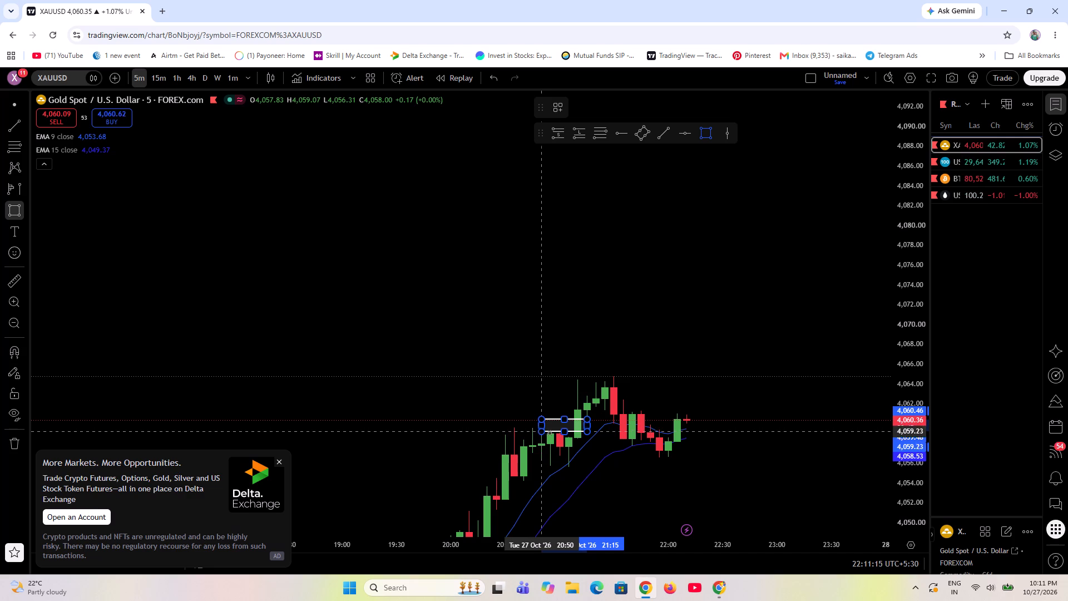
click(517, 430)
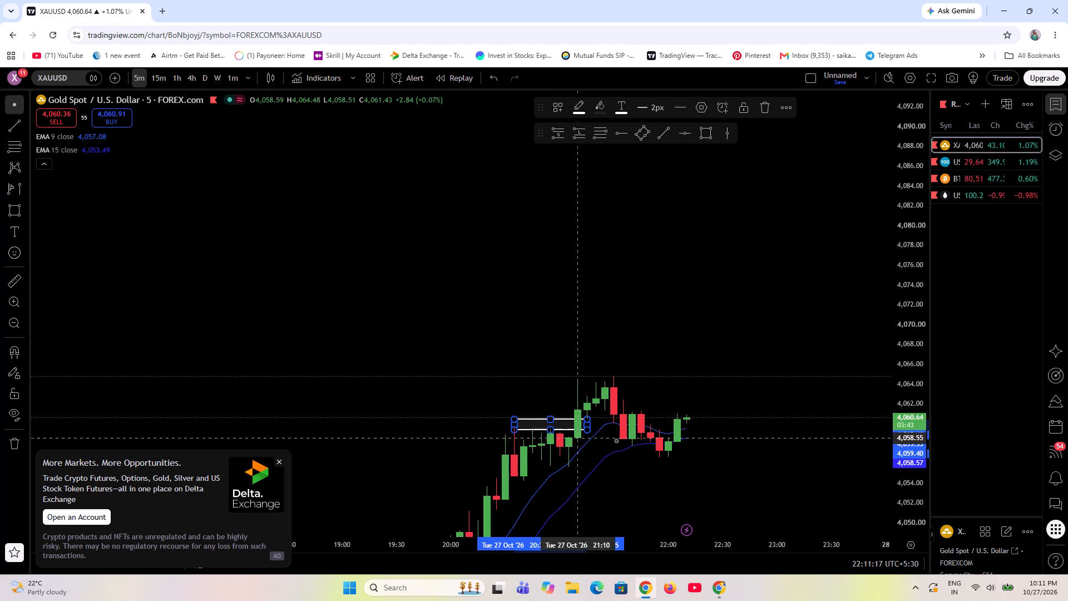
drag(586, 425, 680, 425)
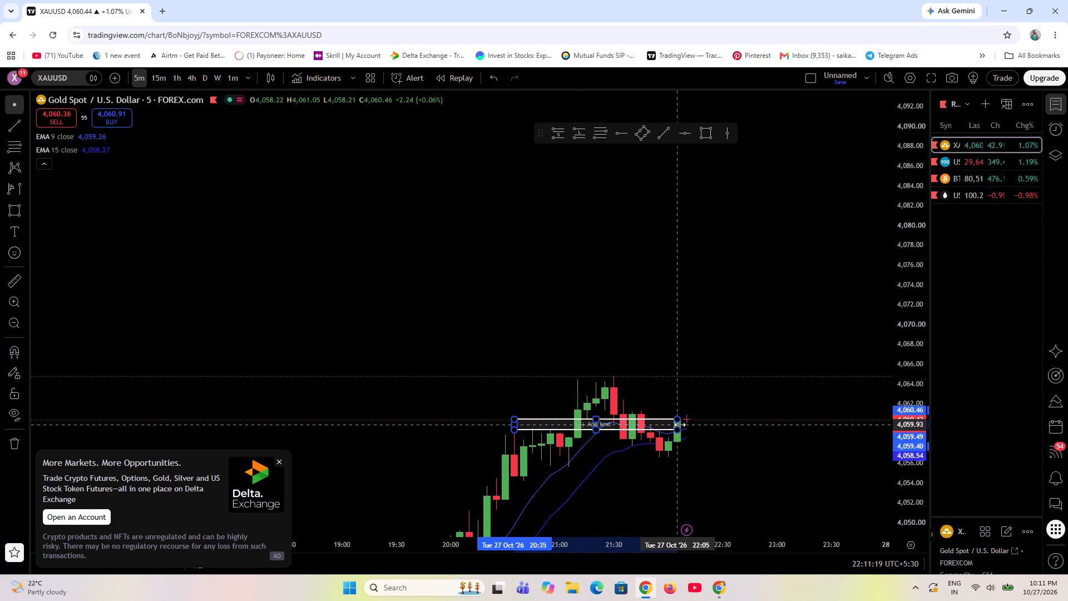
drag(680, 425, 692, 425)
click(751, 447)
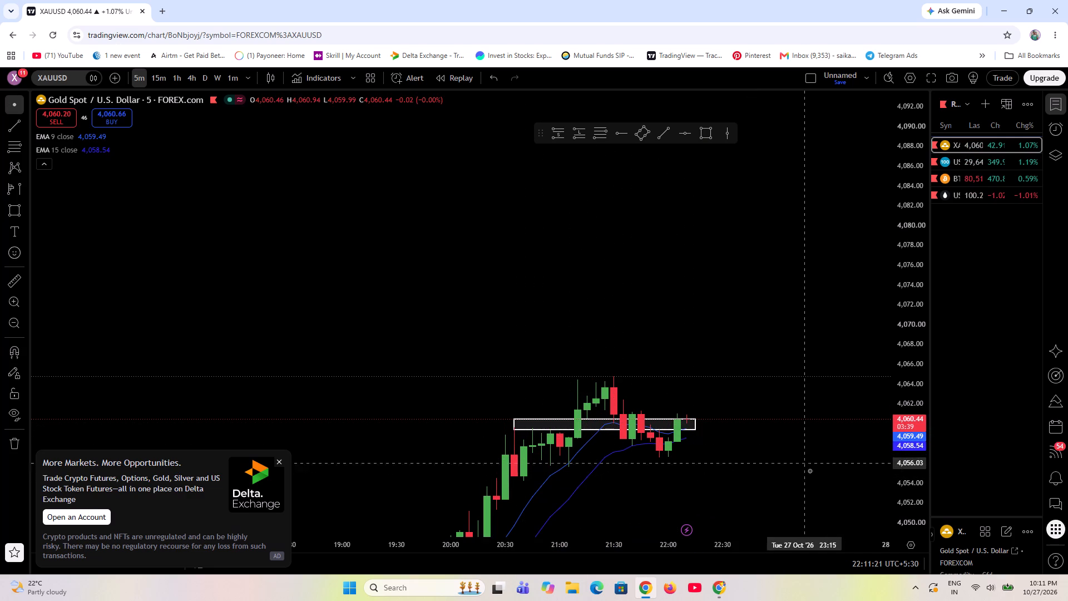
Switch the XAUUSD chart to the 1-hour interval.
scroll(917, 441, up, 8)
drag(790, 396, 765, 283)
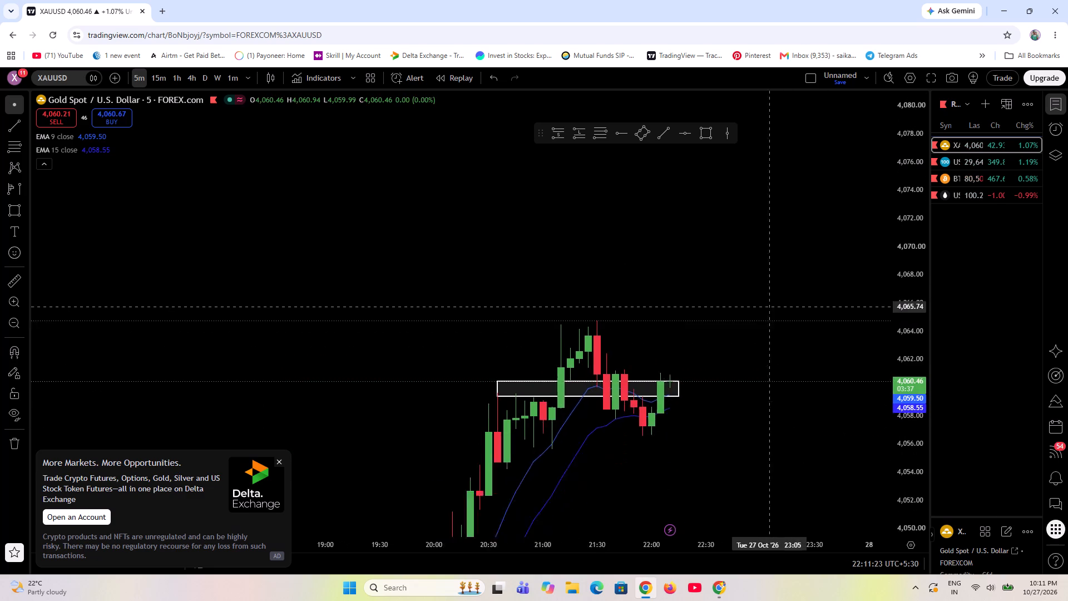
drag(765, 283, 750, 245)
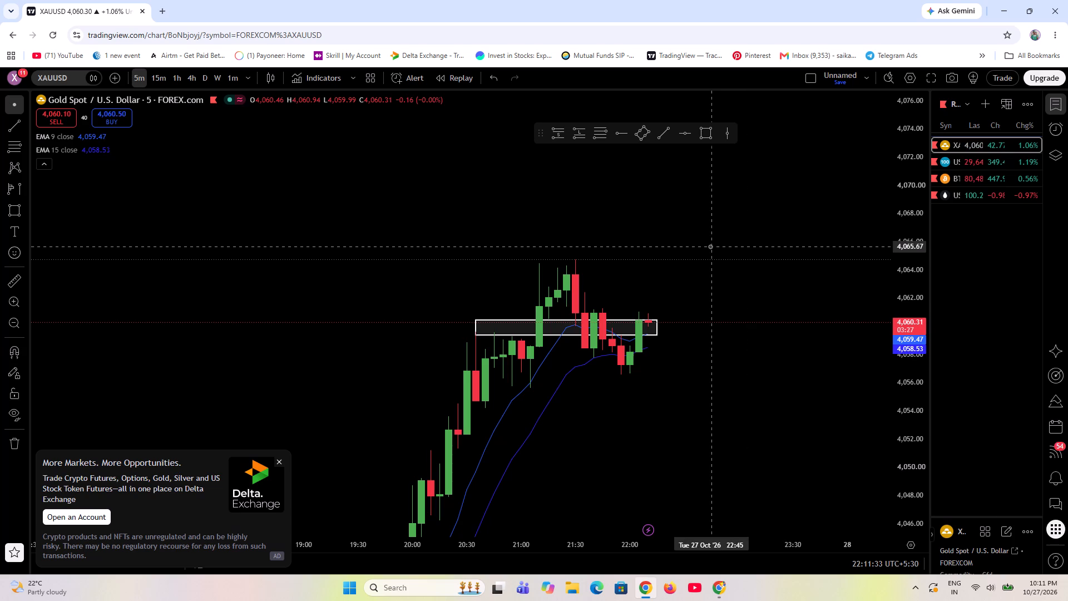
click(184, 75)
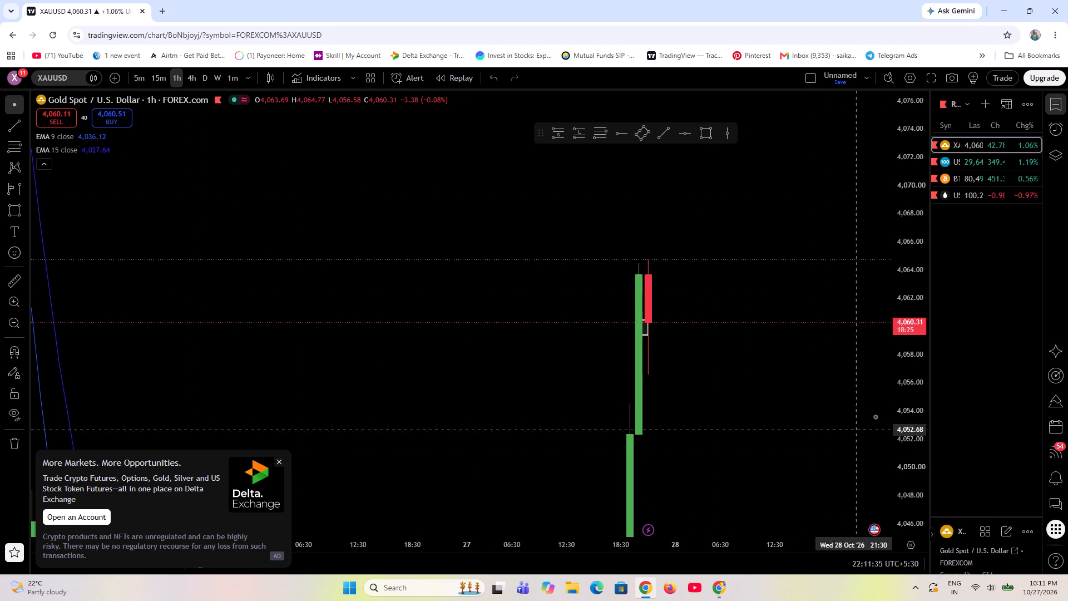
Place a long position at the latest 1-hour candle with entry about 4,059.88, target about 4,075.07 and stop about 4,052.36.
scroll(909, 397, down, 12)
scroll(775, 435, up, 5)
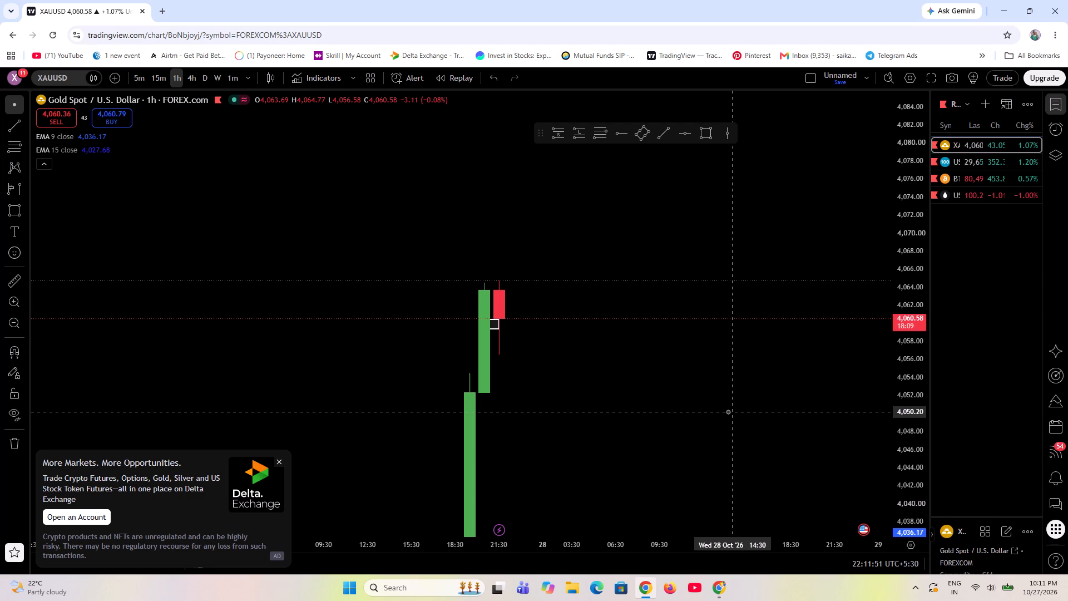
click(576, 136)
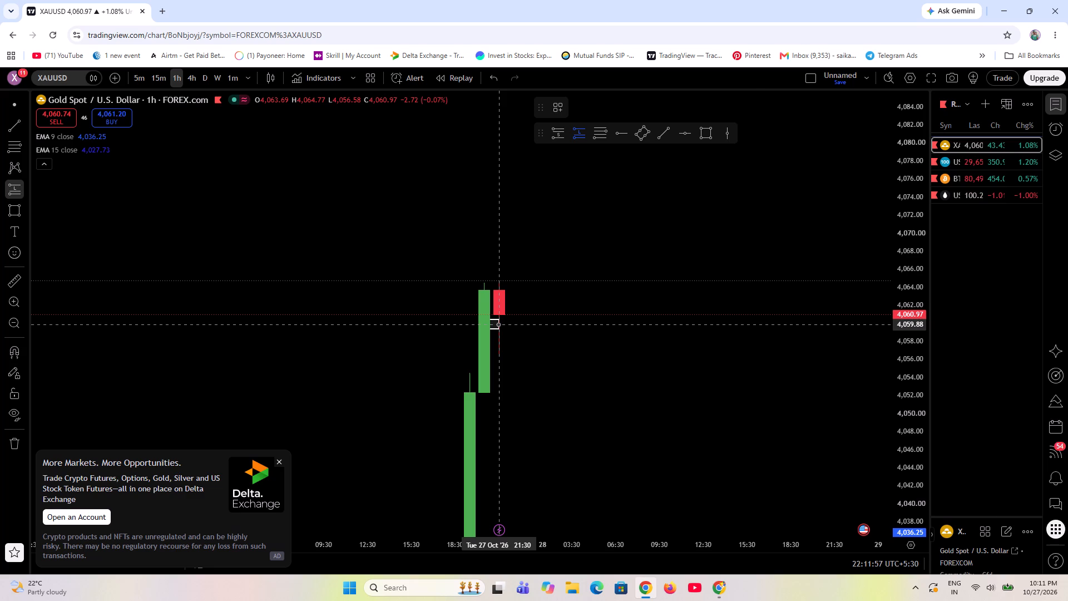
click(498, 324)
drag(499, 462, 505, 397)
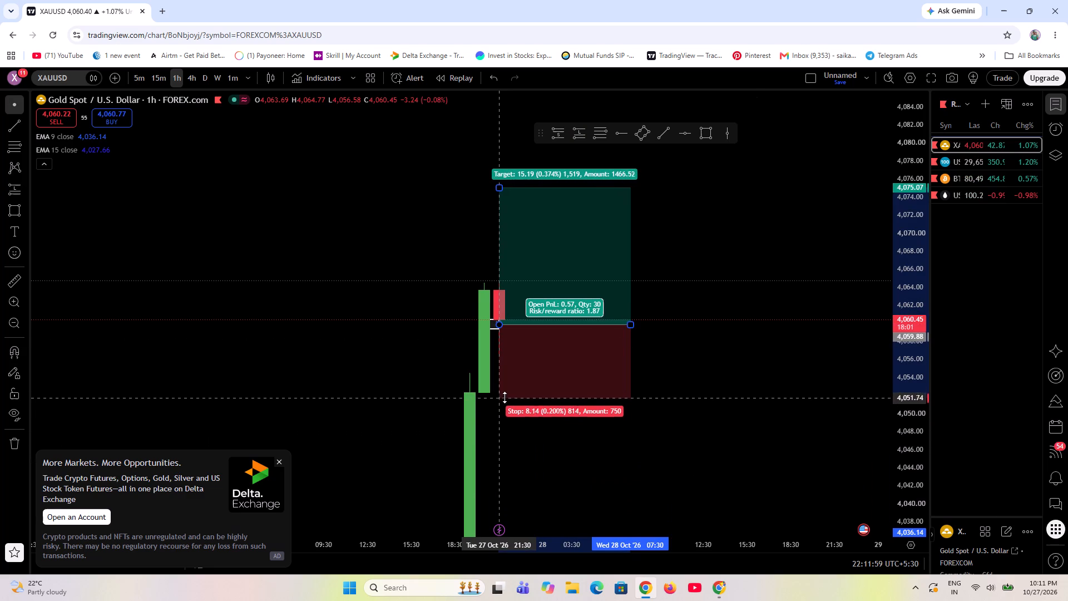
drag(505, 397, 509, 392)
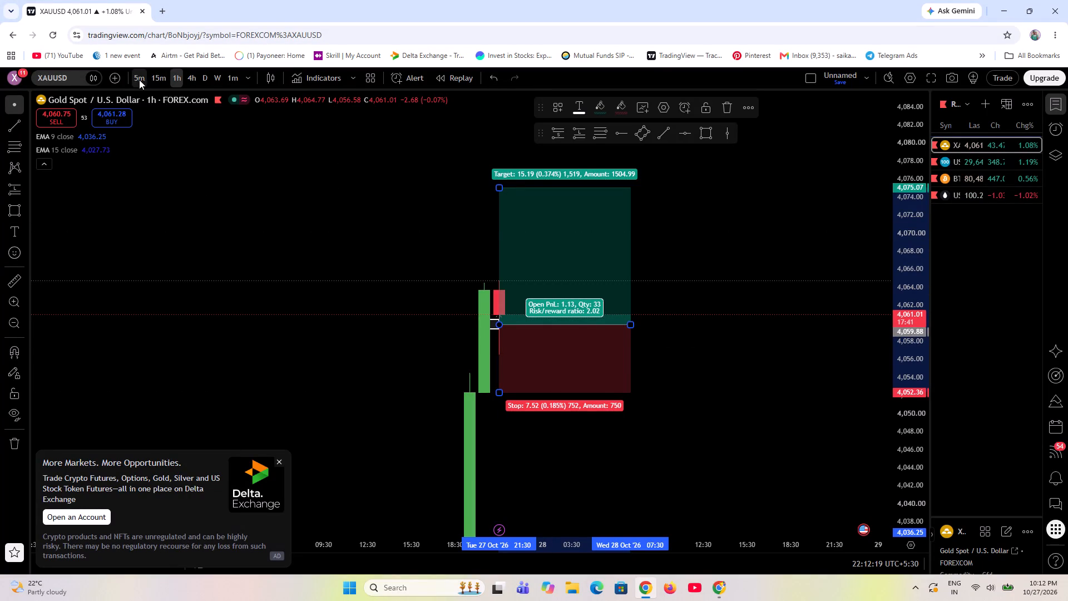
Switch the XAUUSD chart to the 1-minute interval.
click(236, 78)
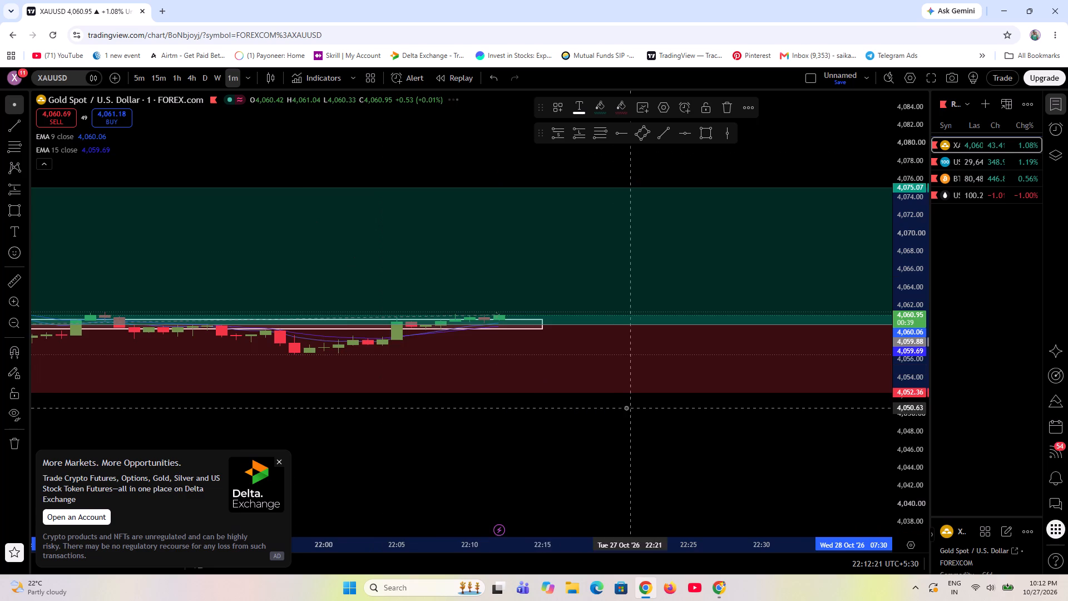
Examine the 1-minute candles around the marked rectangle and the long position's entry level.
scroll(594, 408, down, 6)
scroll(492, 411, down, 7)
scroll(427, 436, down, 7)
scroll(591, 456, up, 5)
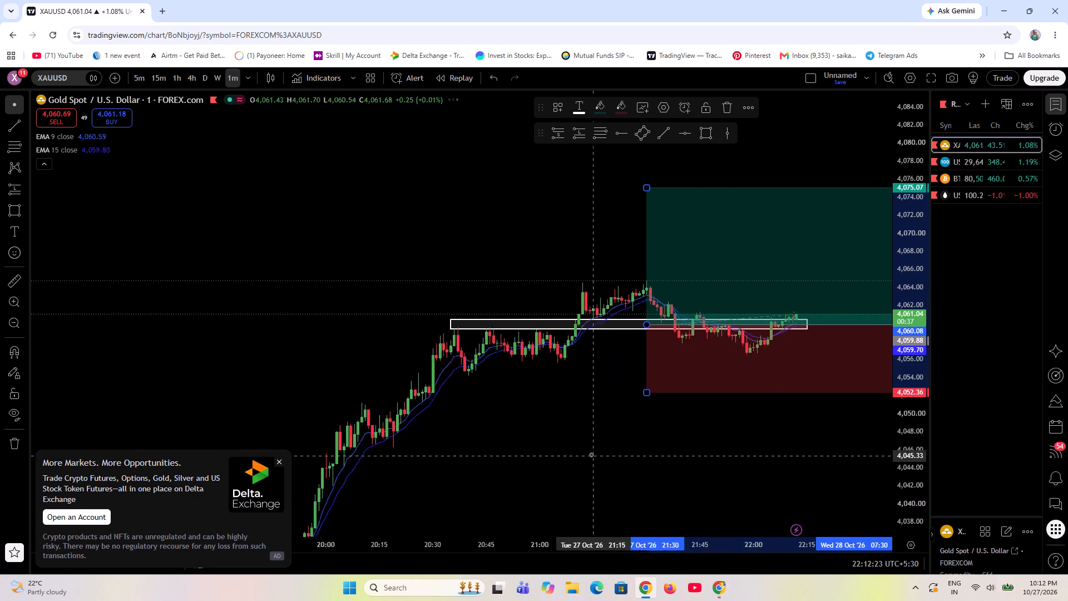
scroll(591, 455, up, 1)
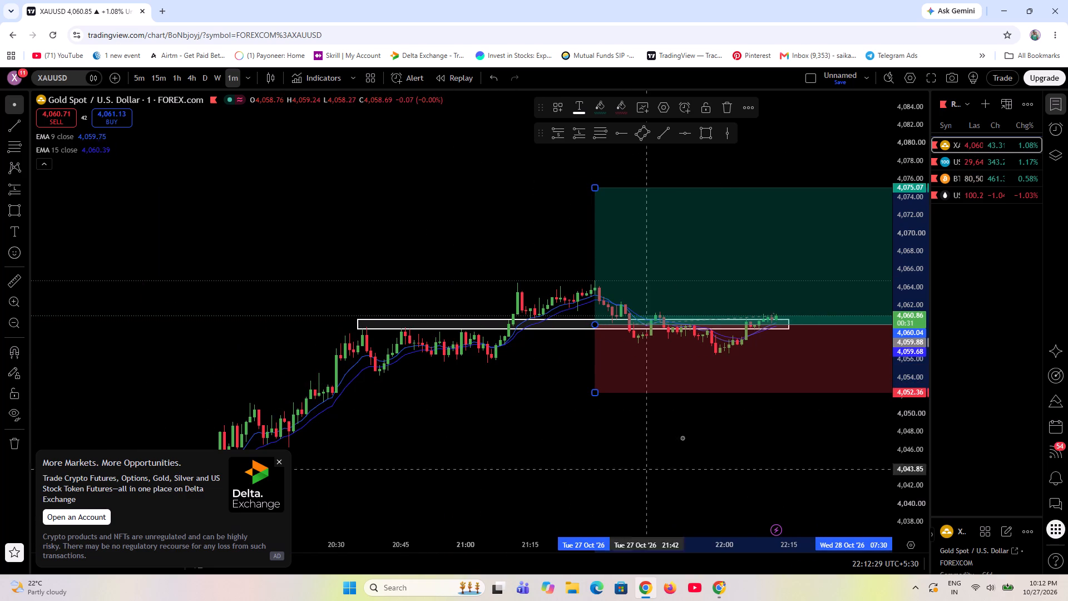
scroll(402, 367, down, 4)
scroll(902, 378, up, 19)
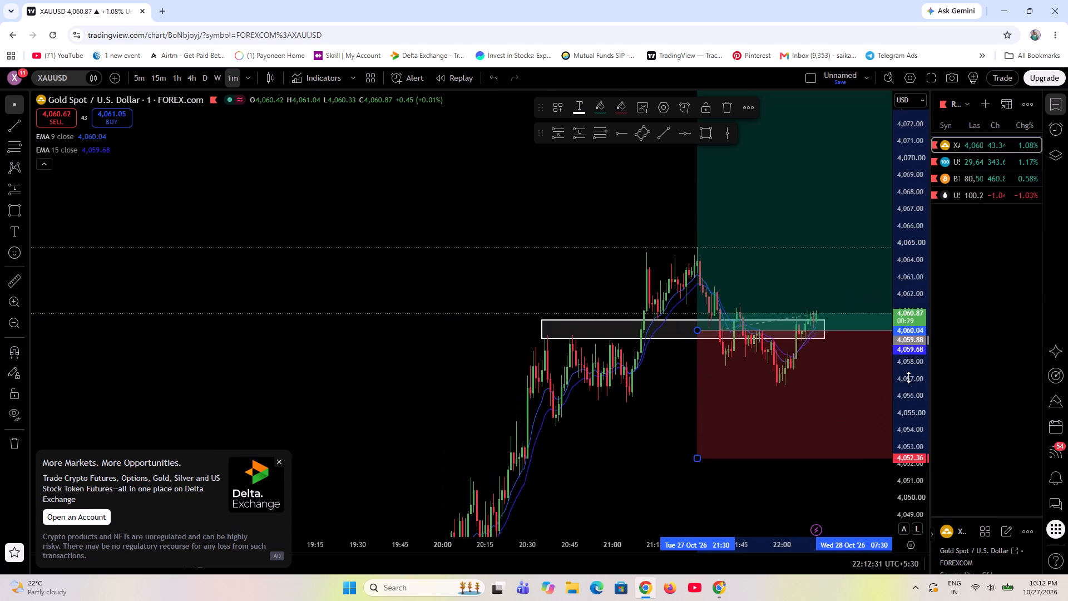
scroll(908, 377, up, 13)
scroll(576, 460, up, 6)
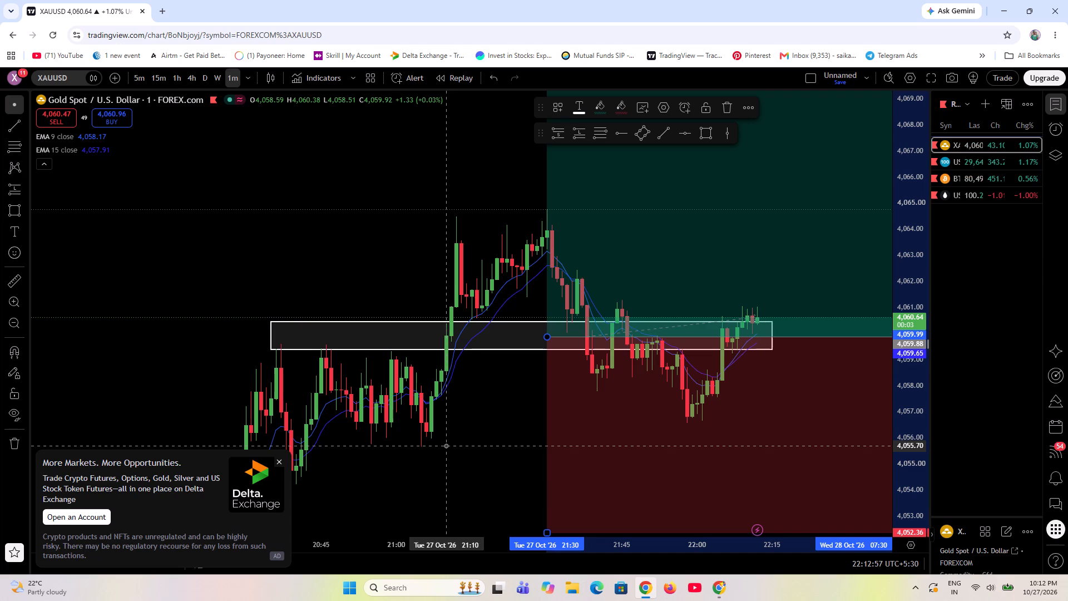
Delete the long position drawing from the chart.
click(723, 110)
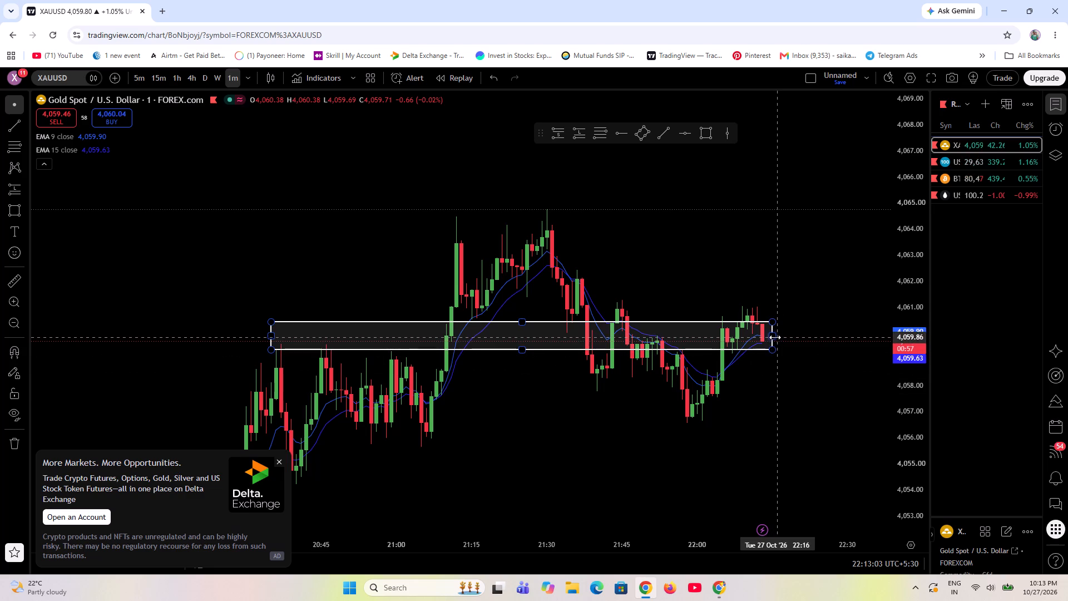
Extend the end of the rectangle between about 4,060.46 and 4,059.40 forward to about 22:39.
drag(775, 337, 898, 332)
click(769, 468)
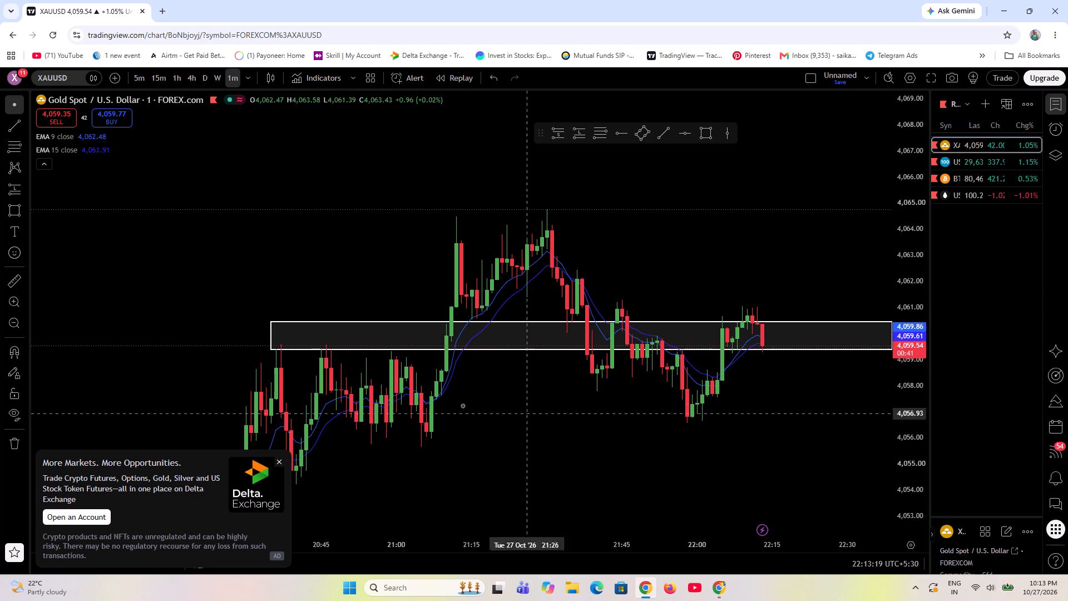
Draw a second rectangle under the 1-minute swing lows from about 4,056.06 to 4,055.70, spanning about 20:45 to 22:15.
drag(537, 469, 520, 408)
click(707, 132)
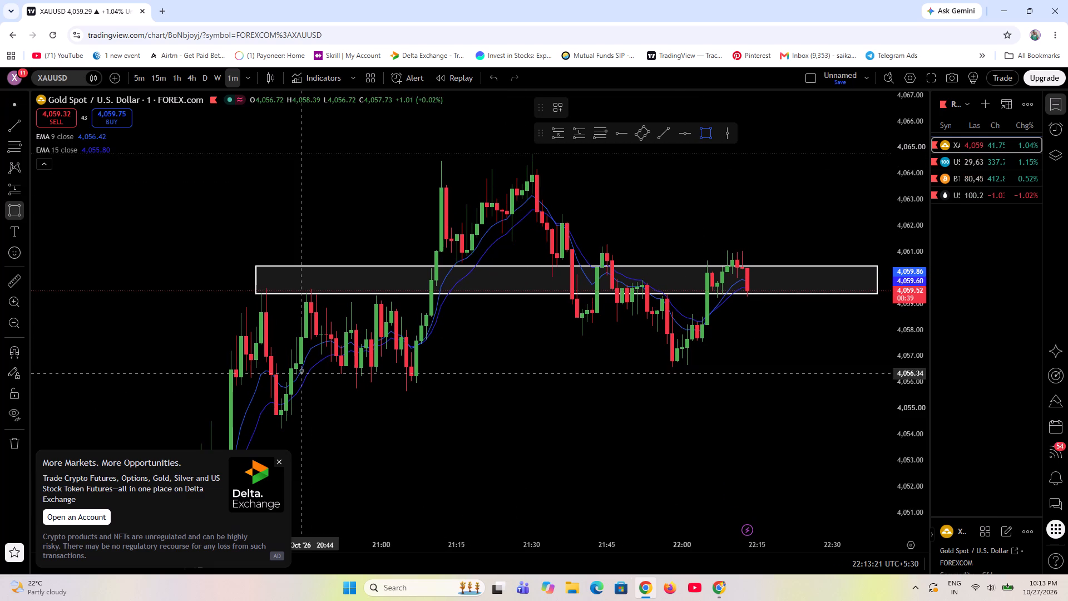
click(304, 381)
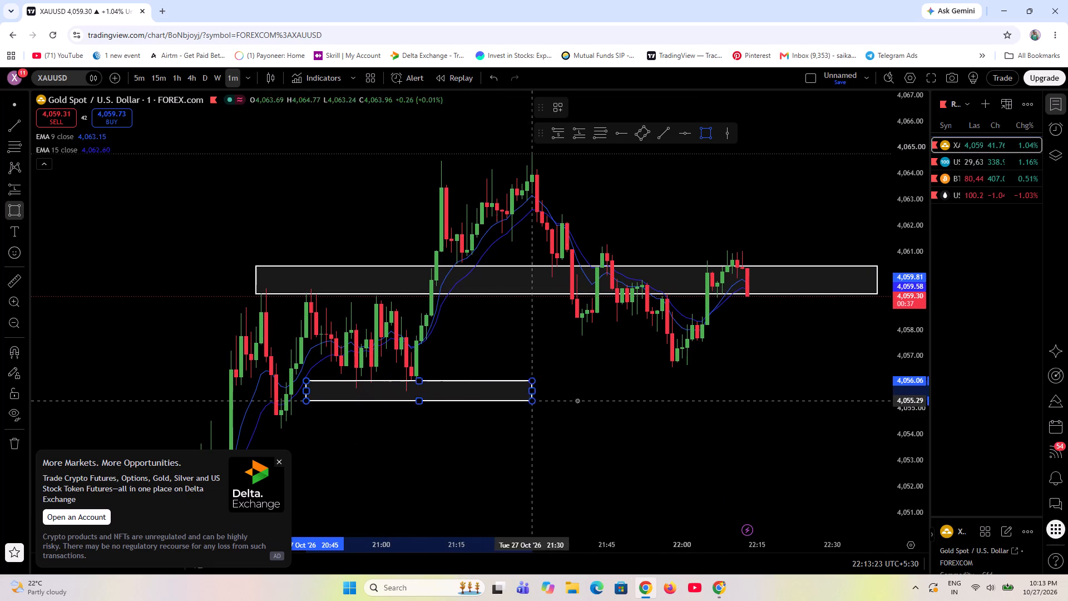
click(757, 403)
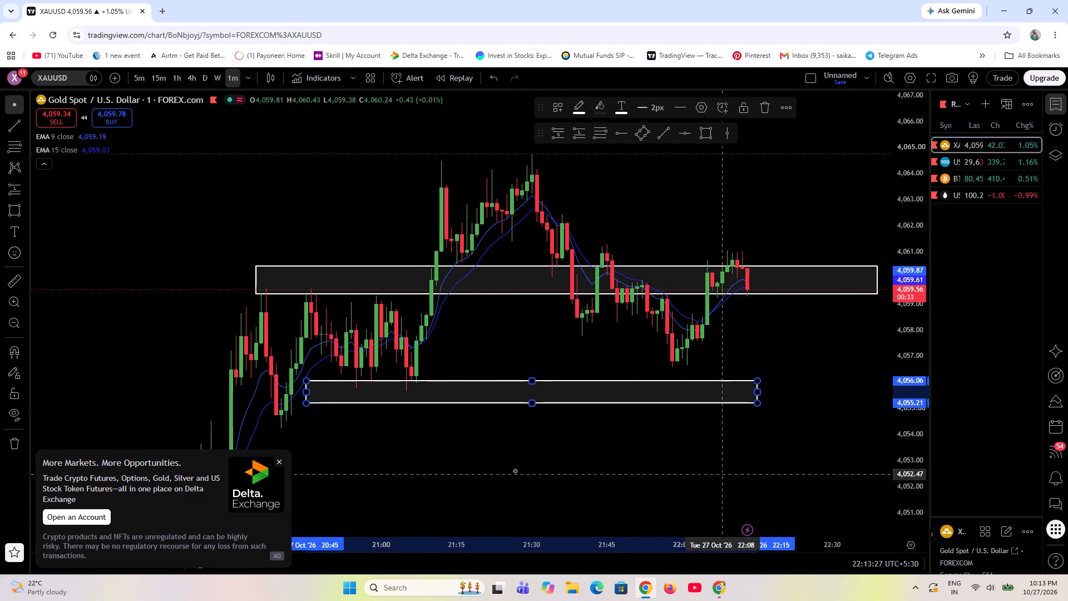
drag(531, 403, 543, 390)
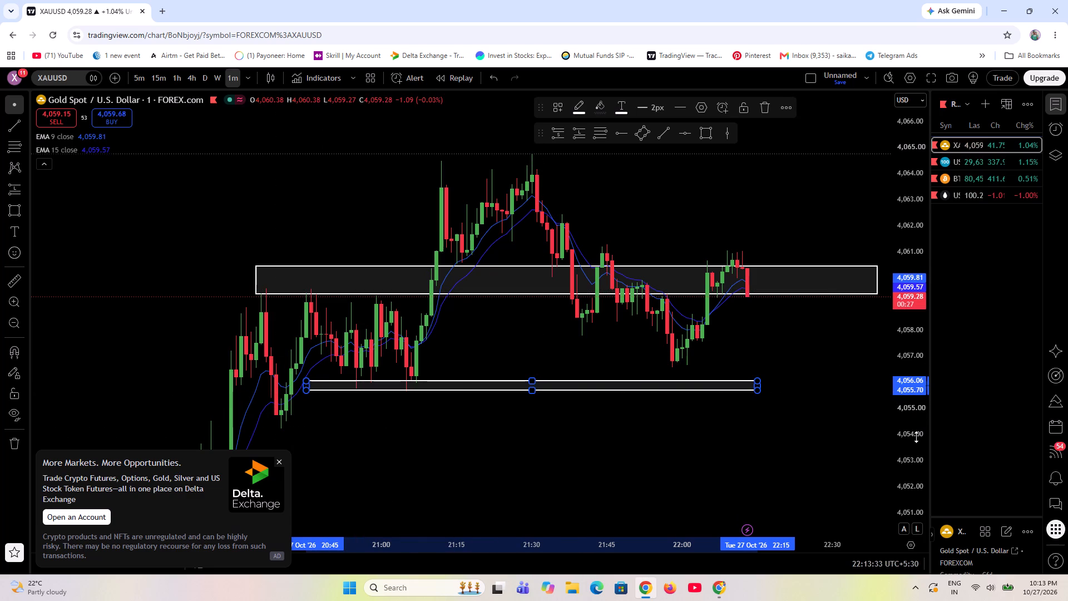
Check both marked zones against the candles on the XAUUSD 5-minute interval.
click(135, 80)
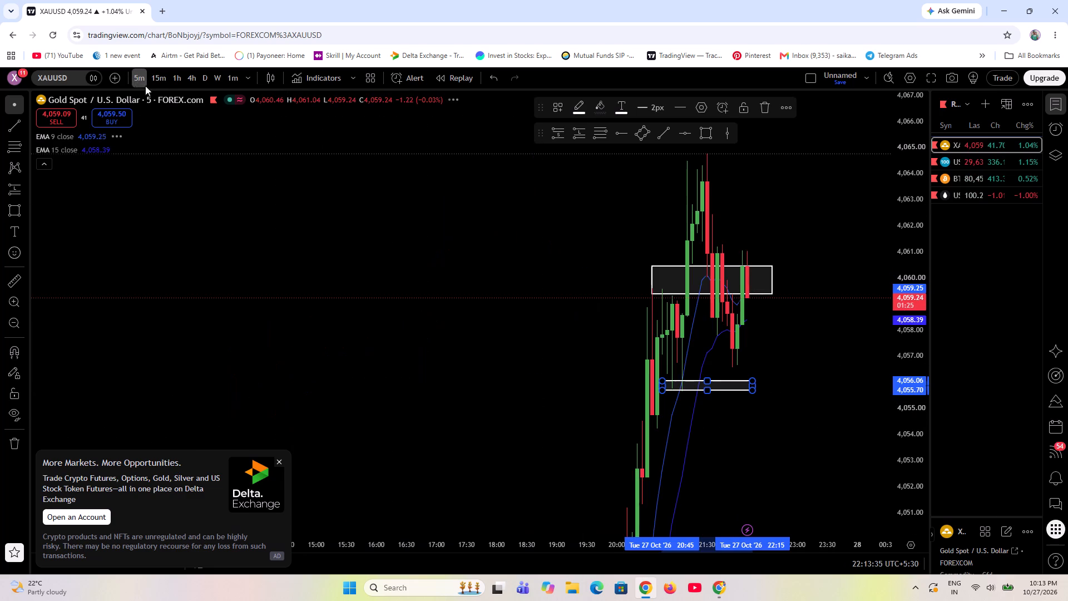
scroll(700, 462, up, 11)
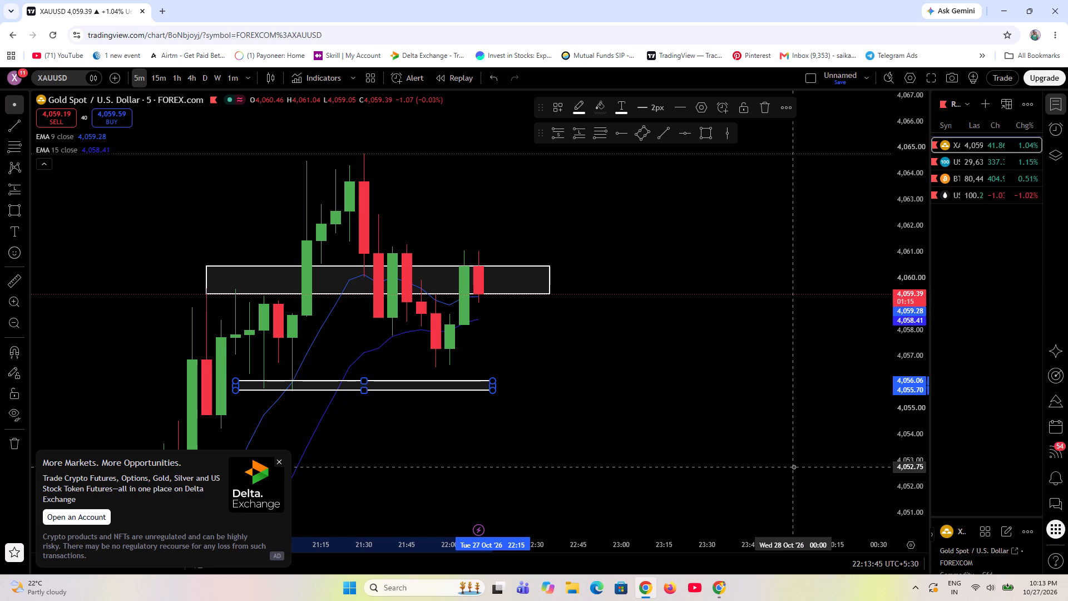
Switch the XAUUSD chart back to the 1-minute interval.
click(235, 76)
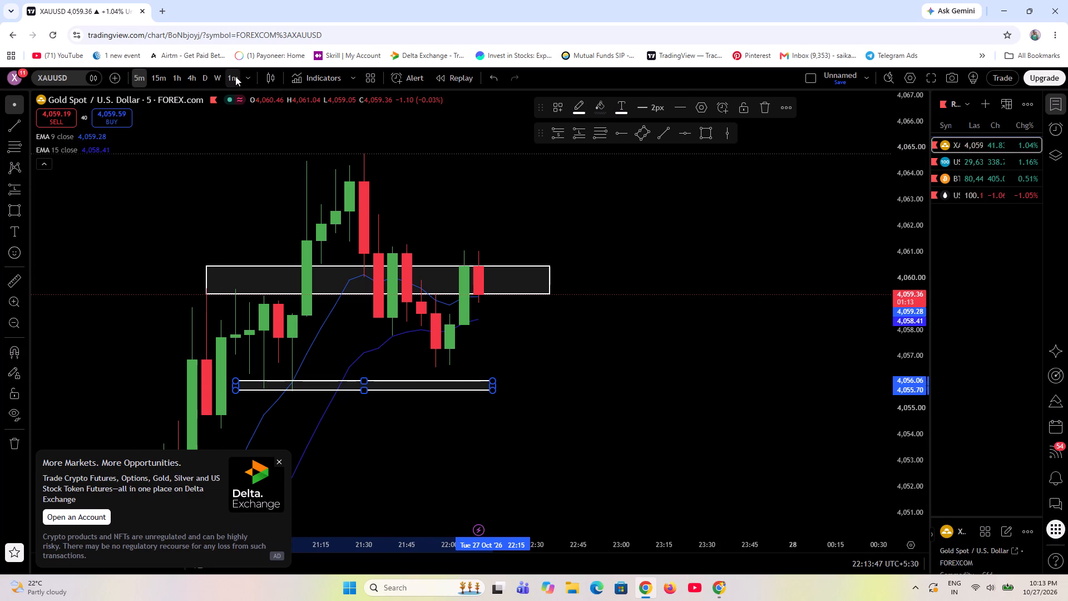
Draw a third rectangle below the two marked zones from about 4,055.36 to 4,054.31, spanning about 20:40 to 22:28.
scroll(353, 446, down, 13)
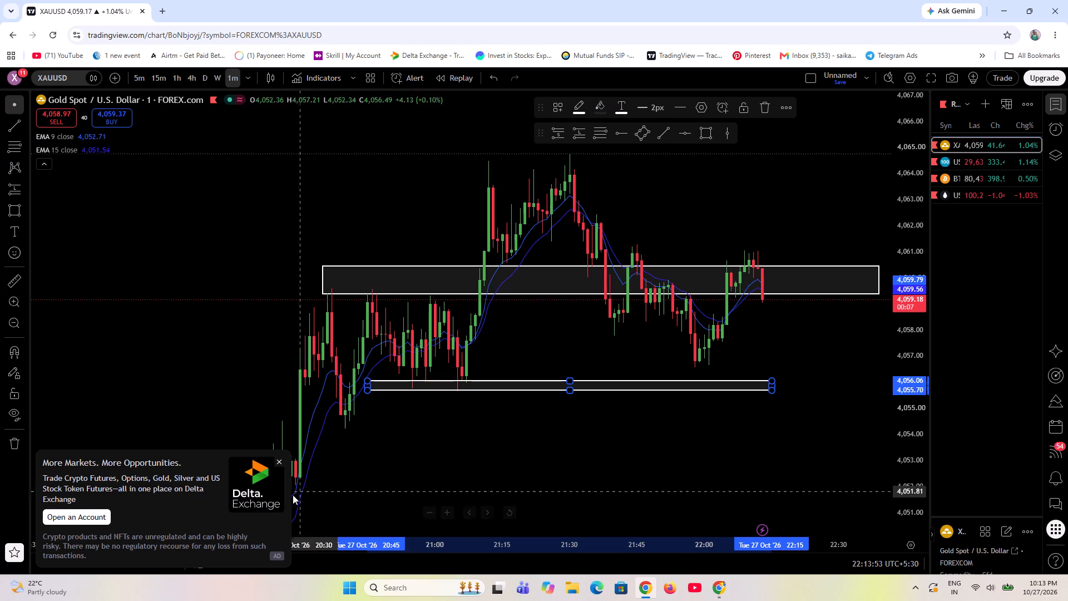
click(711, 136)
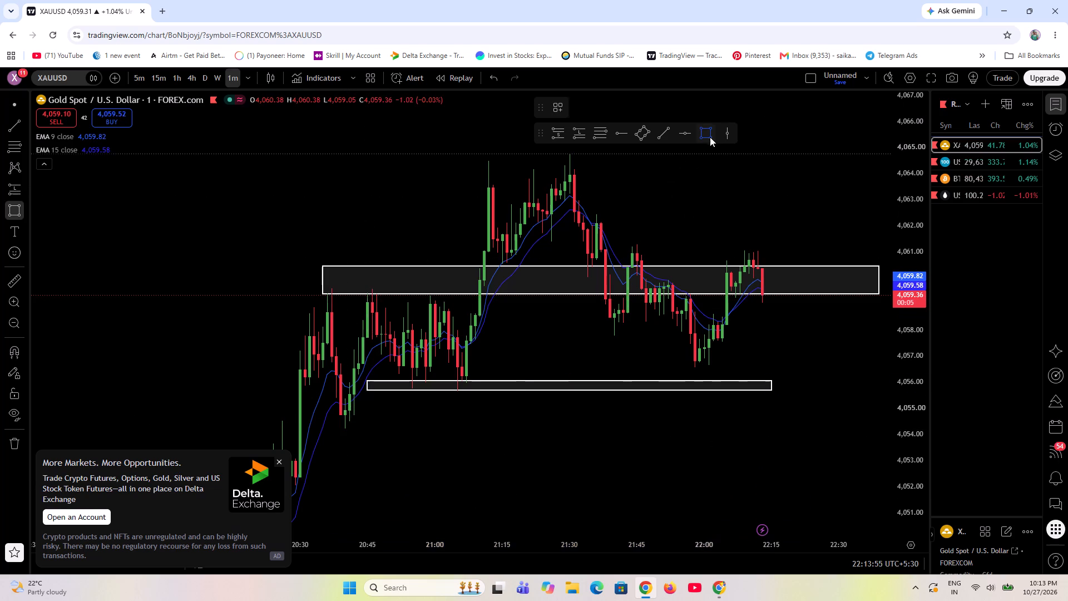
click(346, 399)
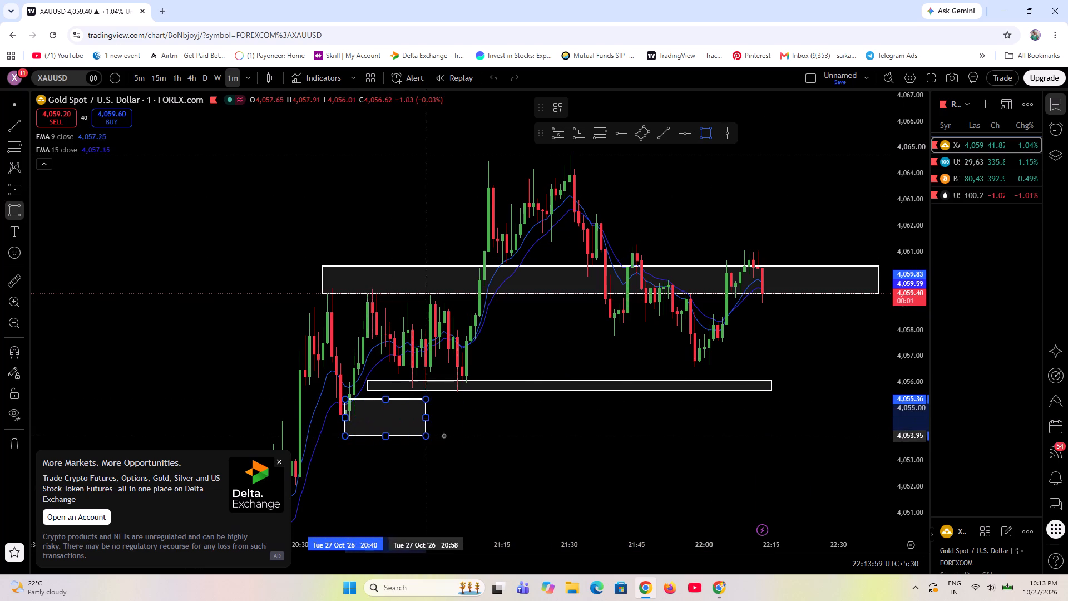
click(830, 426)
click(724, 471)
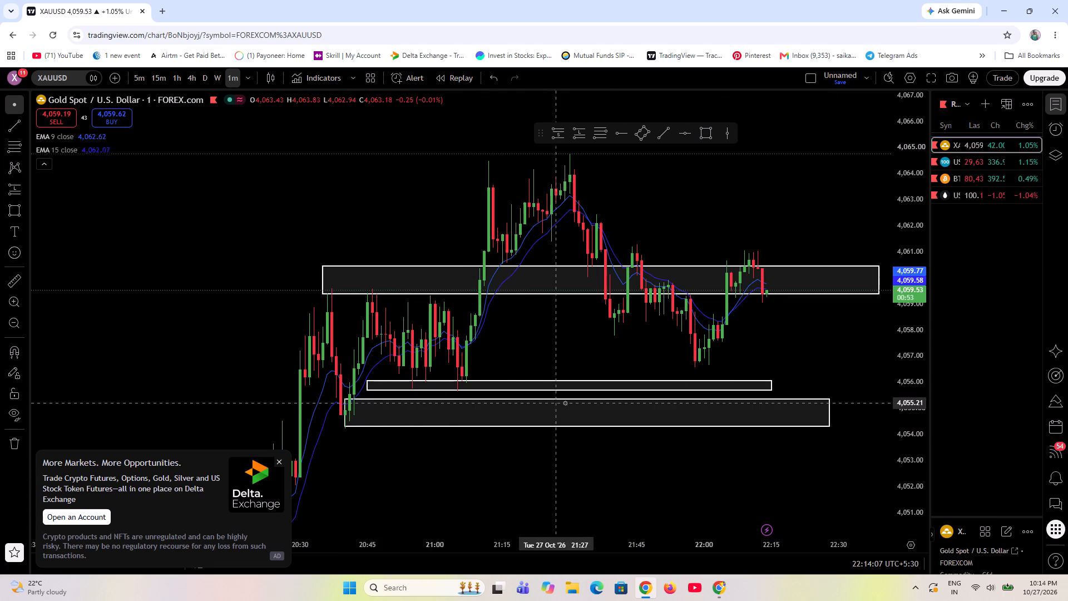
Lower the lowest rectangle's upper edge to about 4,054.91 and move its start back to about 20:38.
drag(585, 399, 585, 411)
drag(345, 419, 337, 420)
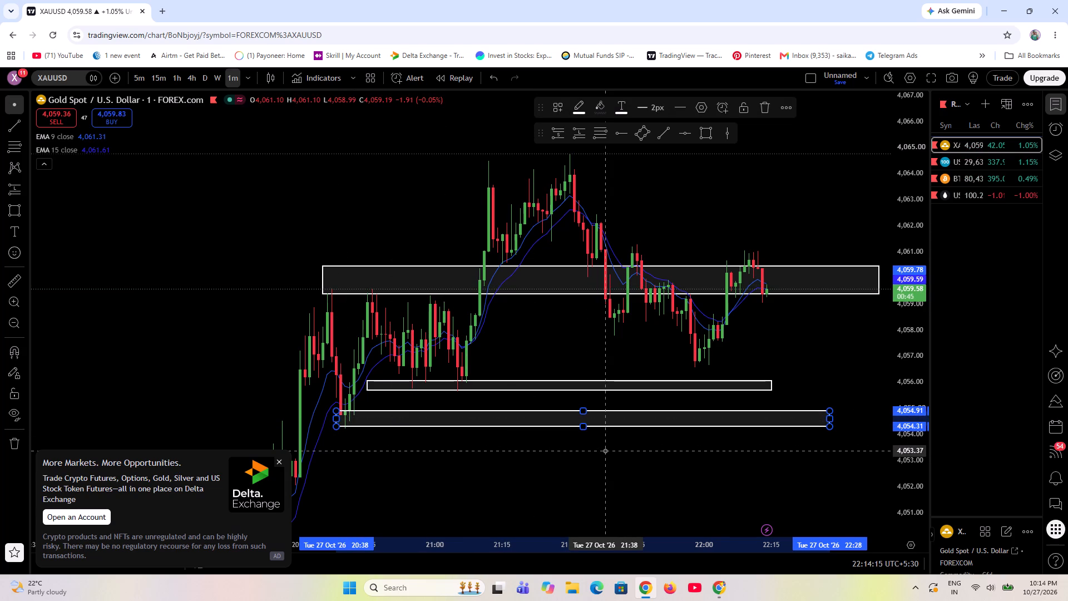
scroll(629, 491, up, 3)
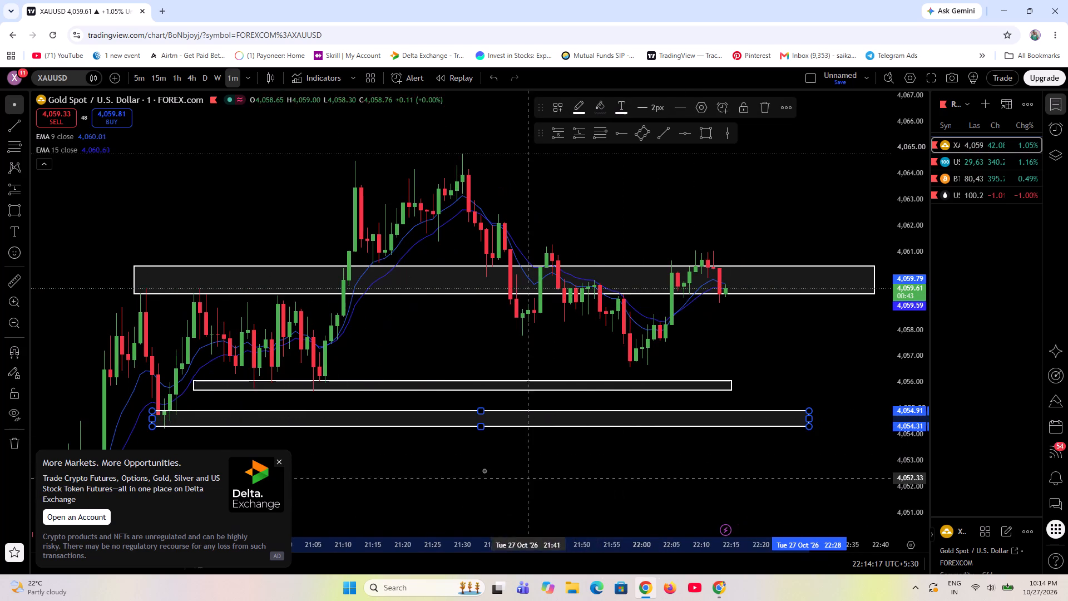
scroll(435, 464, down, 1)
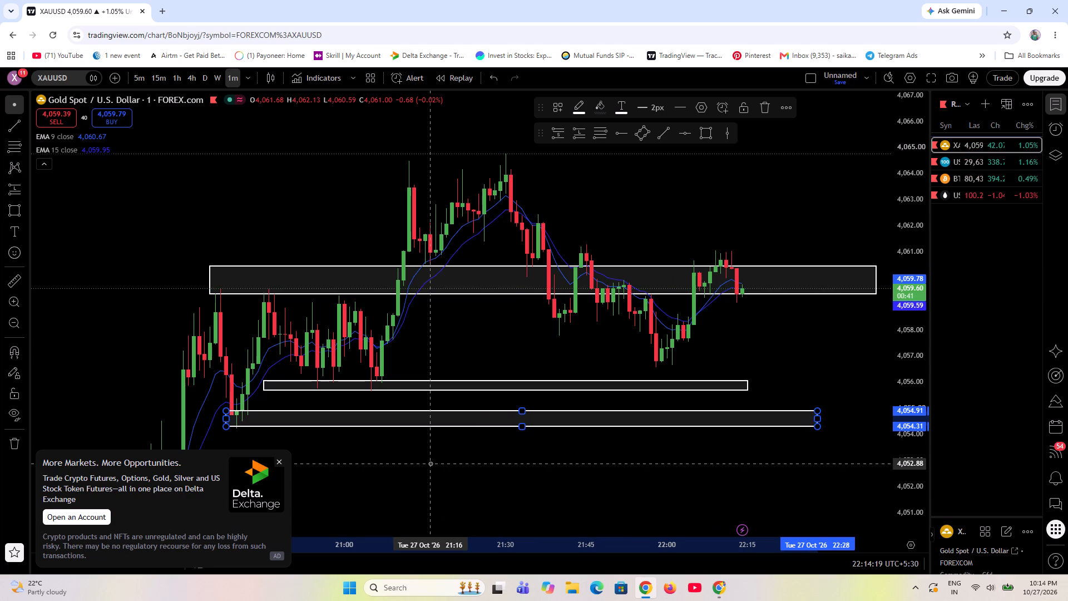
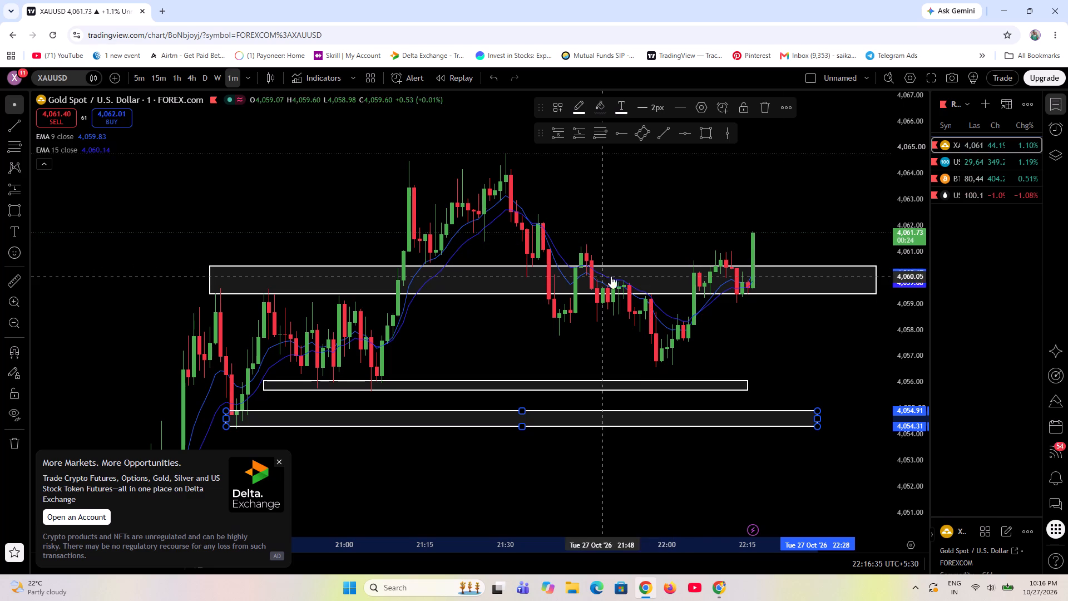
Check the three marked zones against the candles on the XAUUSD 15-minute interval.
click(582, 134)
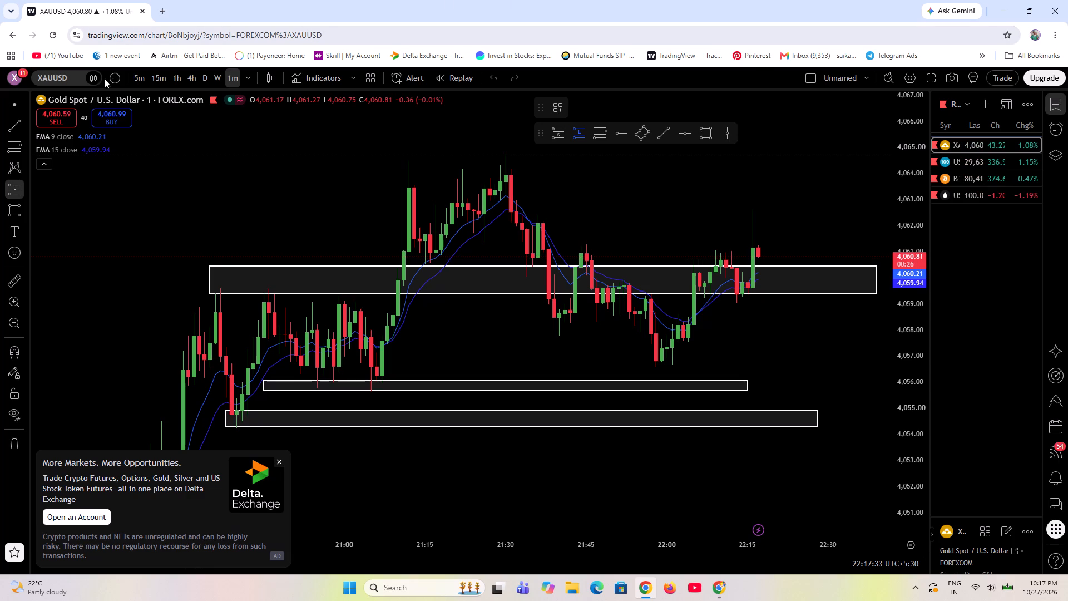
click(153, 82)
scroll(695, 383, up, 11)
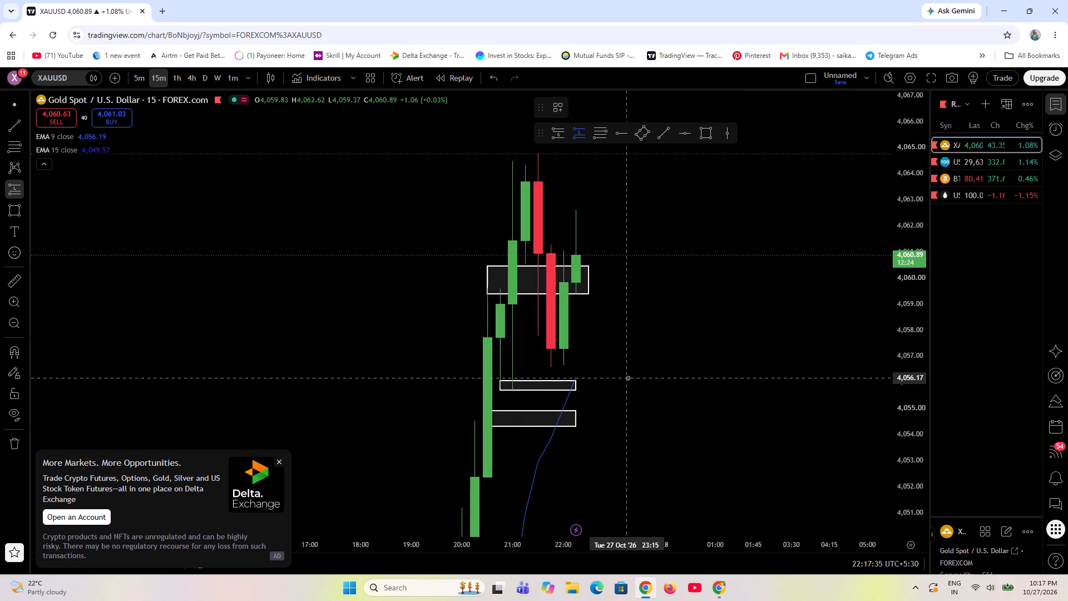
scroll(628, 378, up, 3)
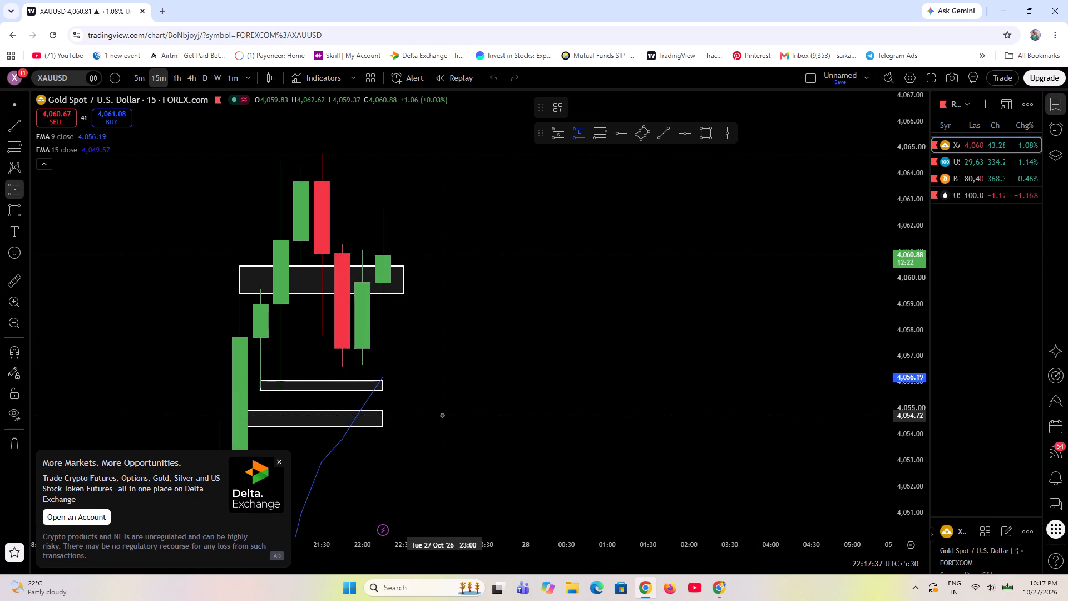
scroll(442, 415, up, 1)
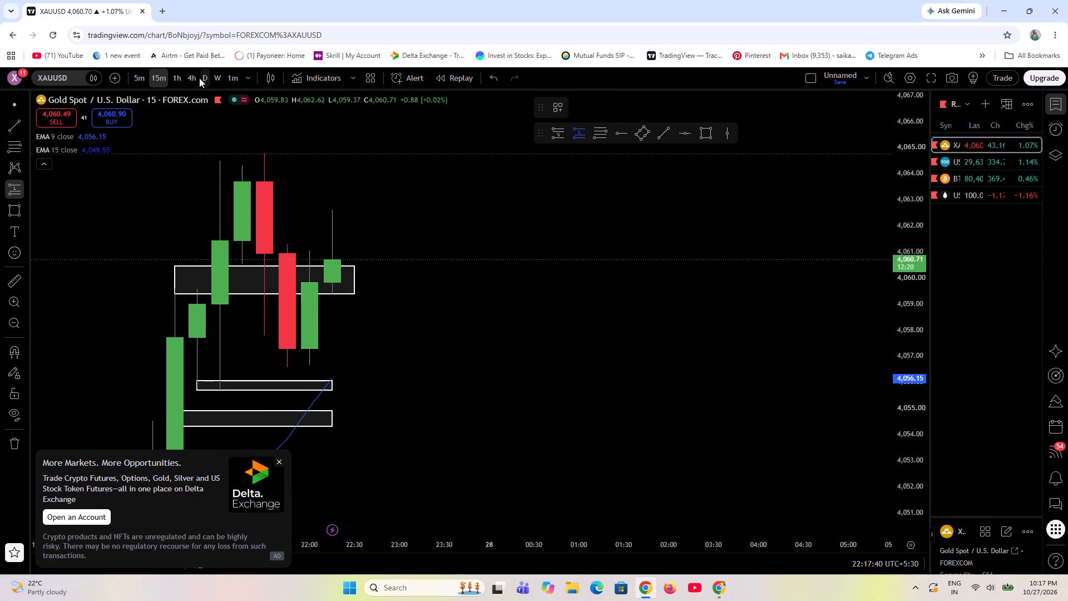
Switch the XAUUSD chart back to the 1-minute interval.
click(235, 80)
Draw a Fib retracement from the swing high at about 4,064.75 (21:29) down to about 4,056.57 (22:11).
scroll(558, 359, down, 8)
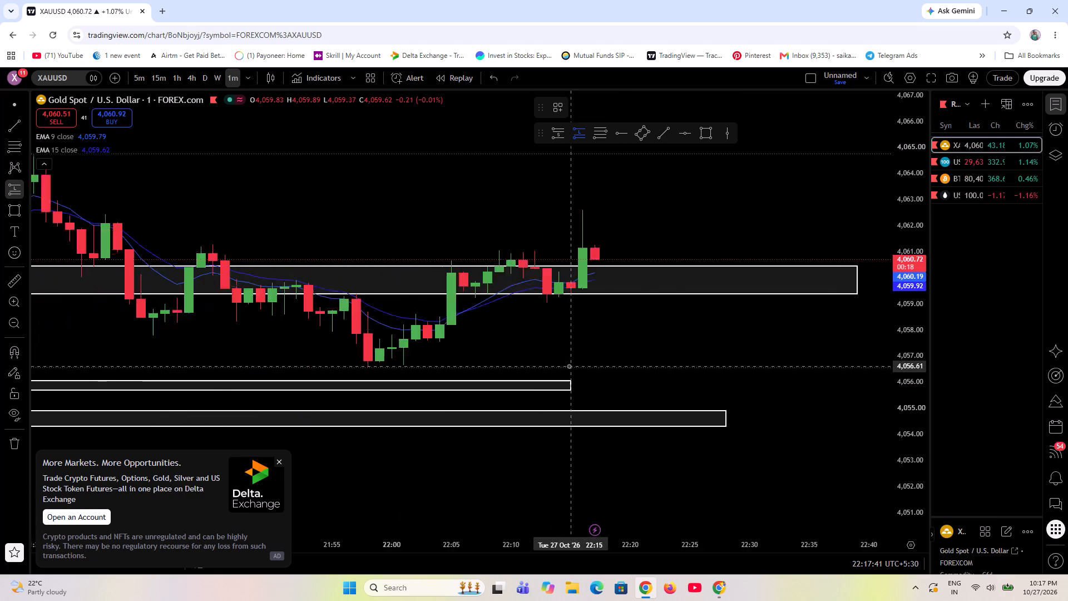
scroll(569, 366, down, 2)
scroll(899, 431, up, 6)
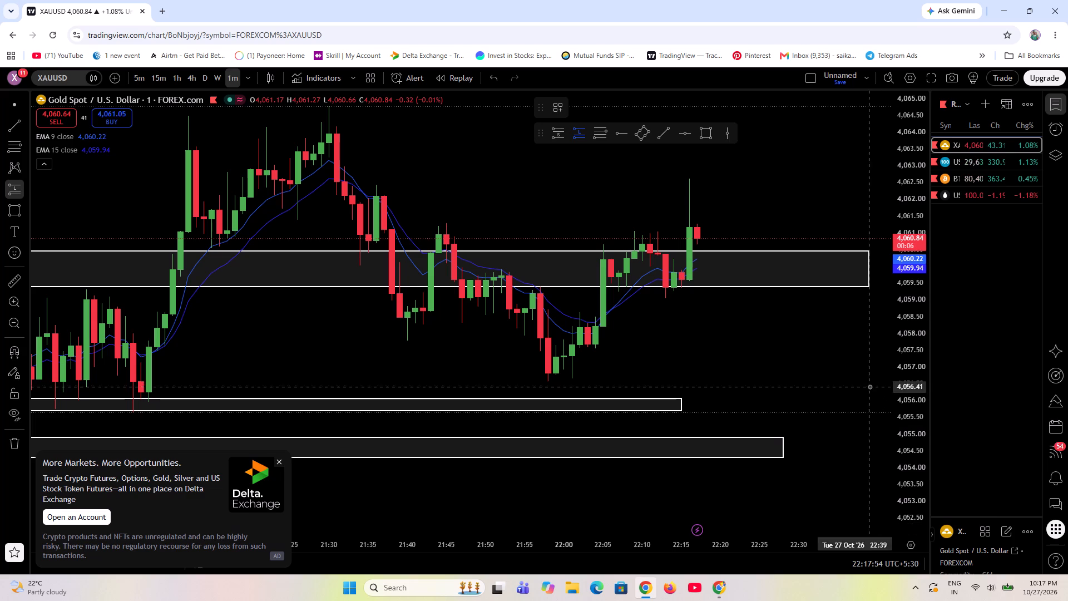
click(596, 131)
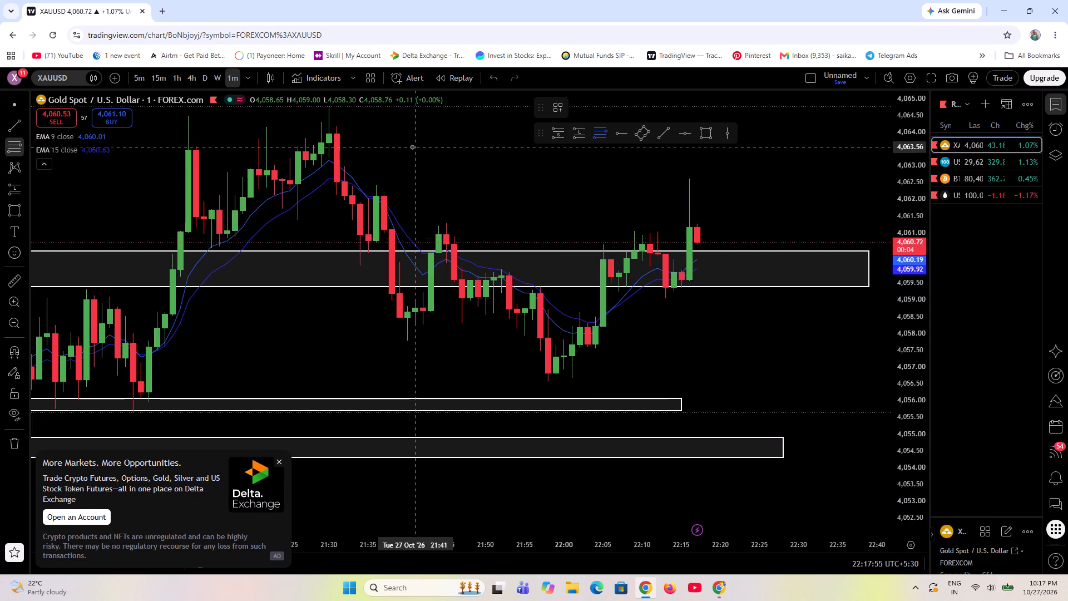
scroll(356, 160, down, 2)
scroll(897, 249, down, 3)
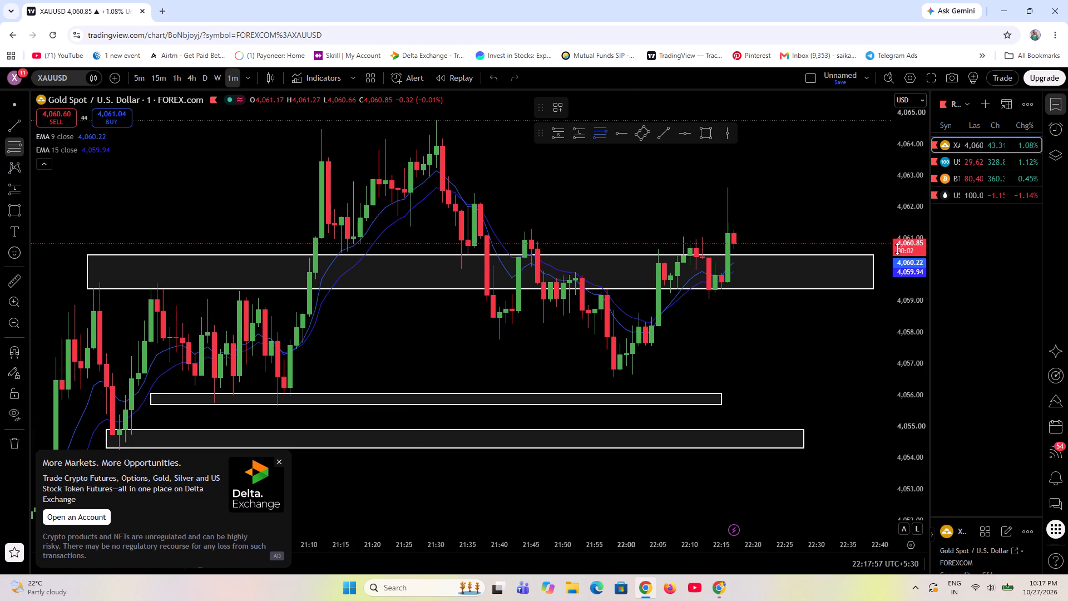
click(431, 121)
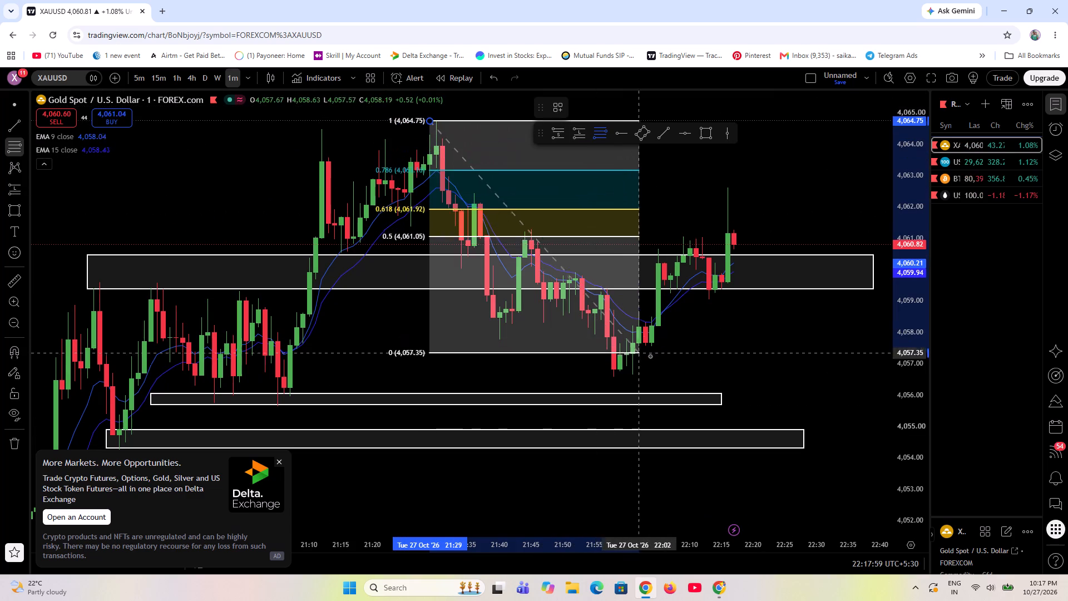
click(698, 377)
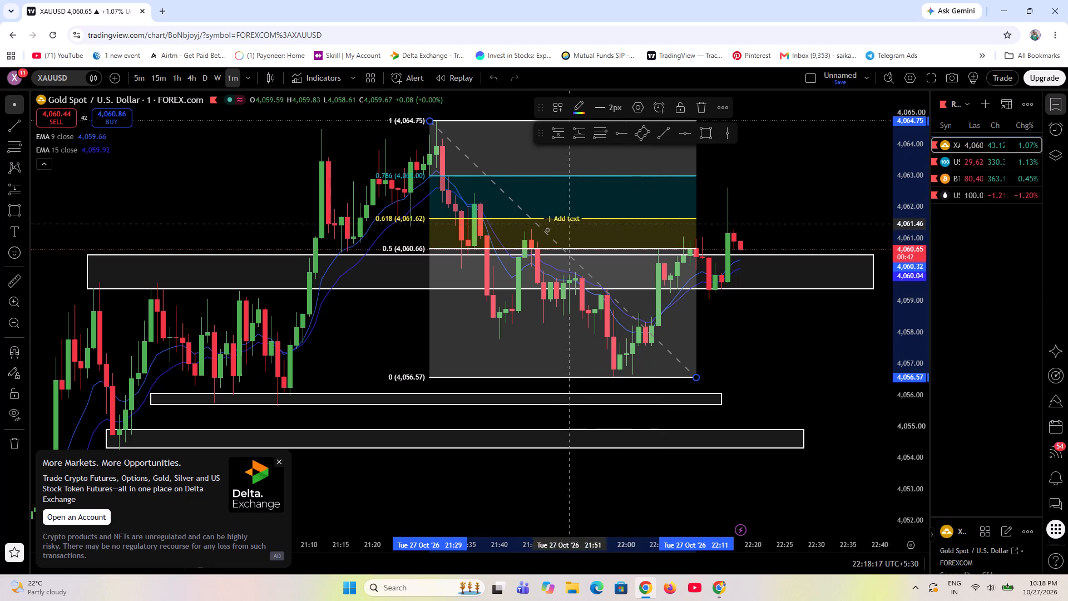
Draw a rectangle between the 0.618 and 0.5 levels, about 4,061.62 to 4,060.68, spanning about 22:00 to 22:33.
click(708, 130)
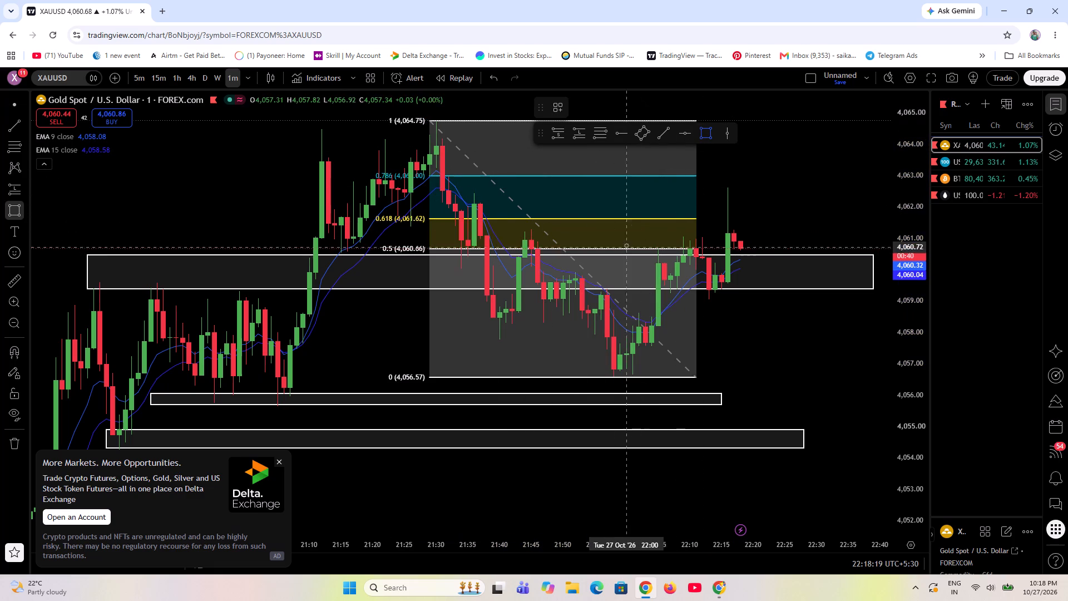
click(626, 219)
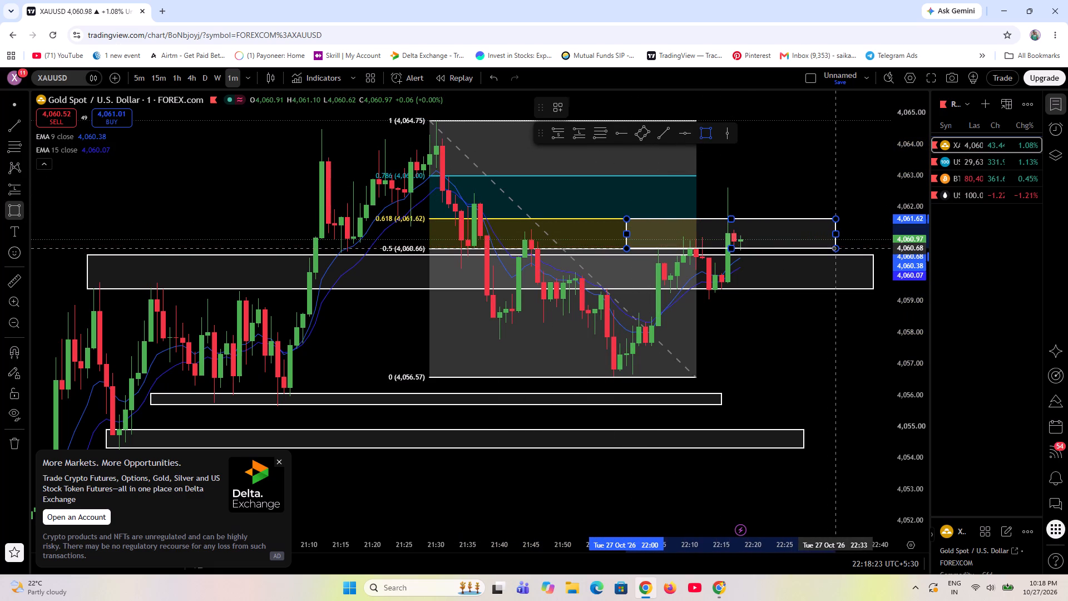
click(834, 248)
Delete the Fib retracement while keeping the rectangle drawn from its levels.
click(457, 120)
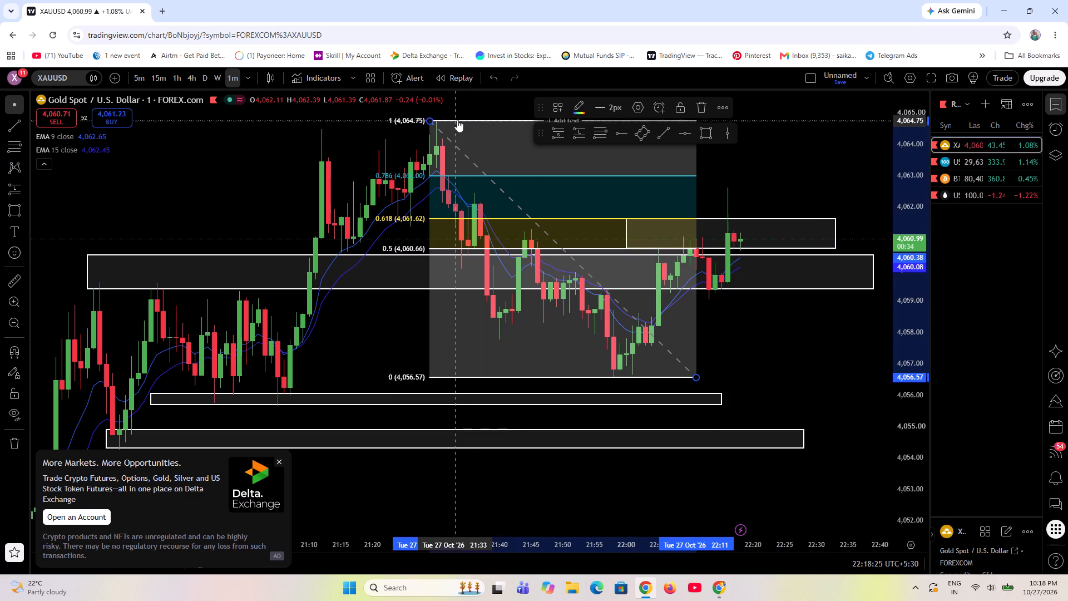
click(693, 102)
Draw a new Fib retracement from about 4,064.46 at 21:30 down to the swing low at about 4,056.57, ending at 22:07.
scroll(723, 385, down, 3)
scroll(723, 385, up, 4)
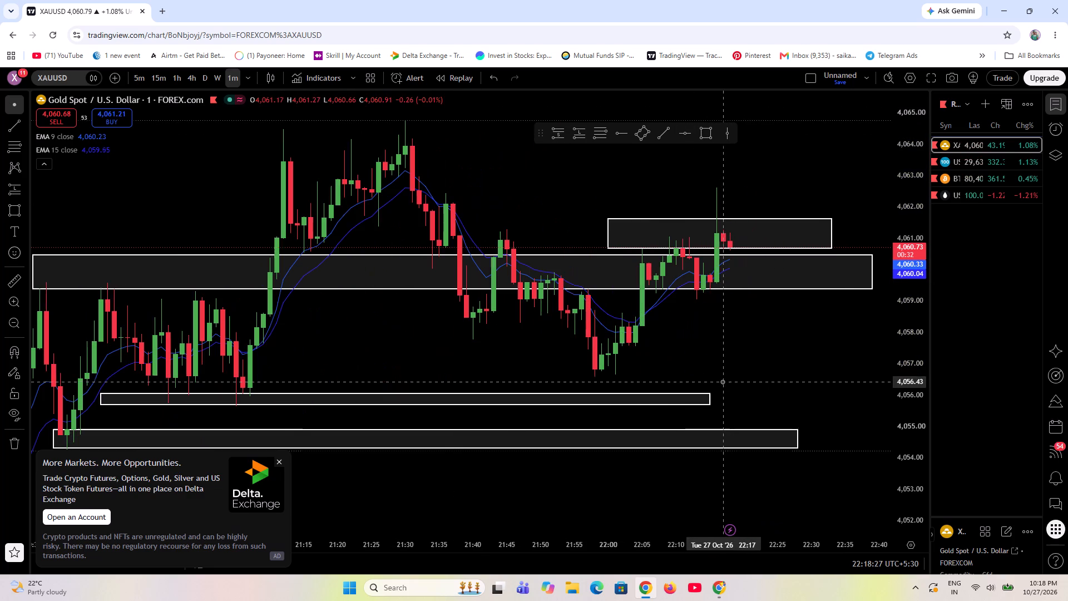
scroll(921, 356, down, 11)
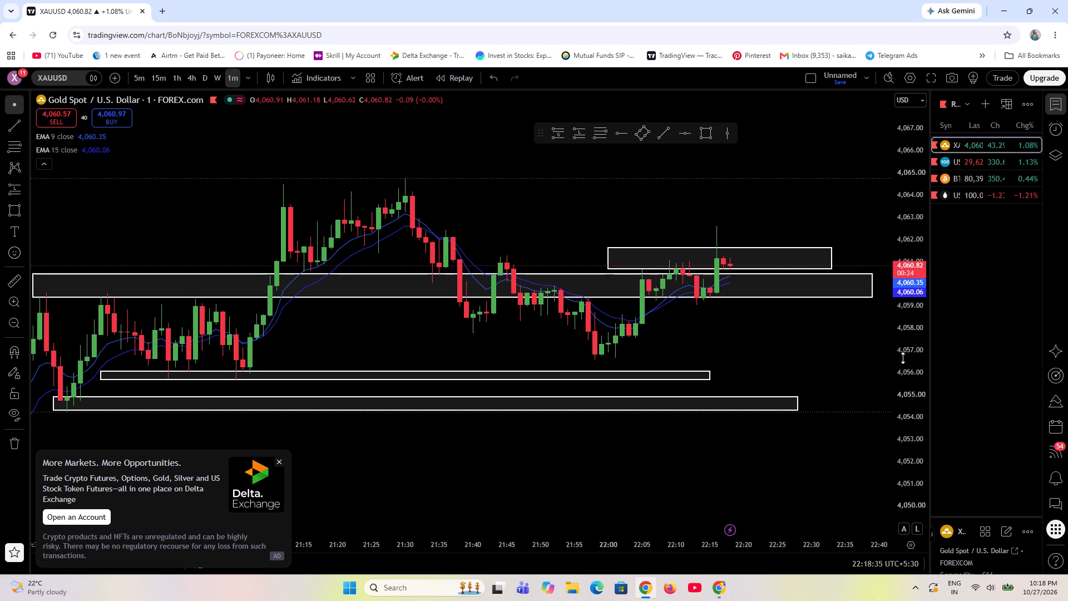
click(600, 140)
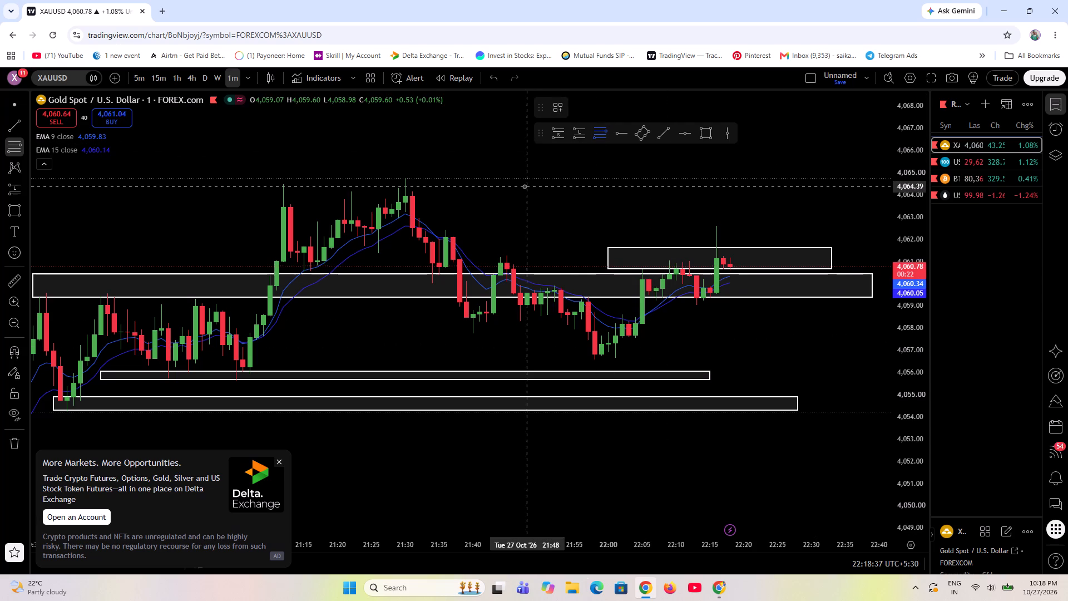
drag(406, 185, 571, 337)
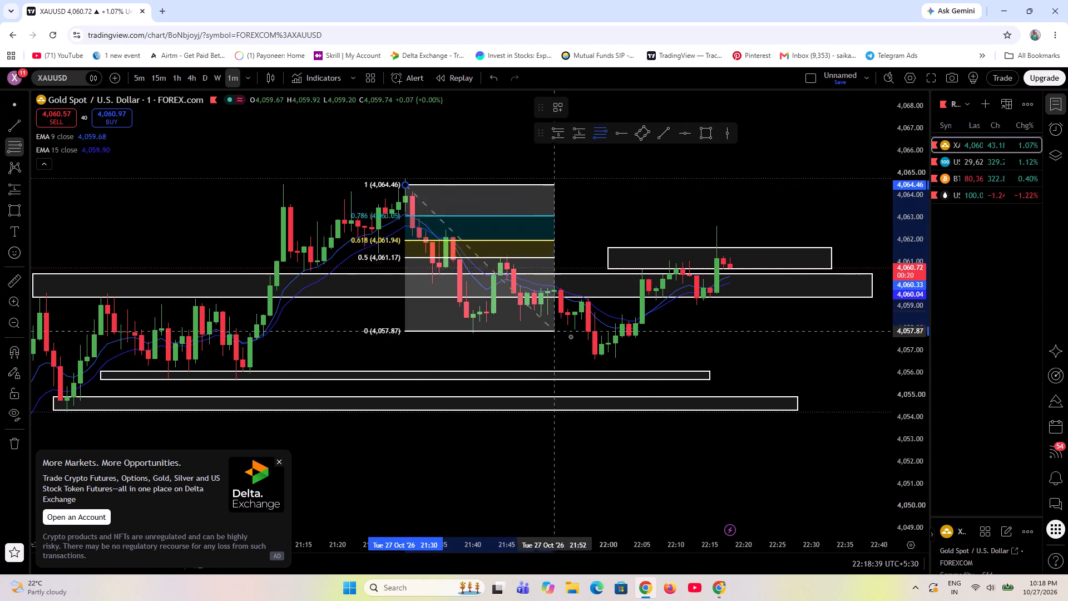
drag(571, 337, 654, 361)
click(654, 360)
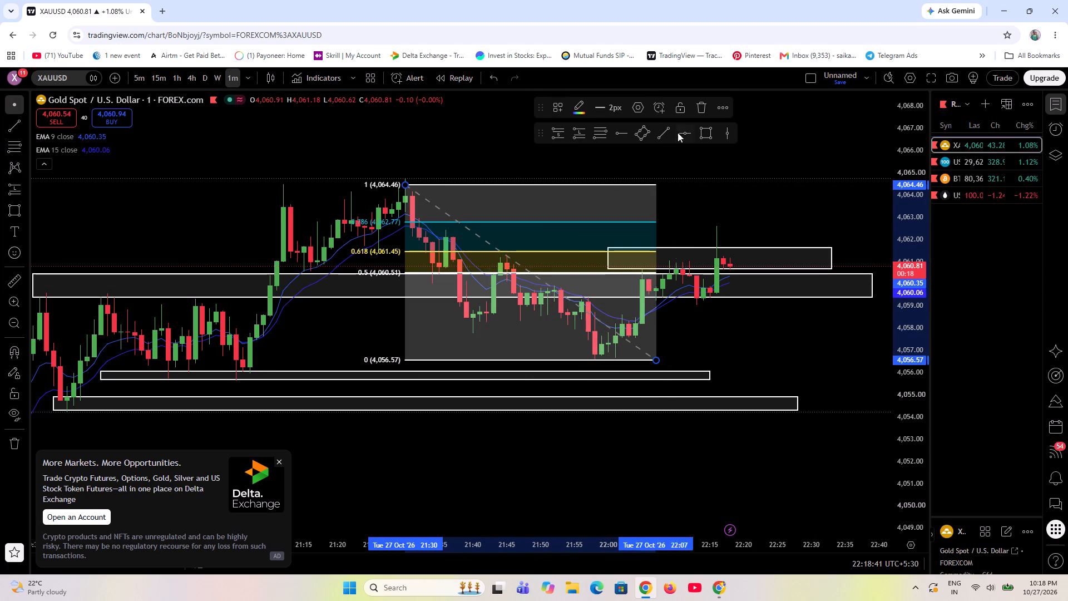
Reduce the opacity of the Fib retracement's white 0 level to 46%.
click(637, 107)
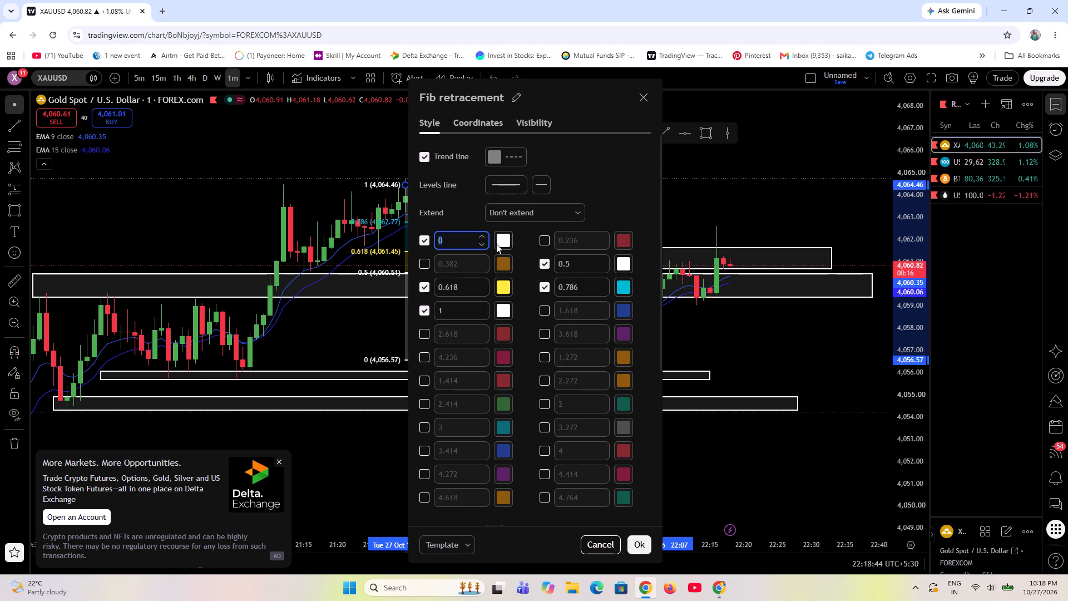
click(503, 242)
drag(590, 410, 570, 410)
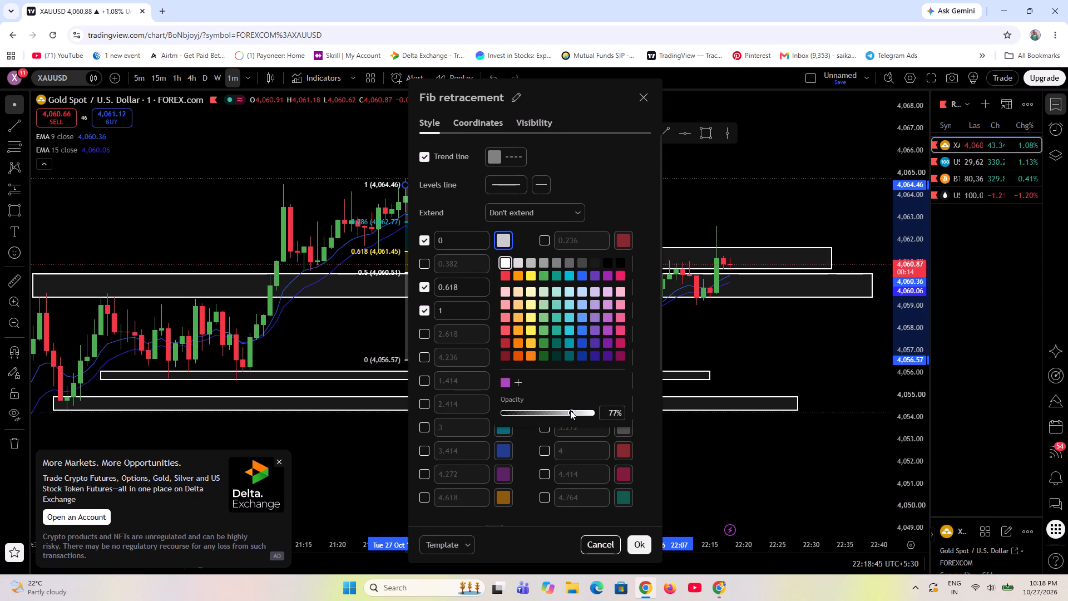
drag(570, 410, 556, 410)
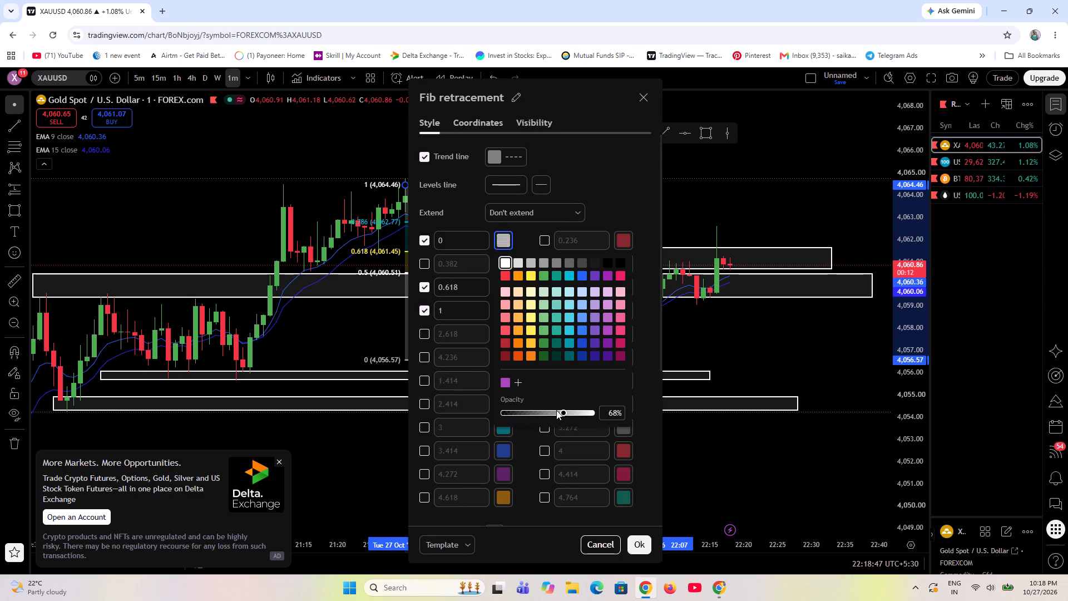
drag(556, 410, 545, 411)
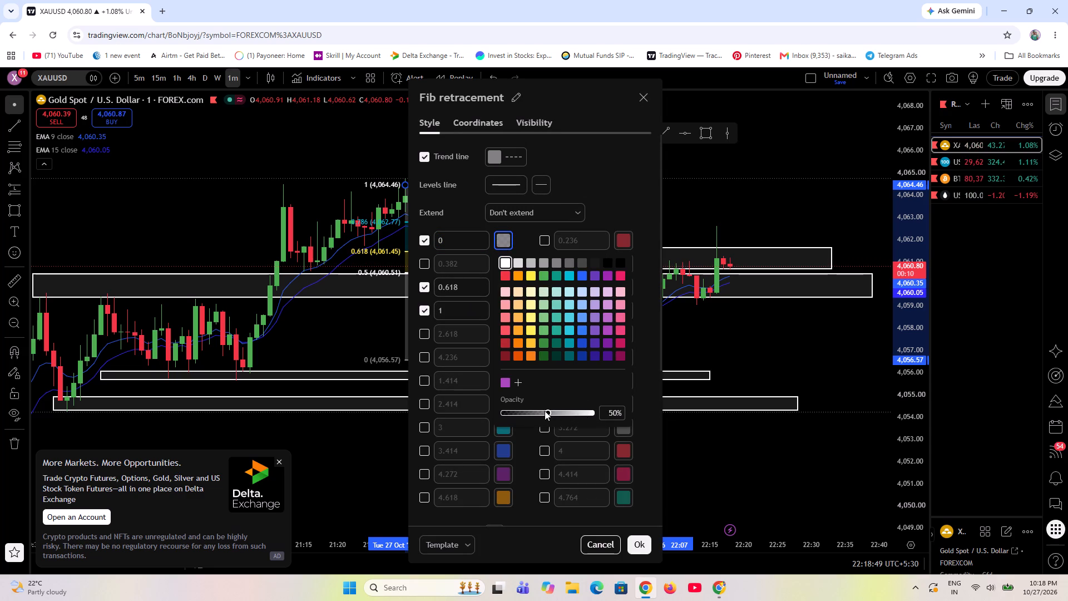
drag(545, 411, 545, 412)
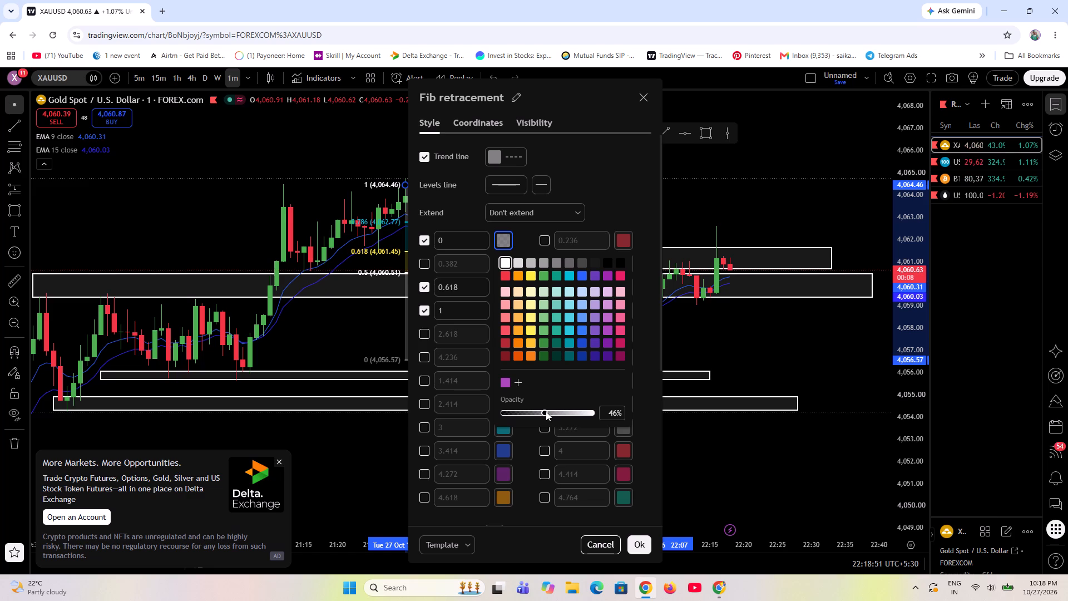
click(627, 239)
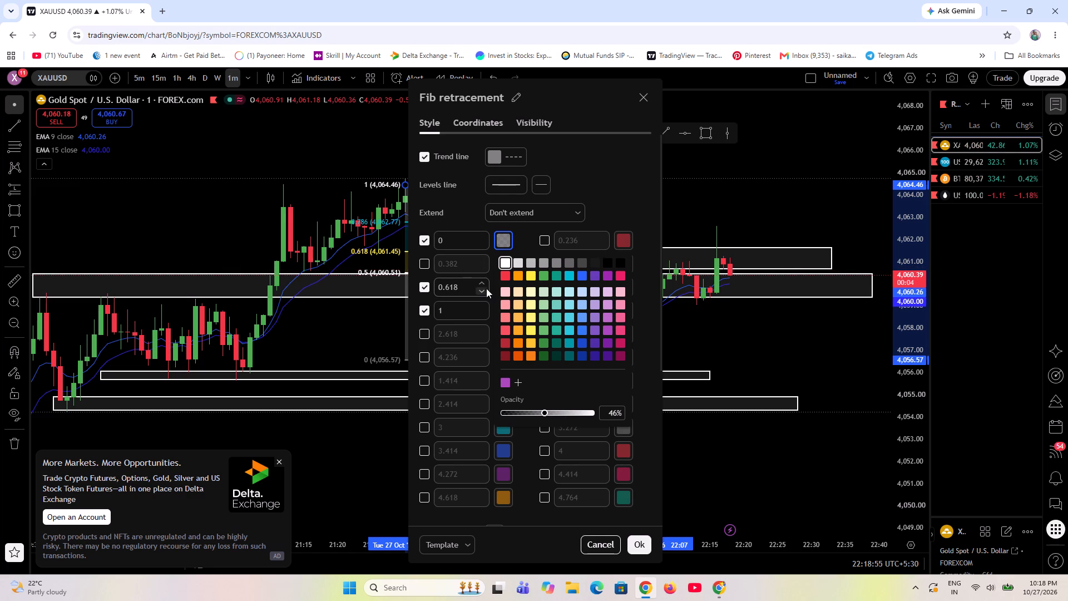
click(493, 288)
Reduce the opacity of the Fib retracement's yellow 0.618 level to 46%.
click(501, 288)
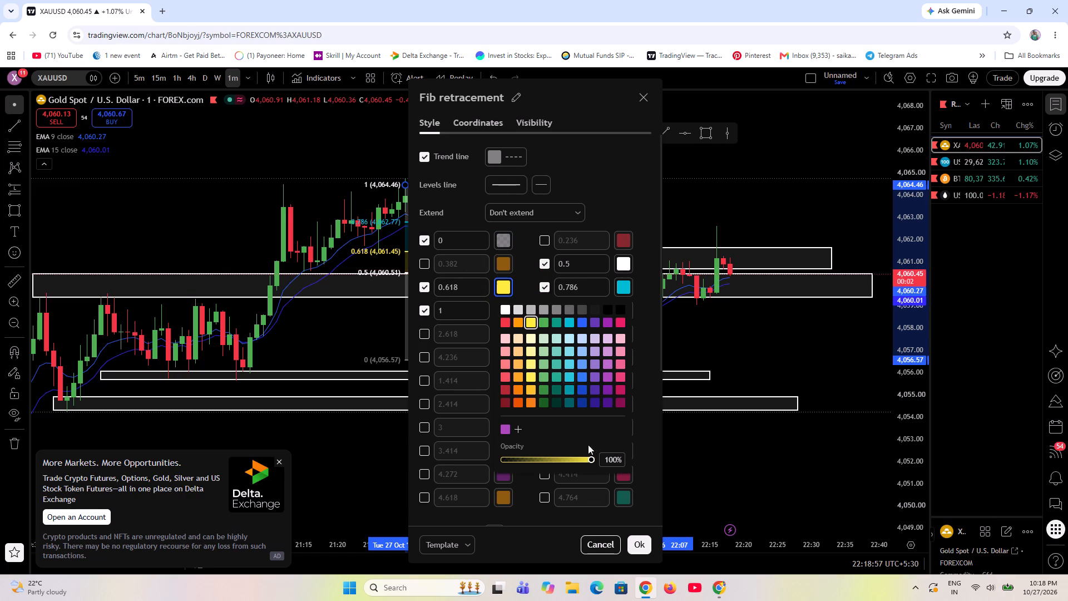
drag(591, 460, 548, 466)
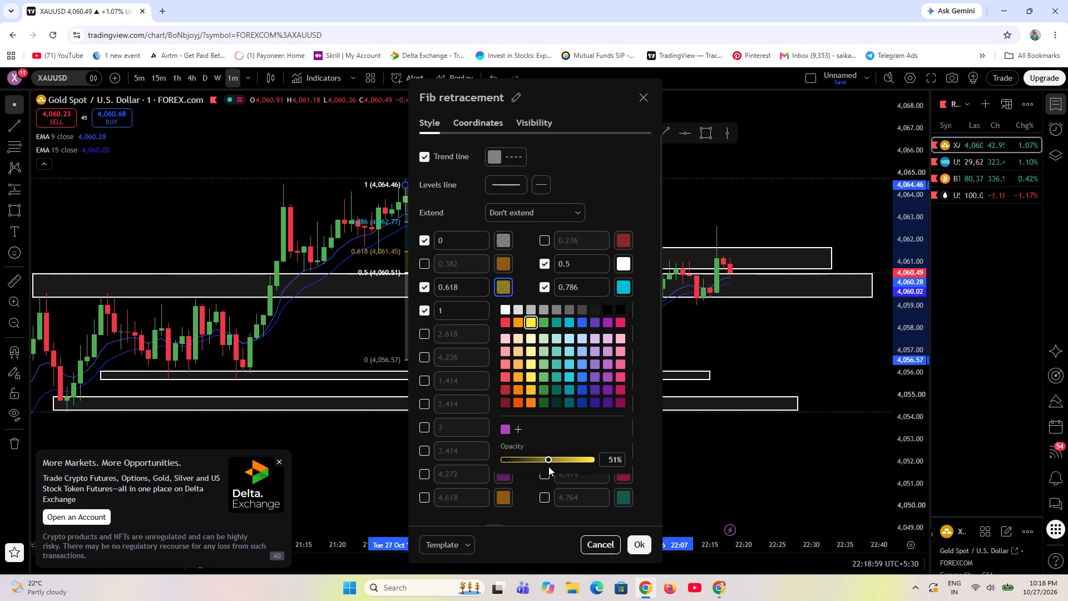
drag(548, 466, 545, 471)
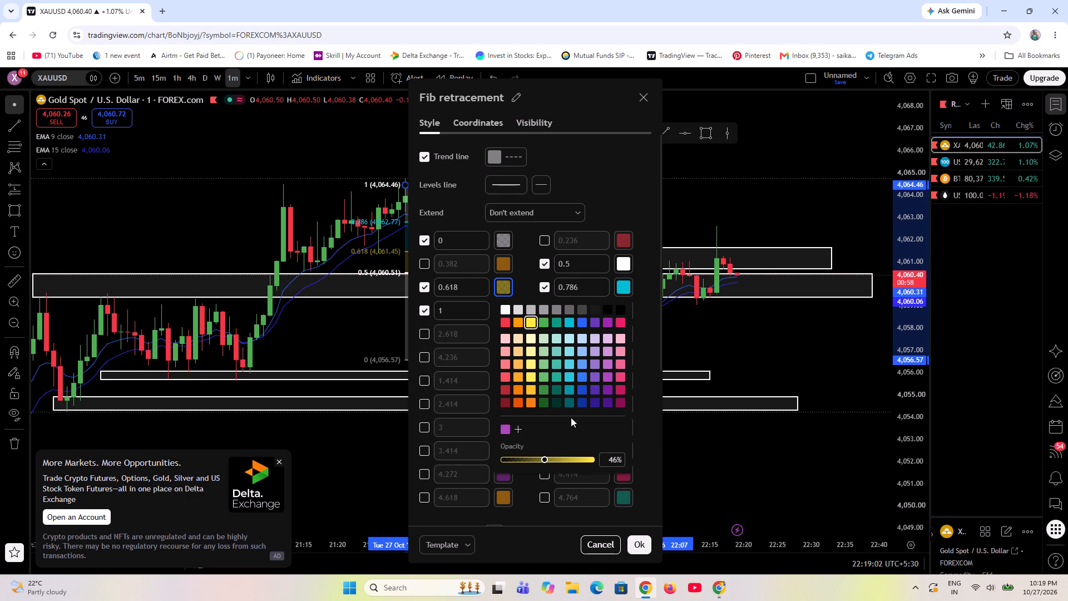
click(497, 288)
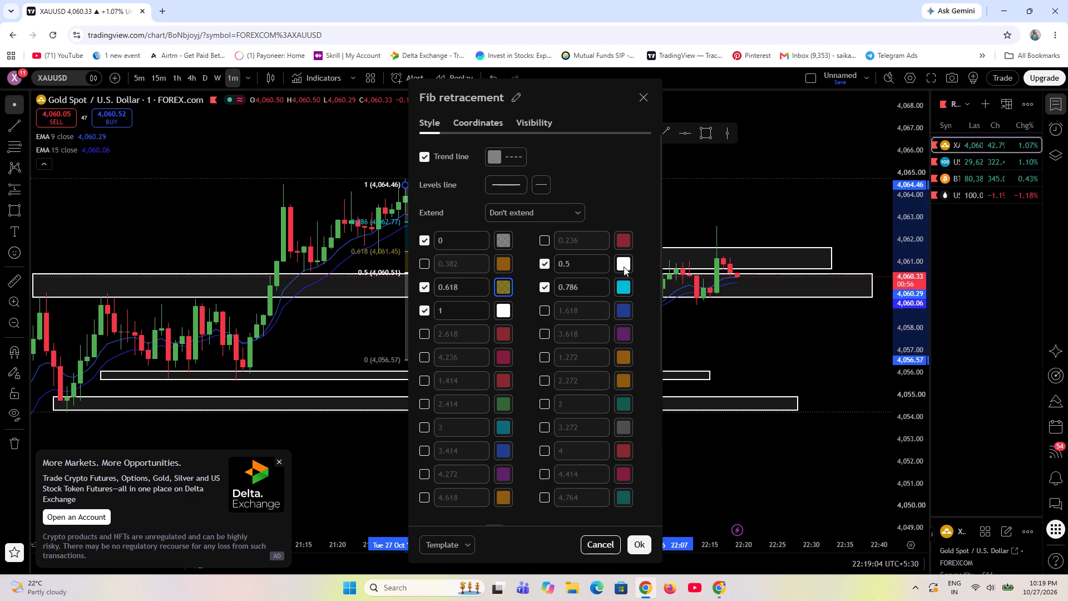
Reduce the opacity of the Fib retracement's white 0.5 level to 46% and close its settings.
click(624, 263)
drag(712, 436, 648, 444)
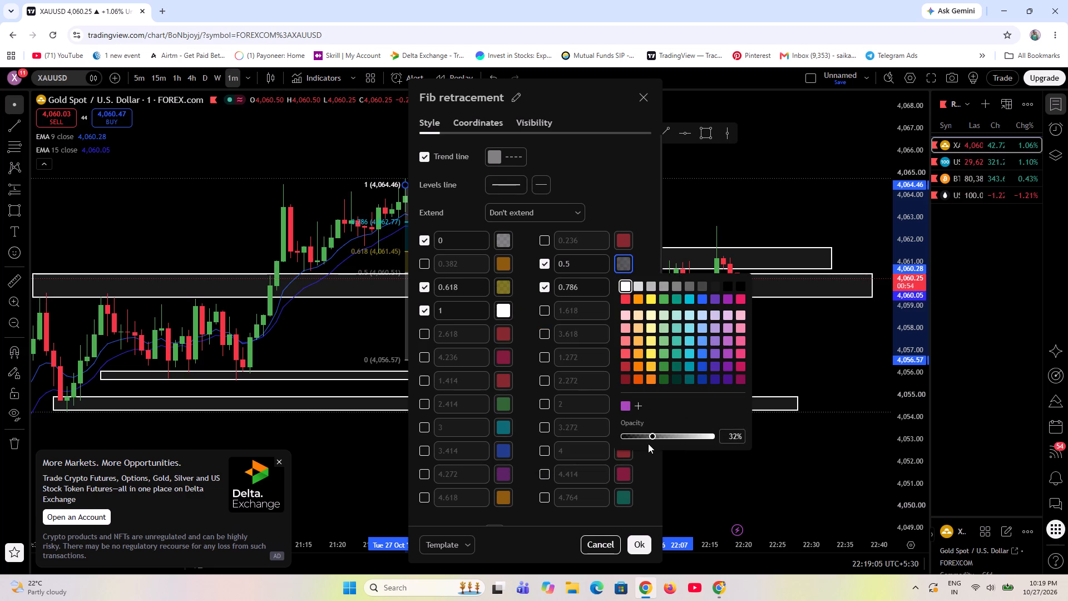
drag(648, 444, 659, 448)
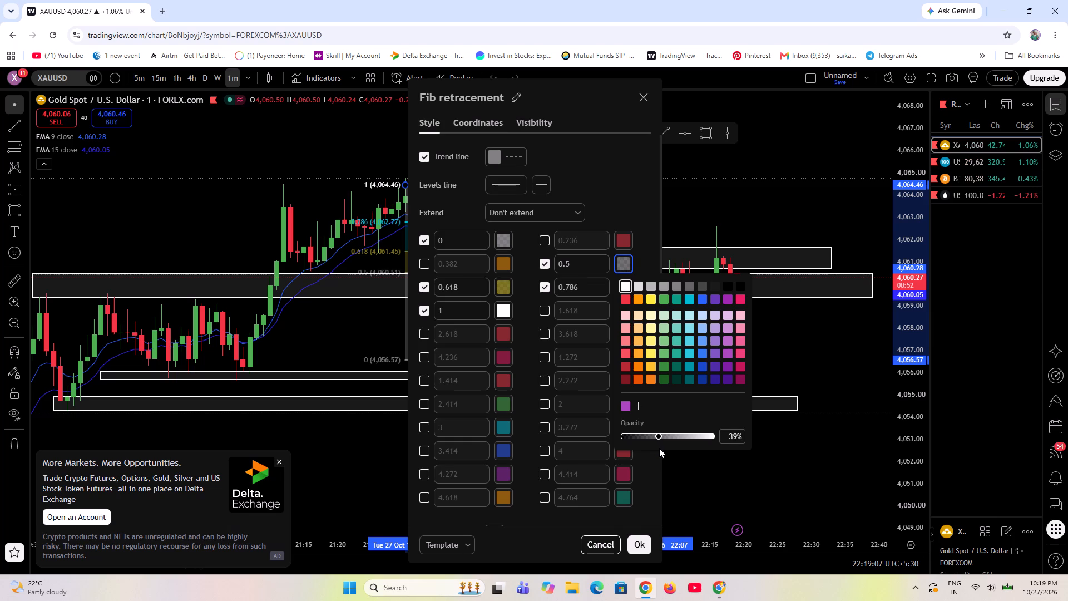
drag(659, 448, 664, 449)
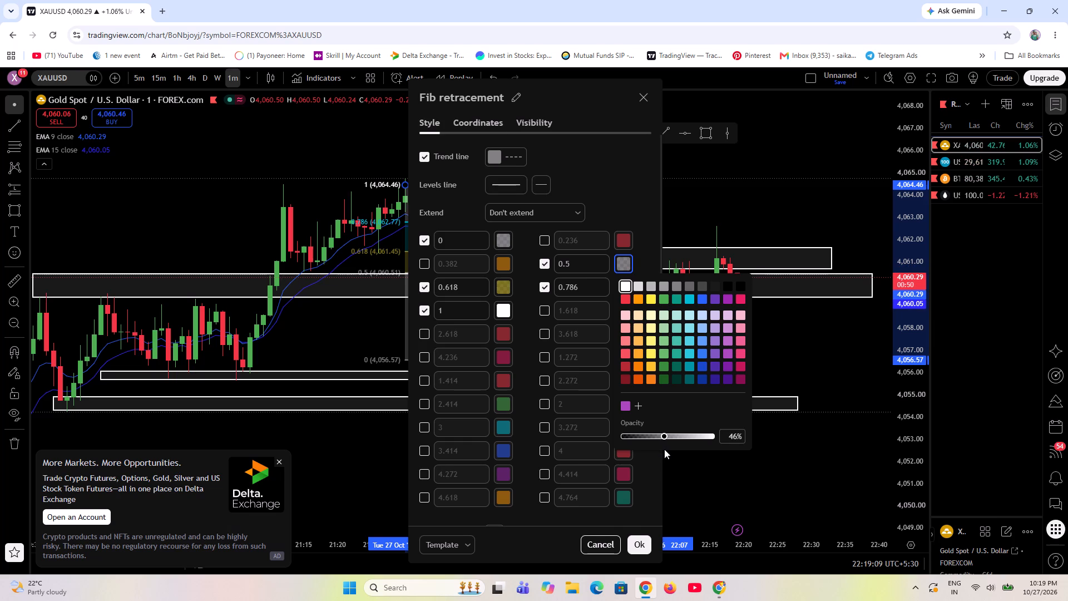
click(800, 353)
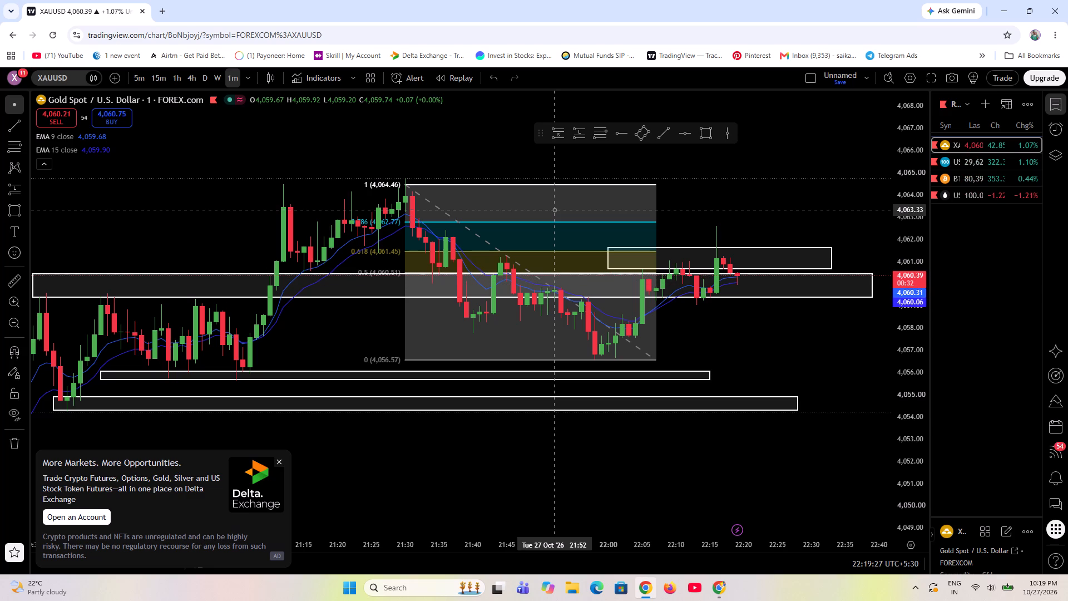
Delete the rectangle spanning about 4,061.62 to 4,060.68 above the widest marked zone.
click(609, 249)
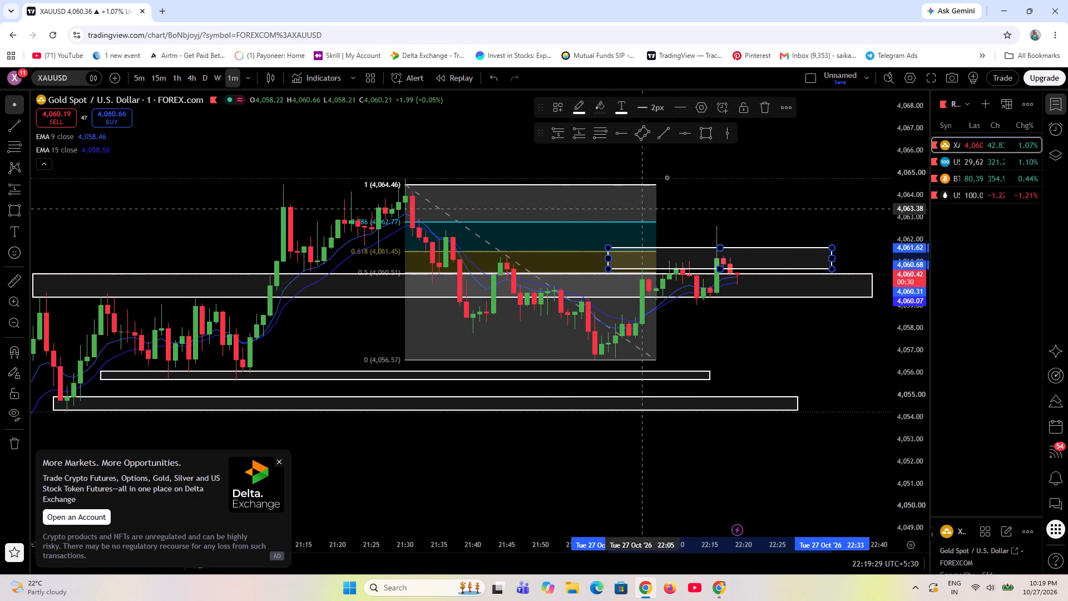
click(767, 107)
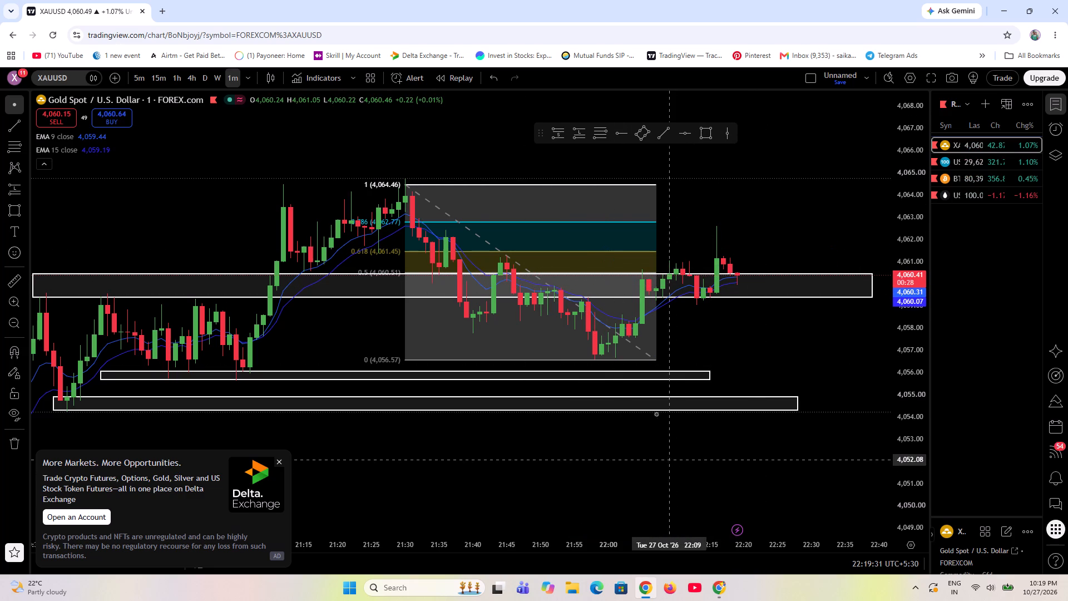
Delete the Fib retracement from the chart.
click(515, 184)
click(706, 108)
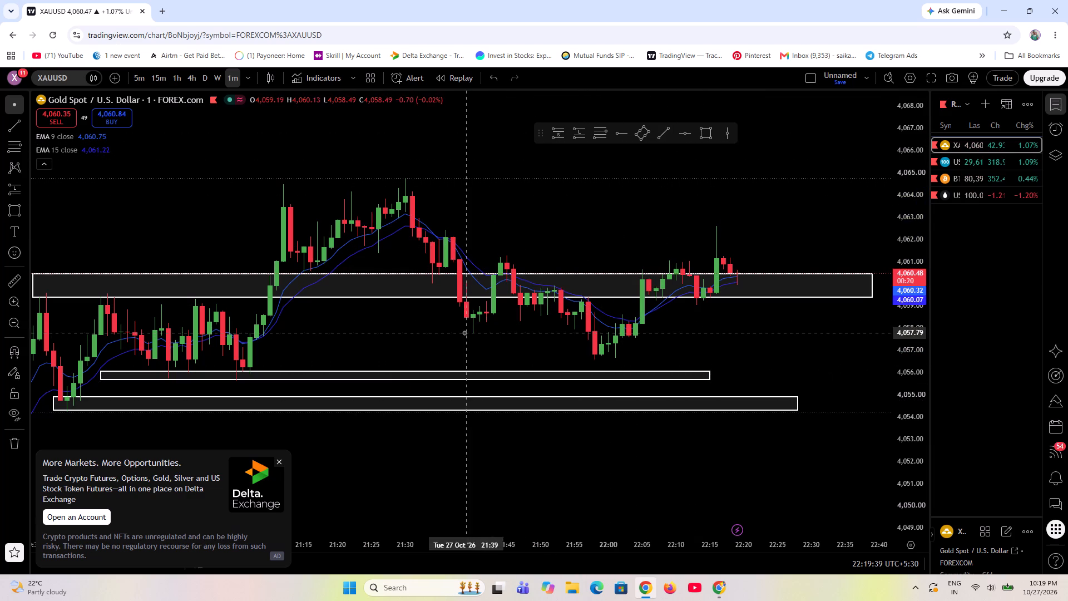
Draw a Fib retracement from the 21:30 swing high at about 4,064.81 down to about 4,056.67.
click(405, 177)
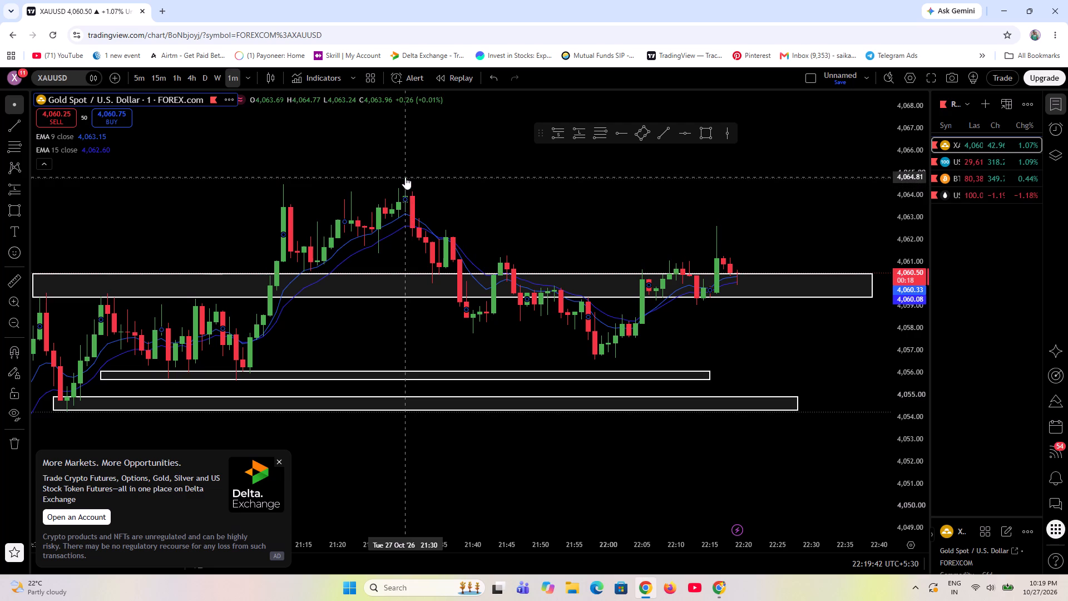
click(601, 130)
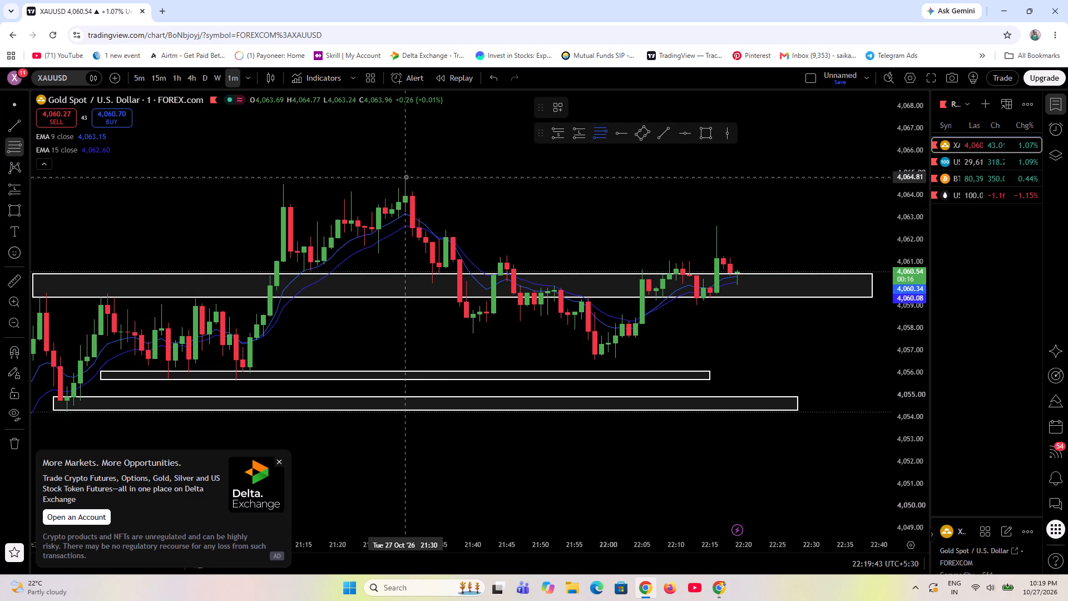
click(406, 177)
click(742, 358)
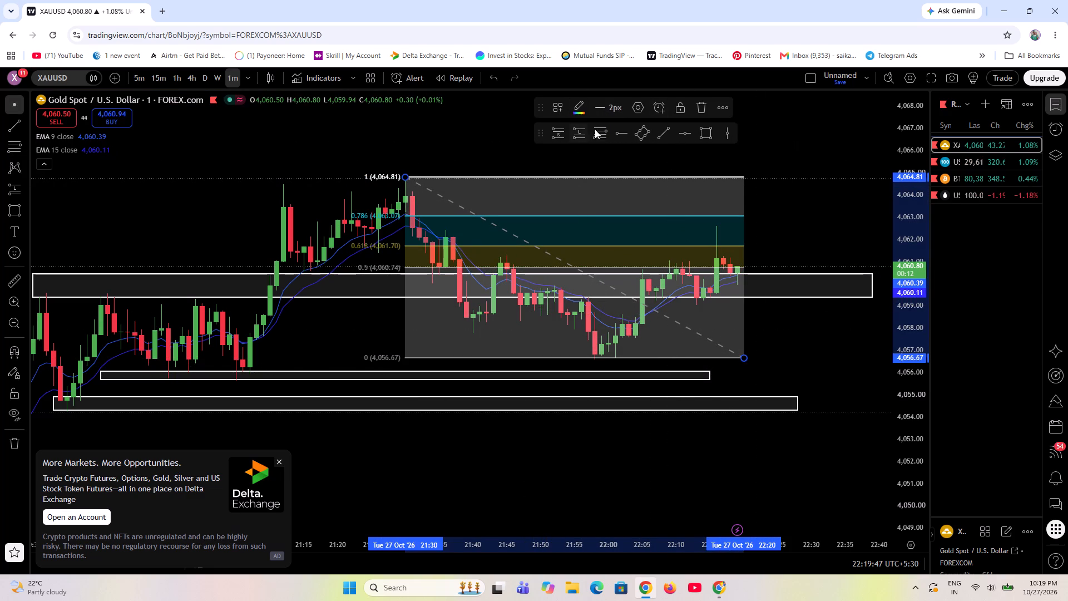
Reduce the opacity of the Fib retracement's white level 1 to 29% and copy that value.
click(645, 106)
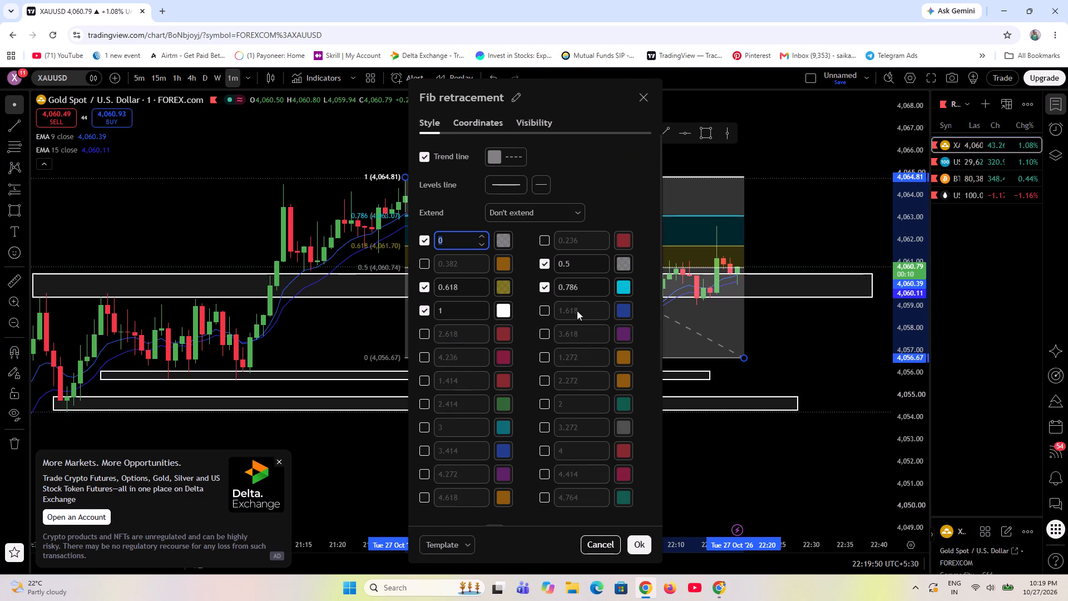
click(503, 313)
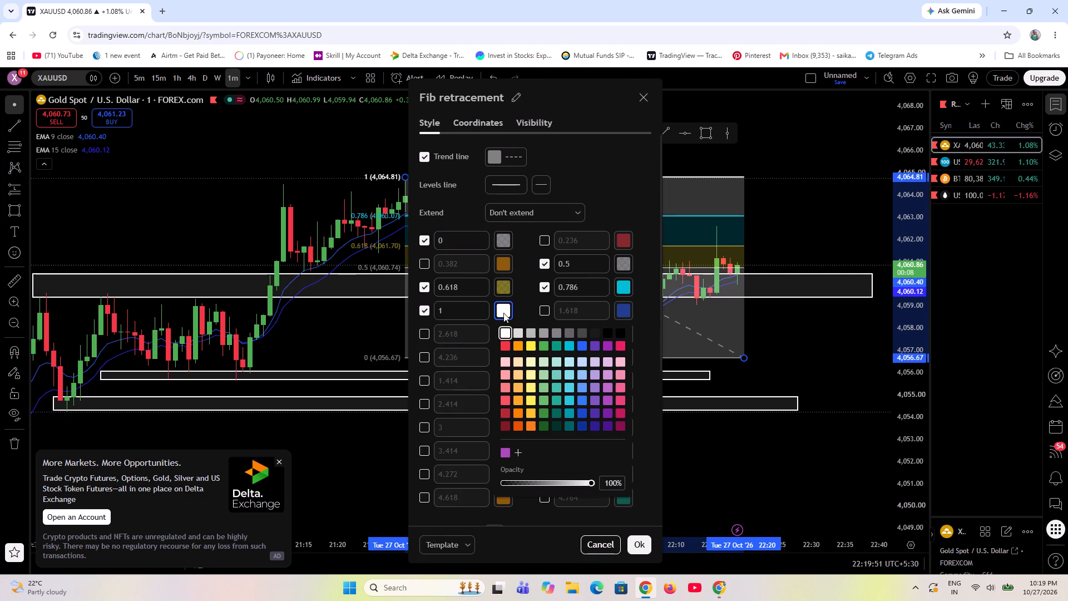
drag(590, 481, 527, 491)
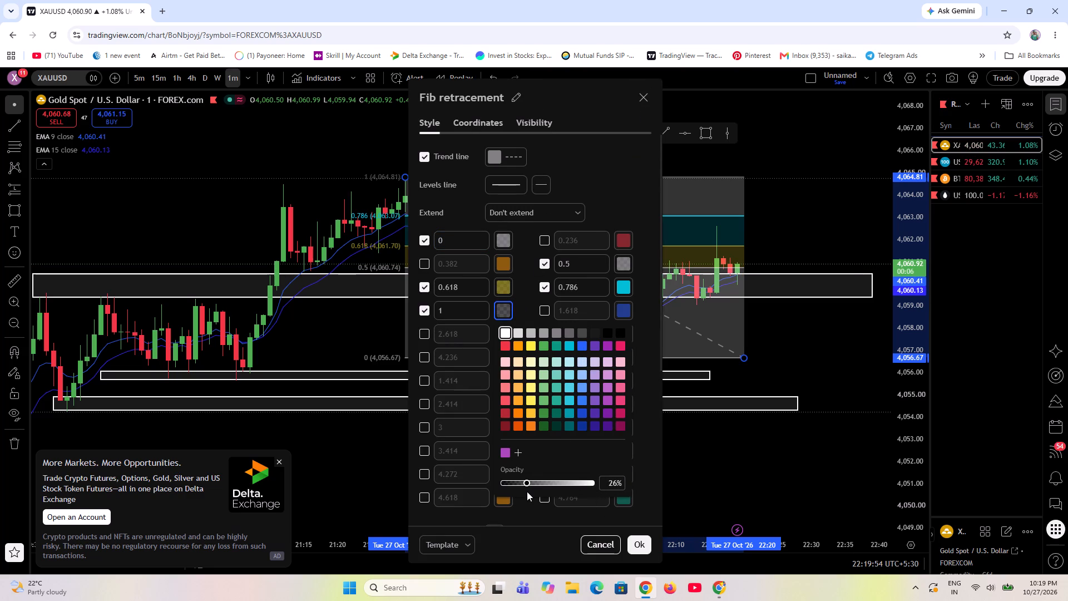
drag(527, 491, 530, 491)
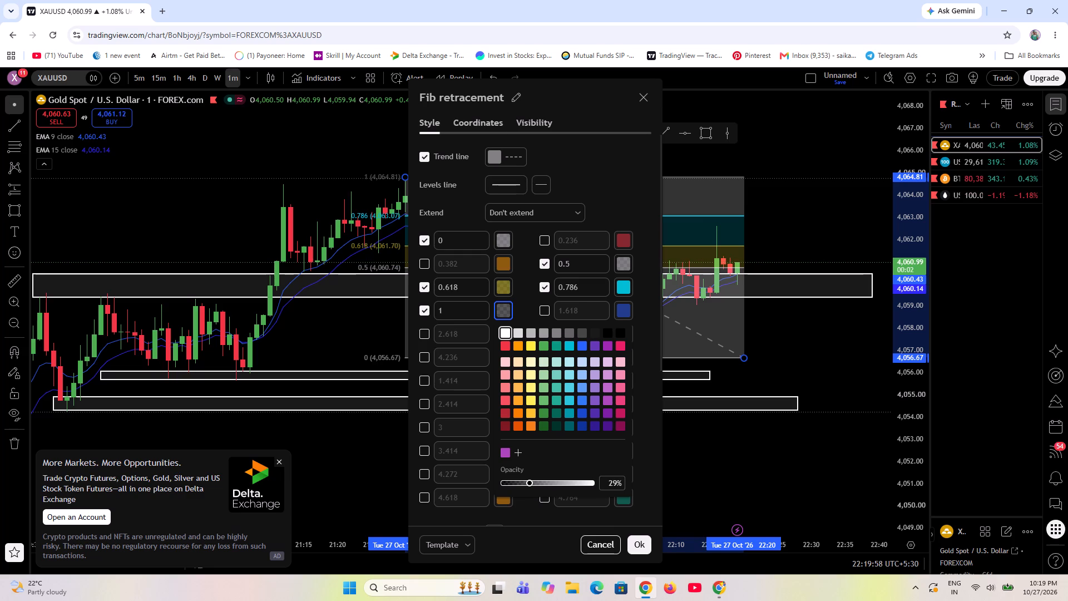
drag(607, 480, 623, 481)
right_click(615, 481)
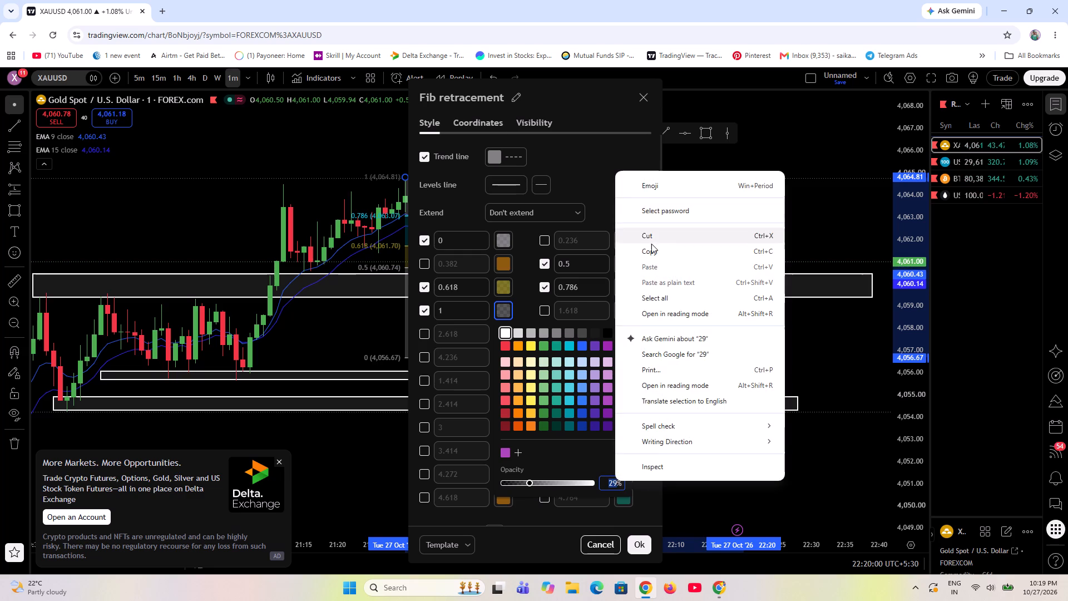
click(647, 257)
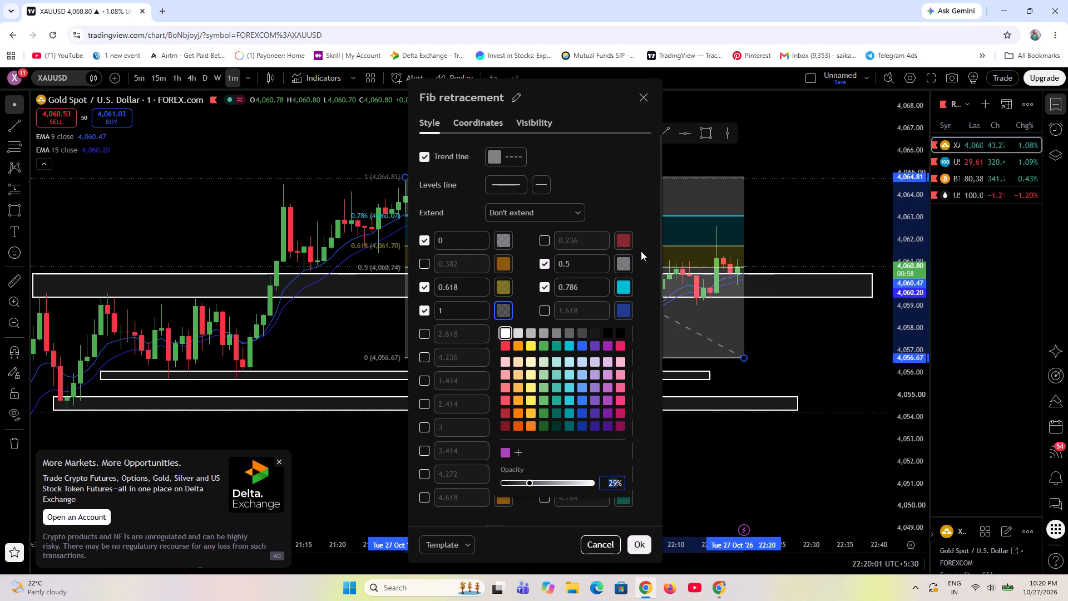
Set the opacity of the Fib retracement's yellow 0.618 and white 0.5 levels to 29%.
click(508, 285)
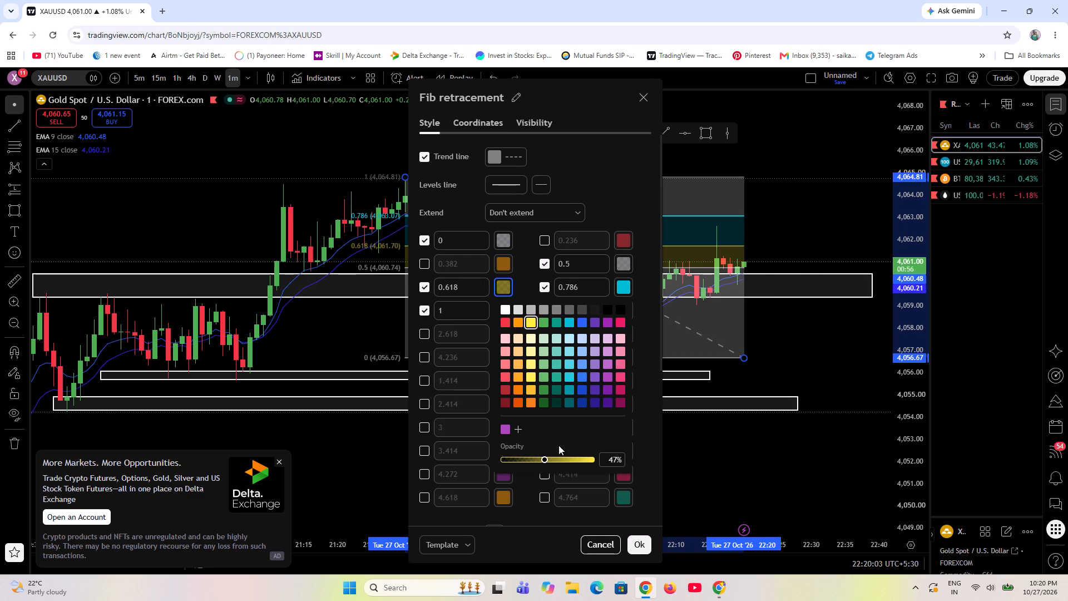
drag(606, 461, 627, 457)
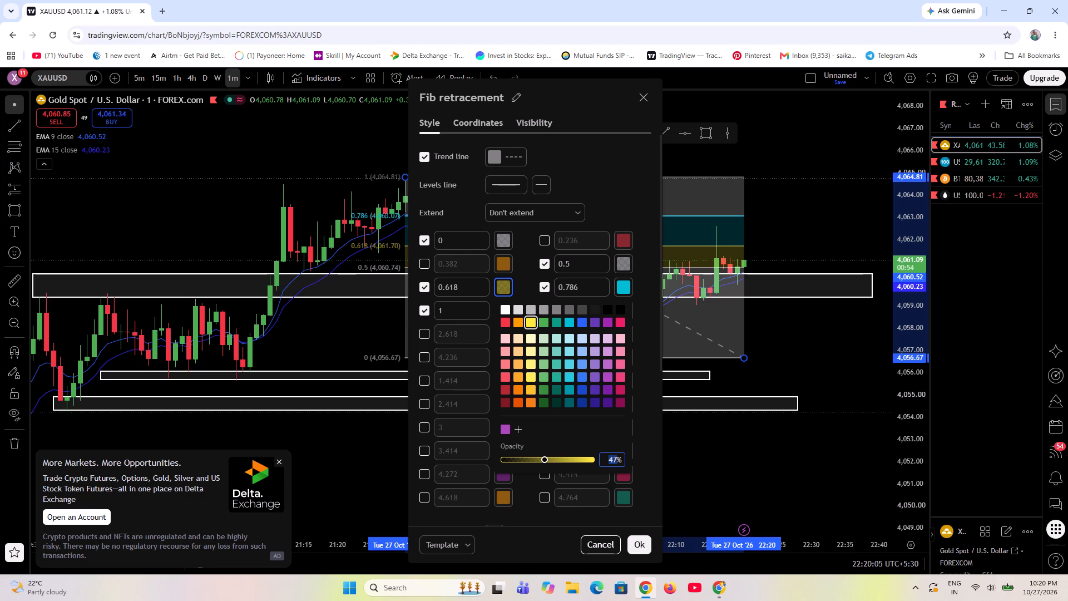
key(ctrl+v)
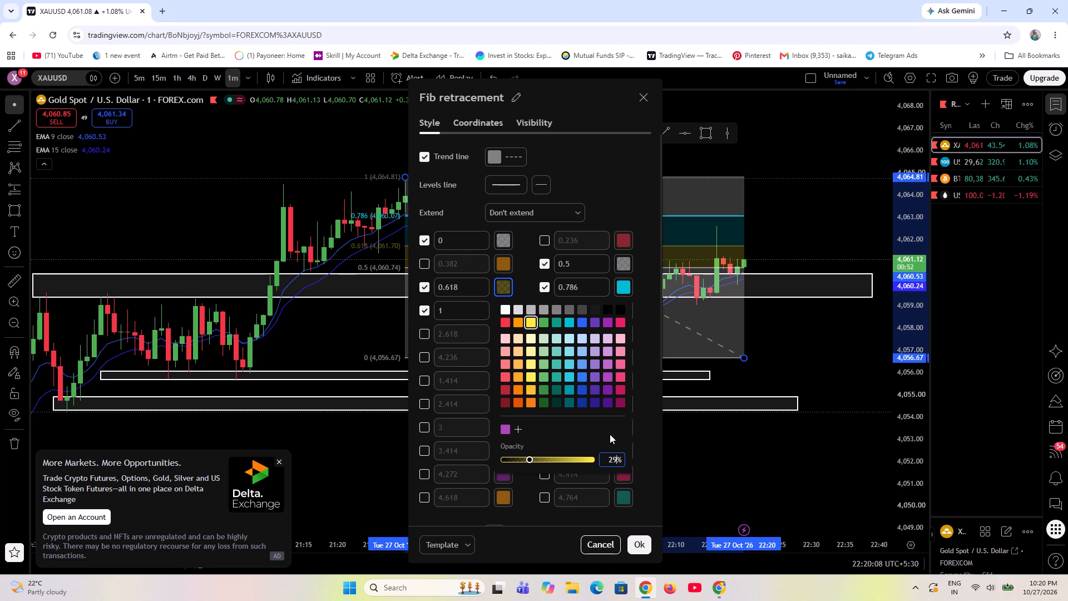
click(625, 265)
drag(726, 436, 749, 436)
key(ctrl+v)
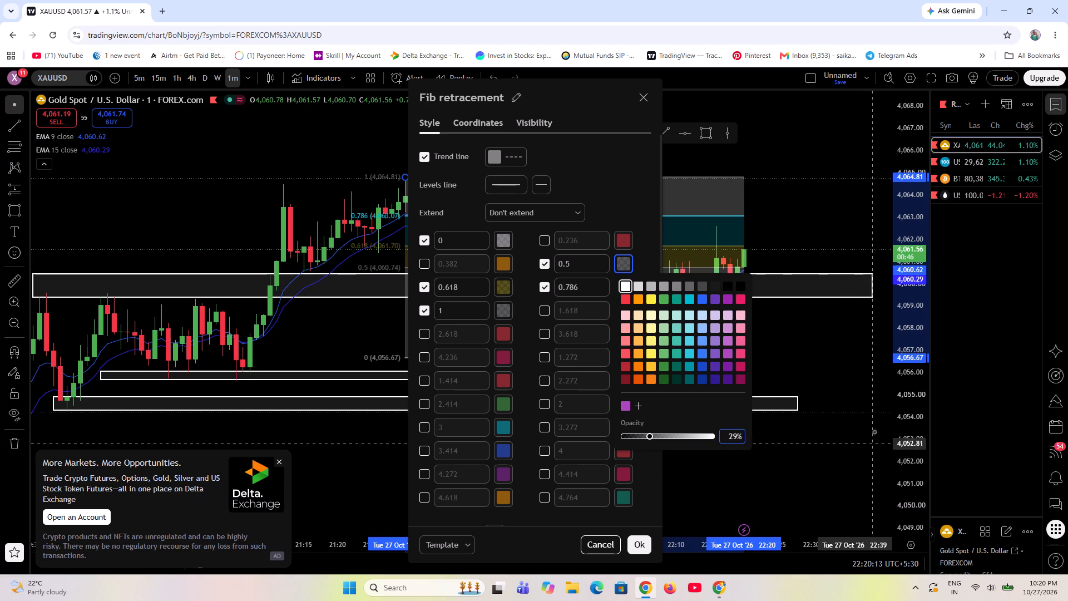
Set the opacity of the Fib retracement's cyan 0.786 level to 29% and close its settings.
click(506, 309)
click(626, 292)
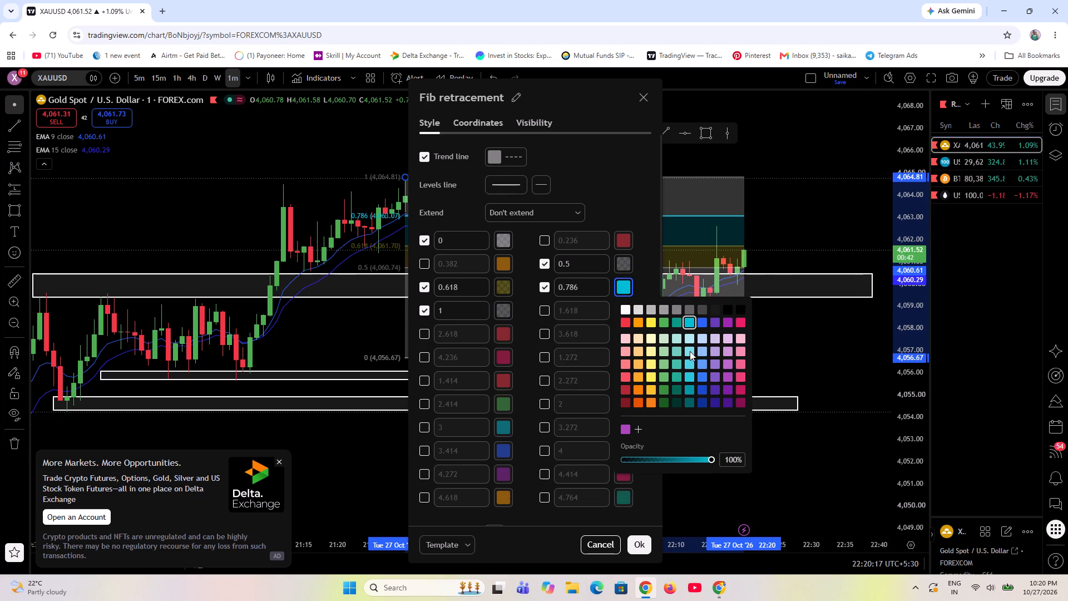
drag(724, 460, 775, 459)
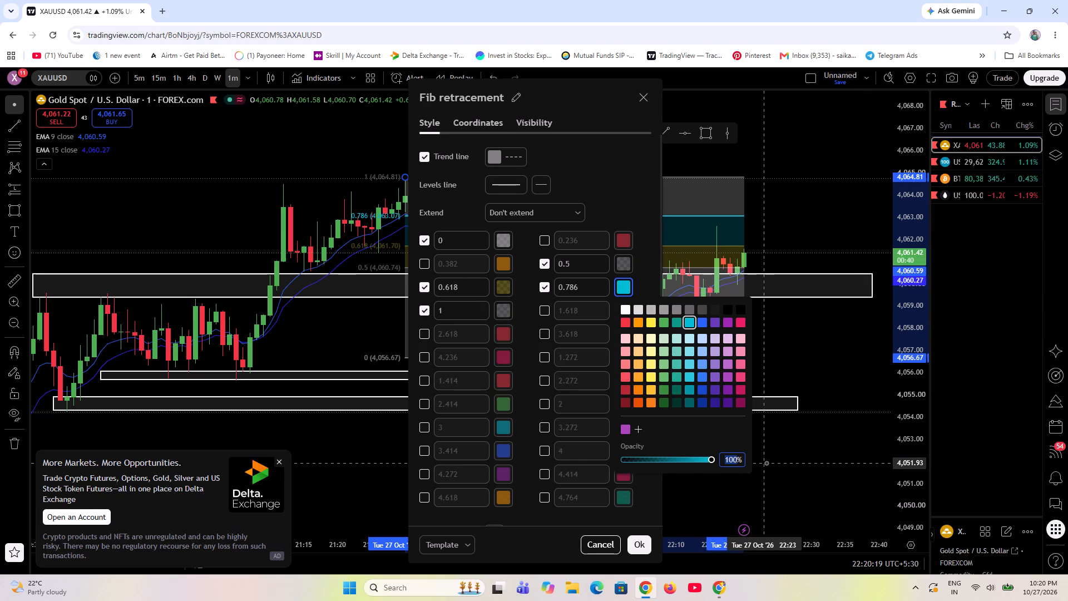
key(ctrl+v)
click(799, 491)
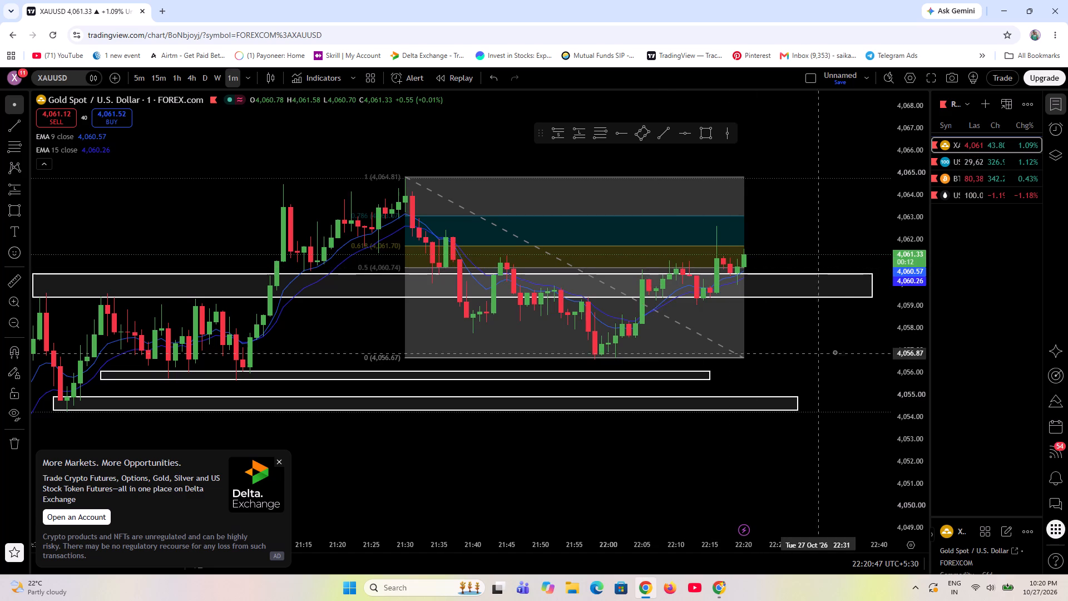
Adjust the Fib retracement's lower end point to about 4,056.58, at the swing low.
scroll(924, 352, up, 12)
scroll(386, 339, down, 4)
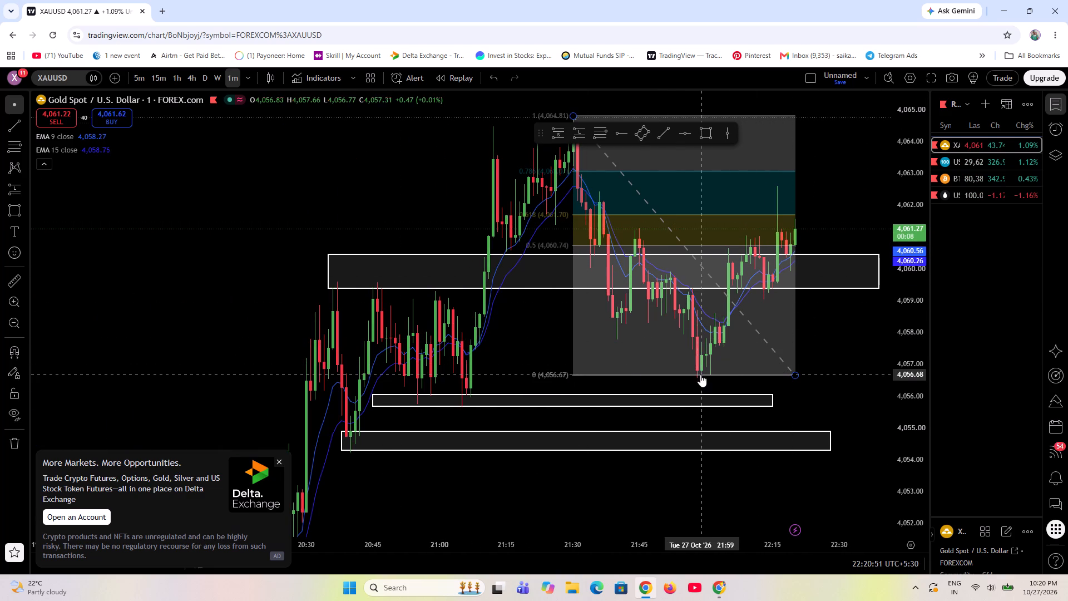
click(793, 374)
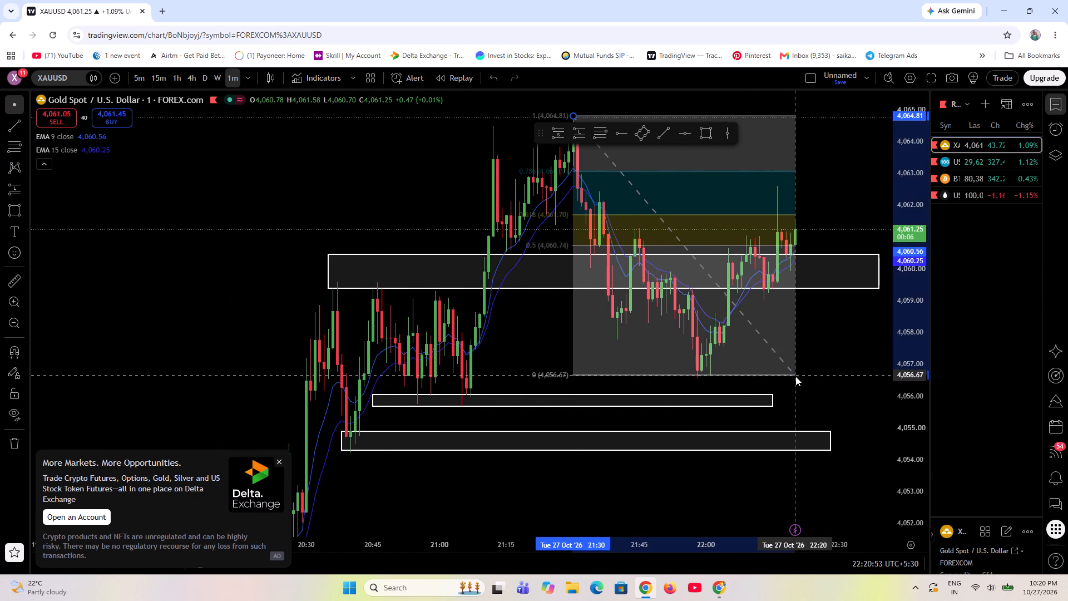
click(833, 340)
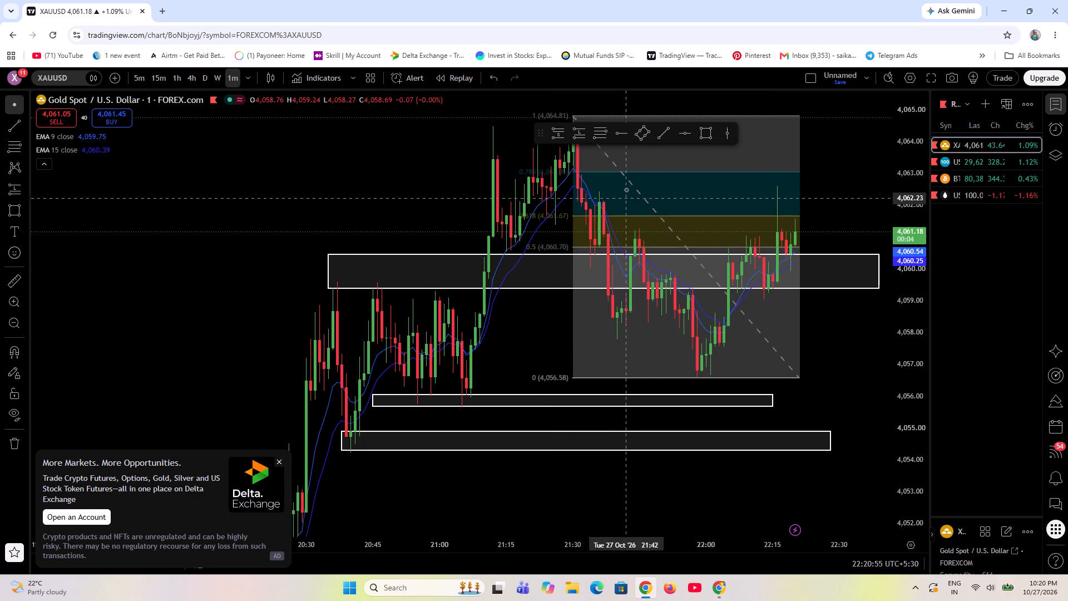
Delete the Fib retracement from the chart.
click(798, 377)
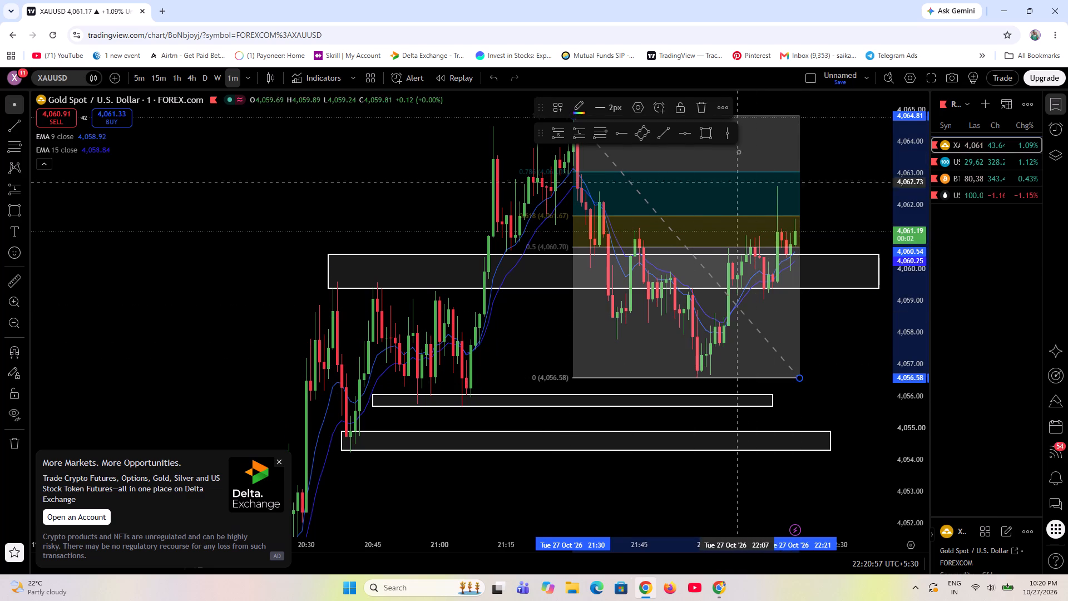
click(701, 107)
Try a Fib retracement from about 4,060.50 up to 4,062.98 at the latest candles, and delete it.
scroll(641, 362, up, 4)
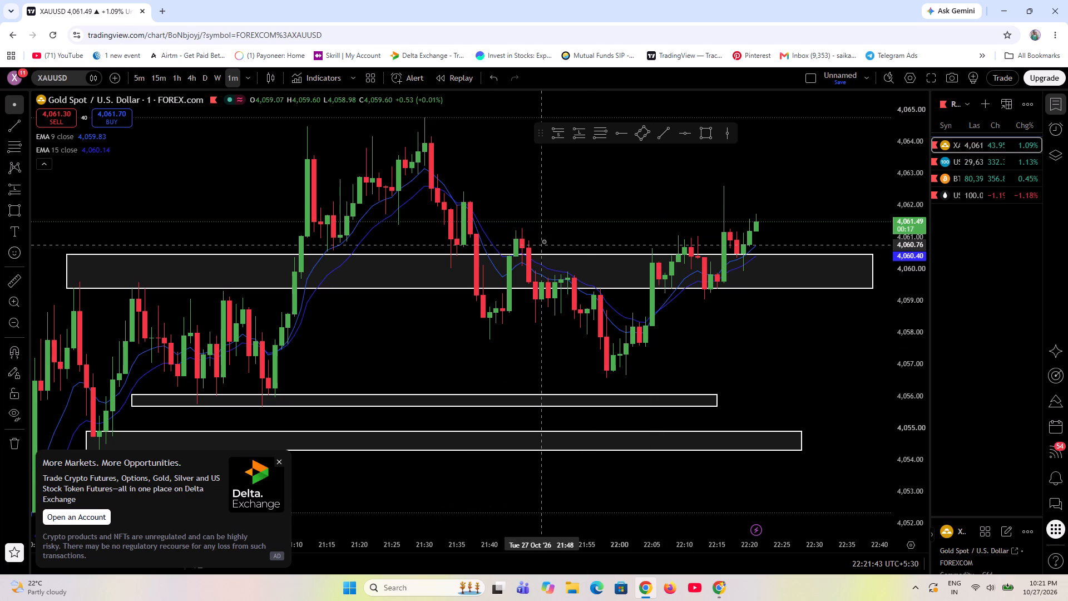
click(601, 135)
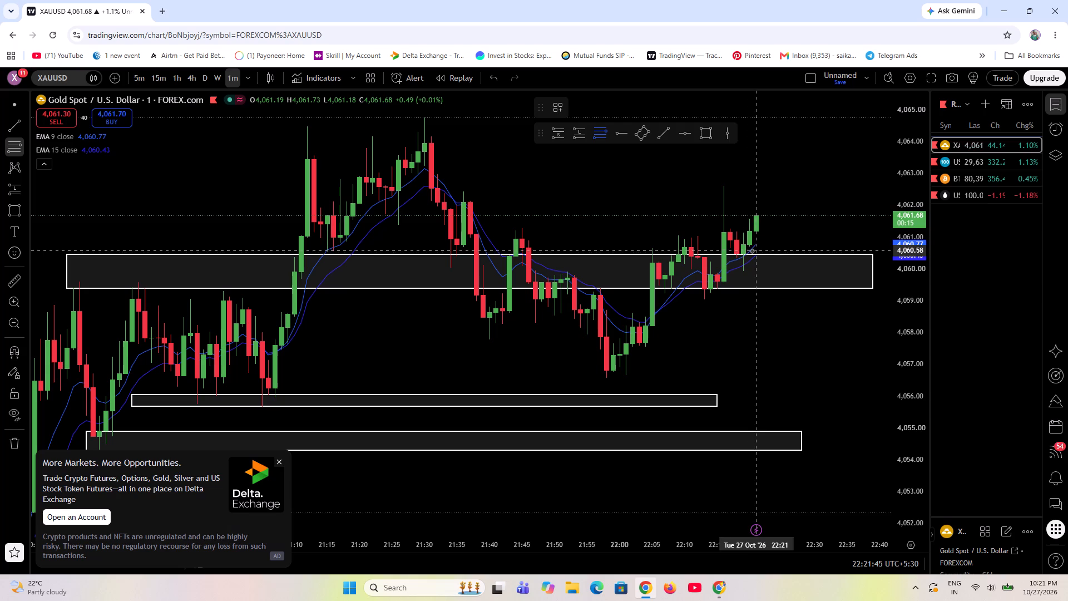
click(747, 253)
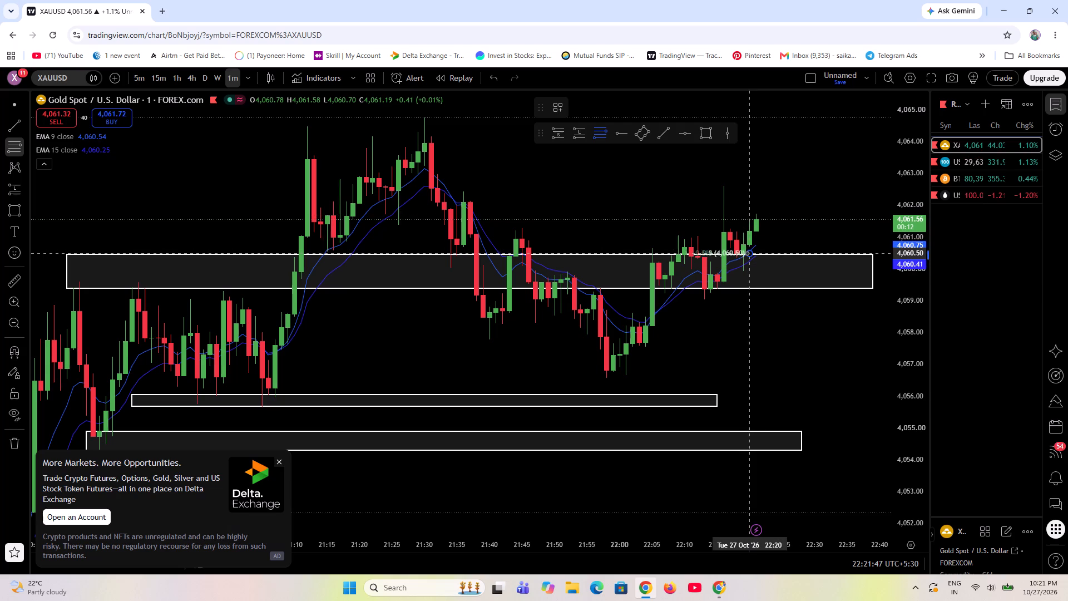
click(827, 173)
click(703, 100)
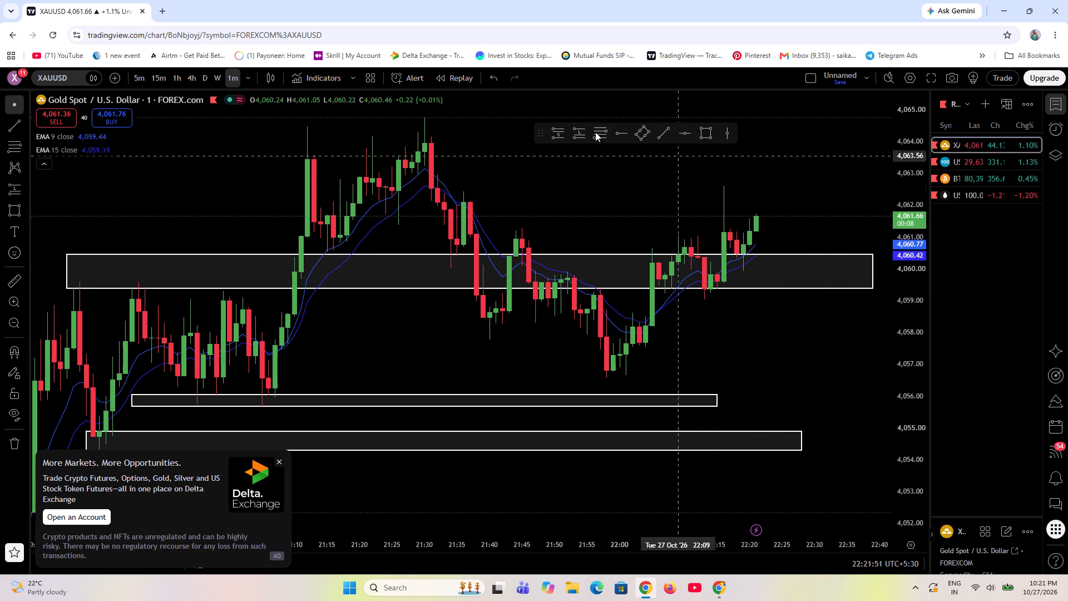
Place a long position at the latest candle with entry at about 4,060.95 and target at about 4,062.12.
click(582, 136)
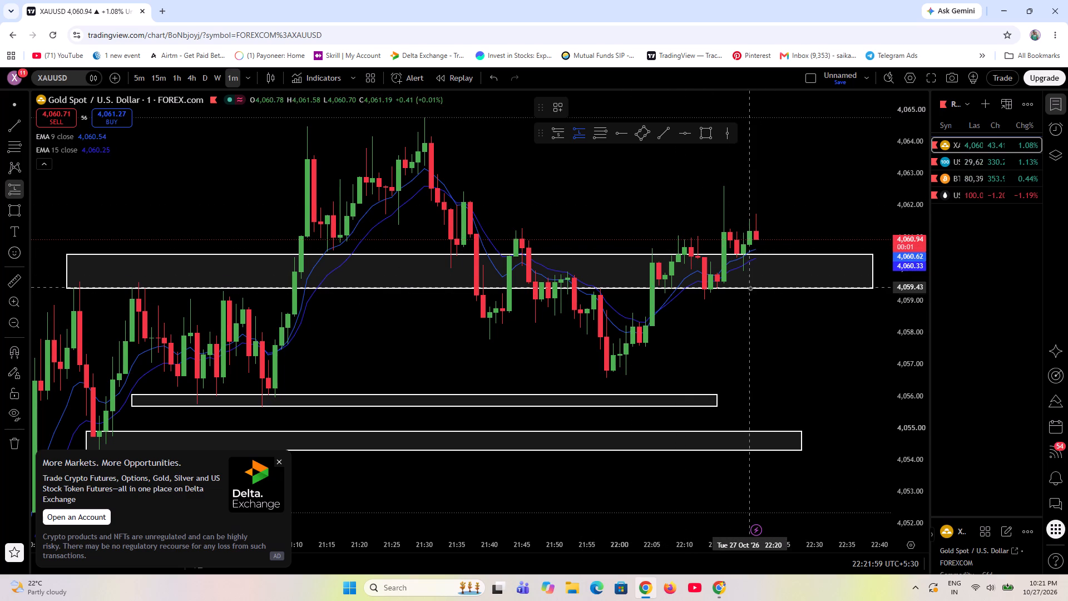
click(763, 239)
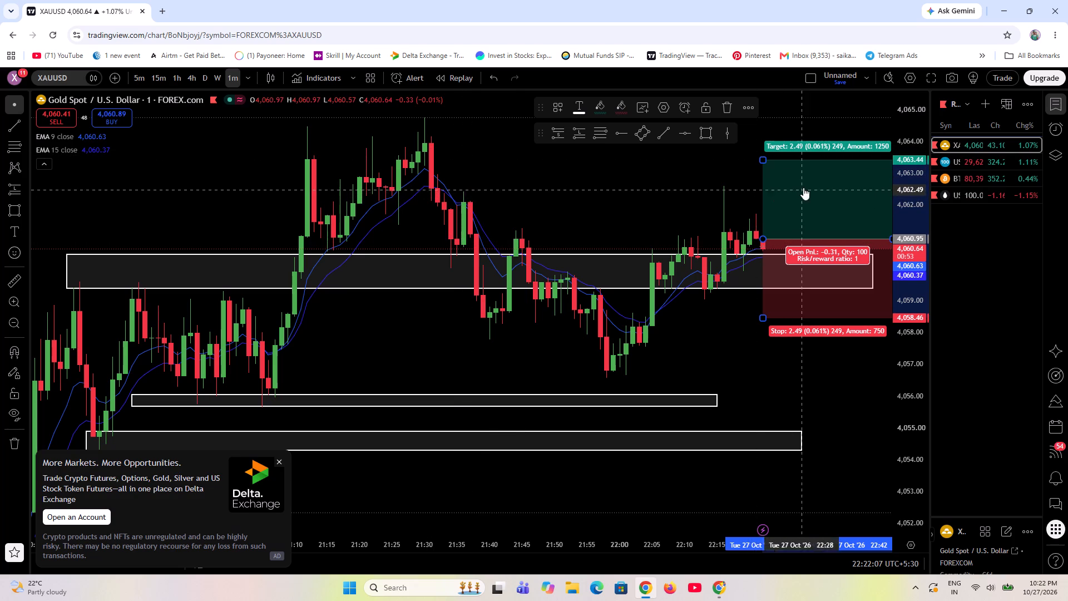
drag(763, 161, 768, 192)
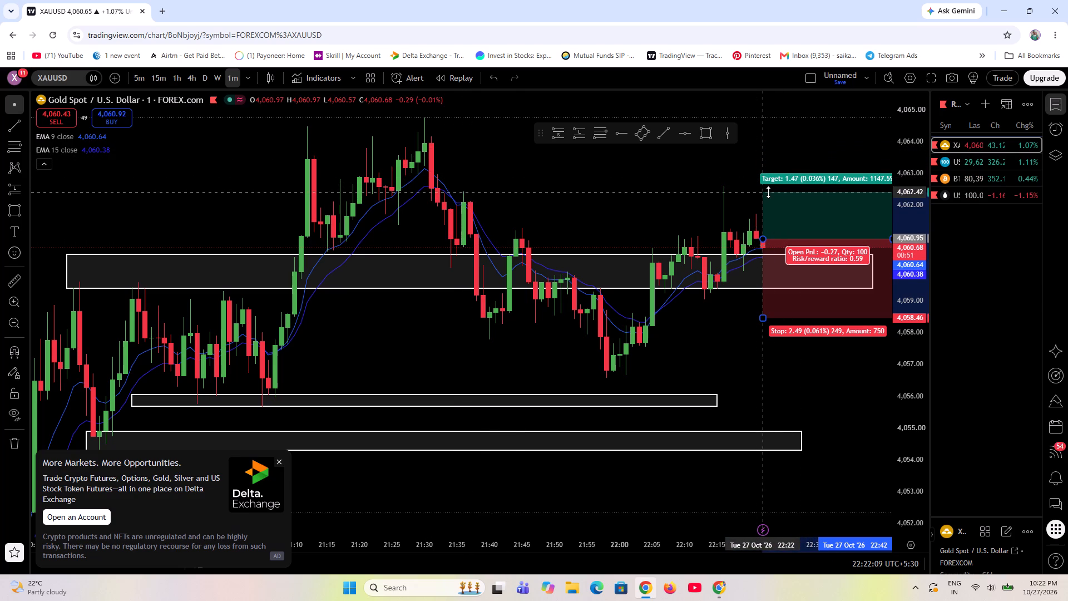
drag(768, 192, 770, 200)
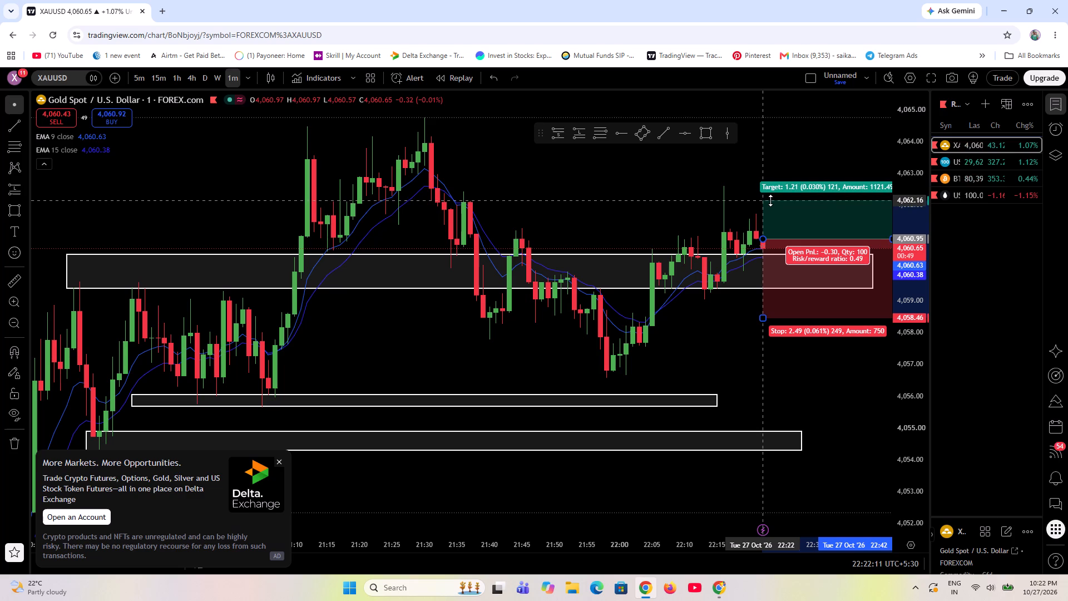
drag(770, 200, 772, 201)
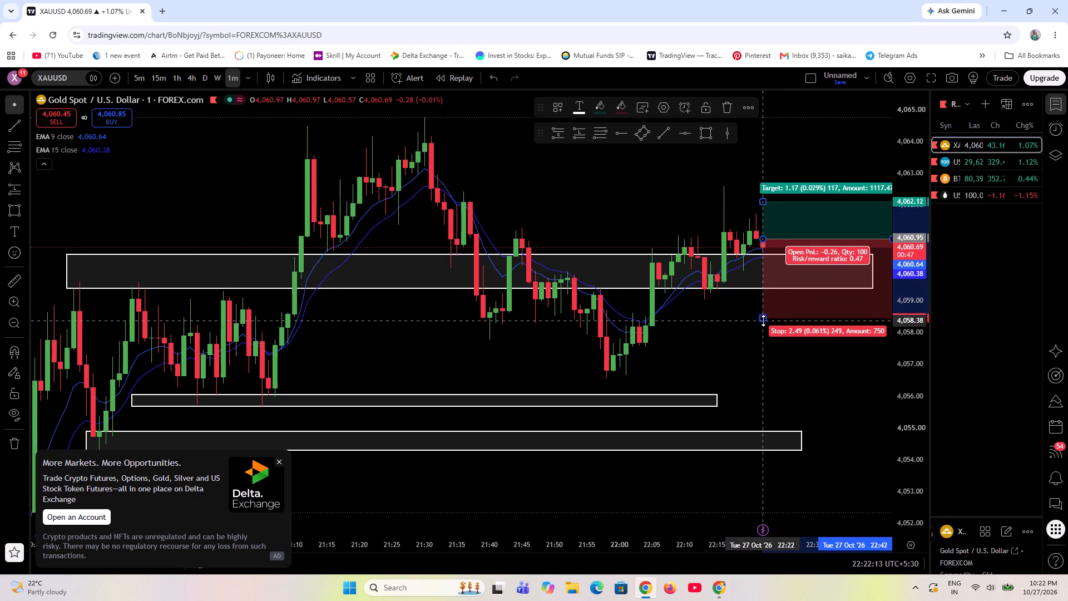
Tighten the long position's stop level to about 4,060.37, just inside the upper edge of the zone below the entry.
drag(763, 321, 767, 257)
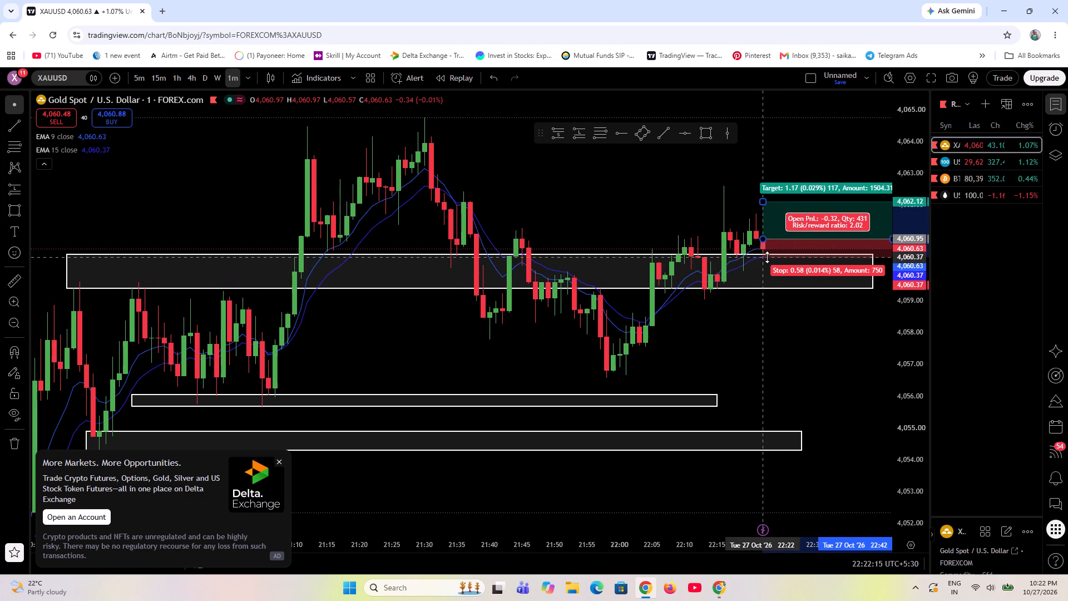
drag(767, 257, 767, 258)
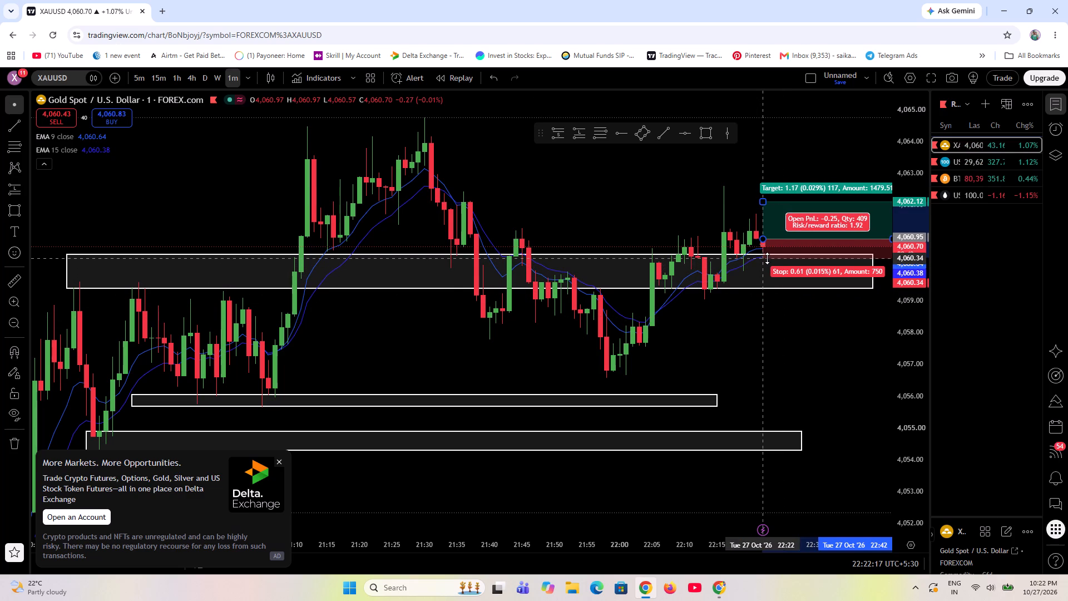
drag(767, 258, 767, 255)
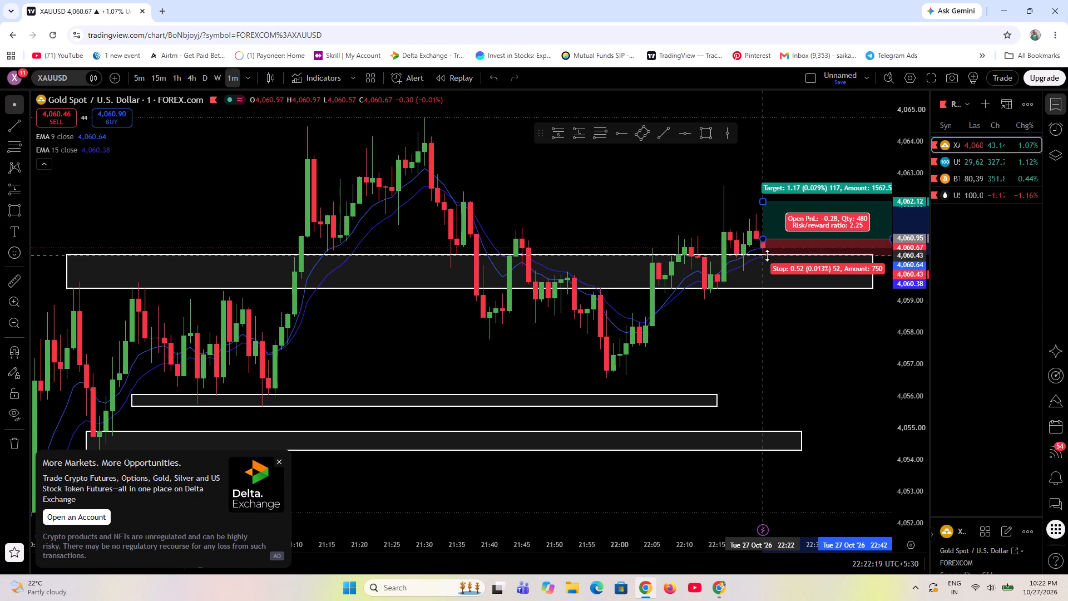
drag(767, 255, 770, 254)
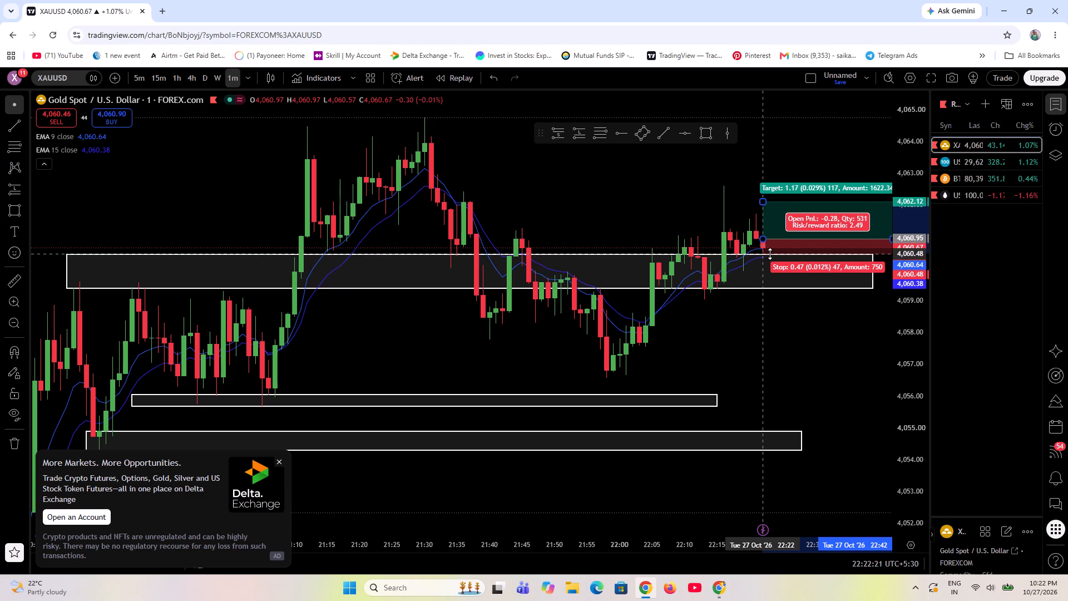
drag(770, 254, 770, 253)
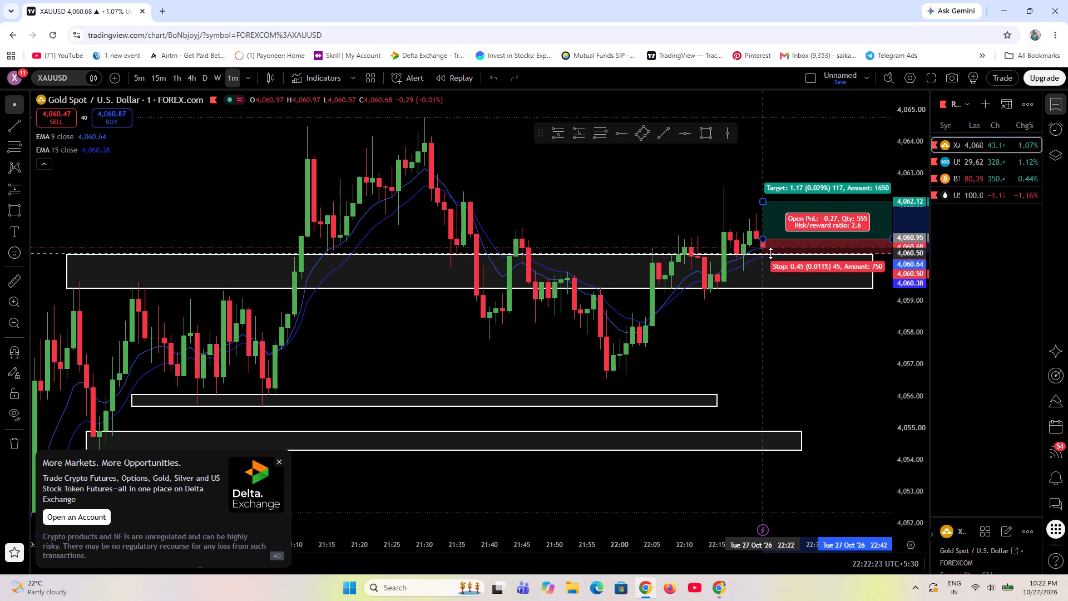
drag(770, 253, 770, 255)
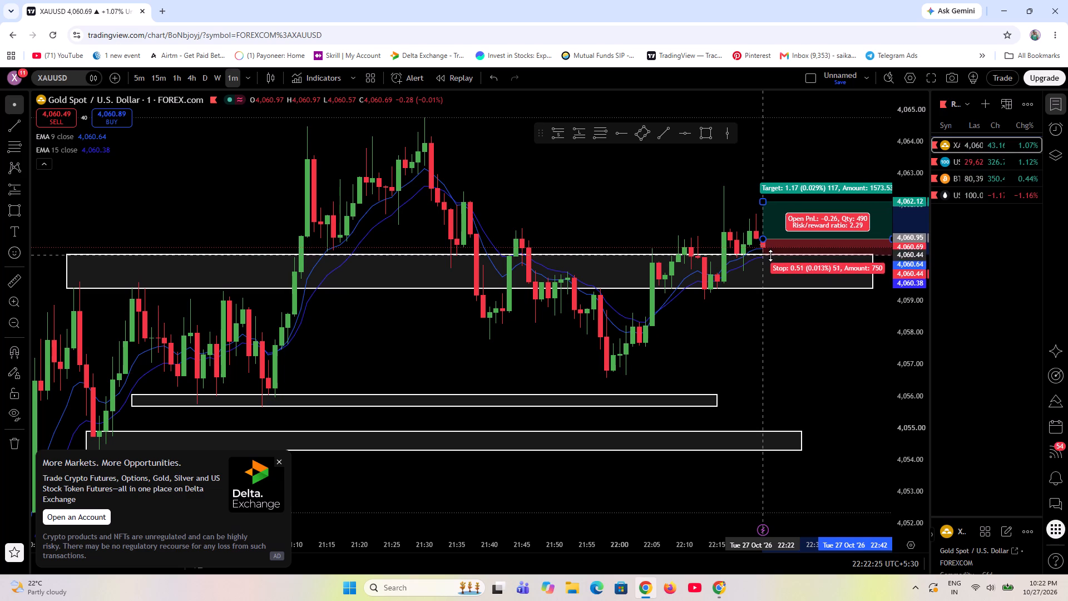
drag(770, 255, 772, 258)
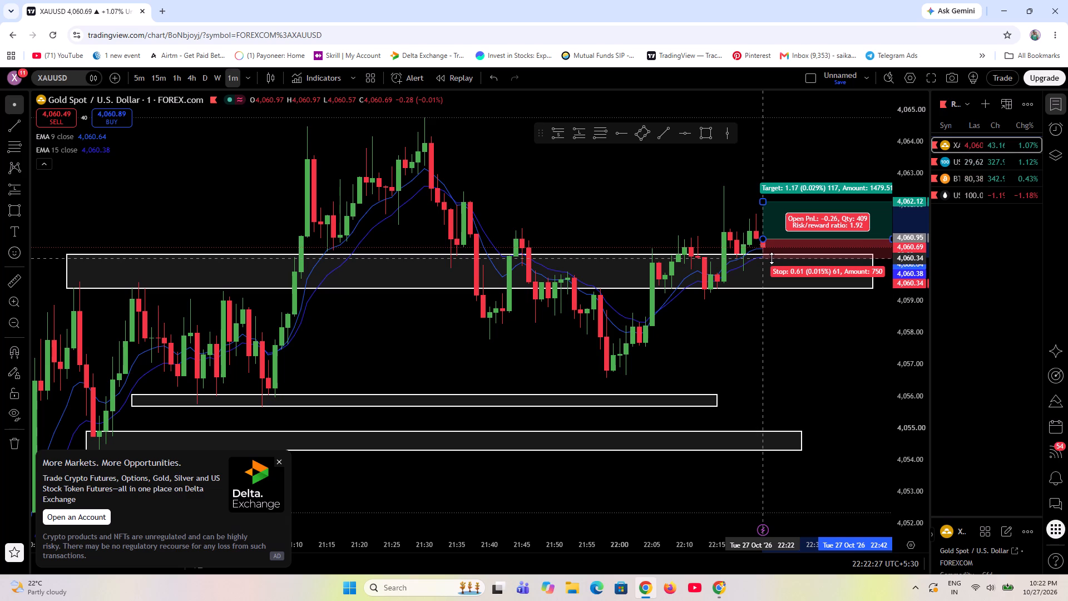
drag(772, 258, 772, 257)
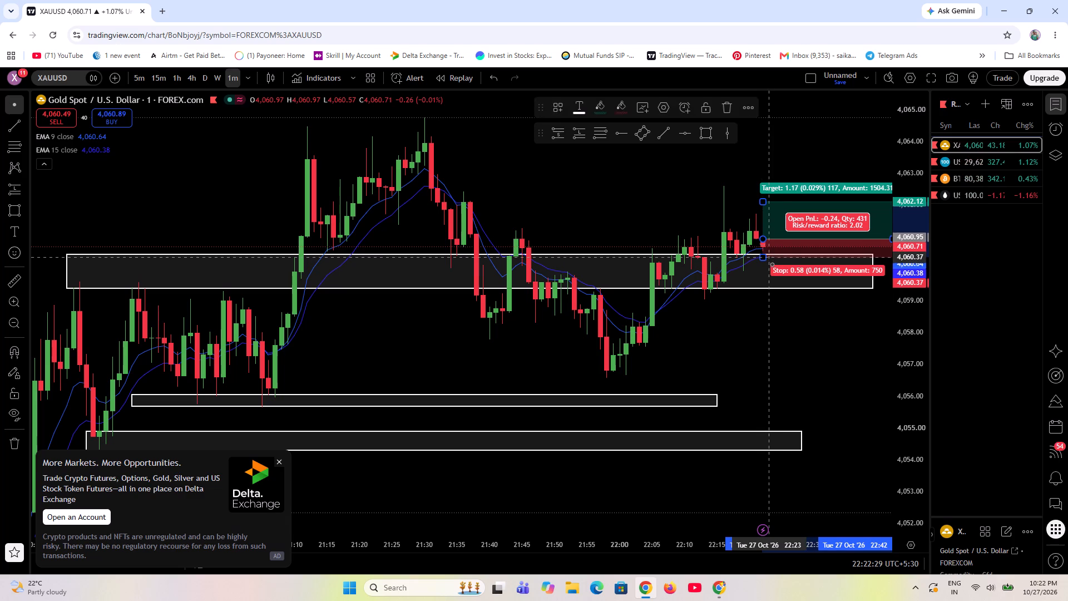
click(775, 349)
Delete the long position at the latest candles from the XAUUSD one-minute chart.
scroll(915, 367, up, 3)
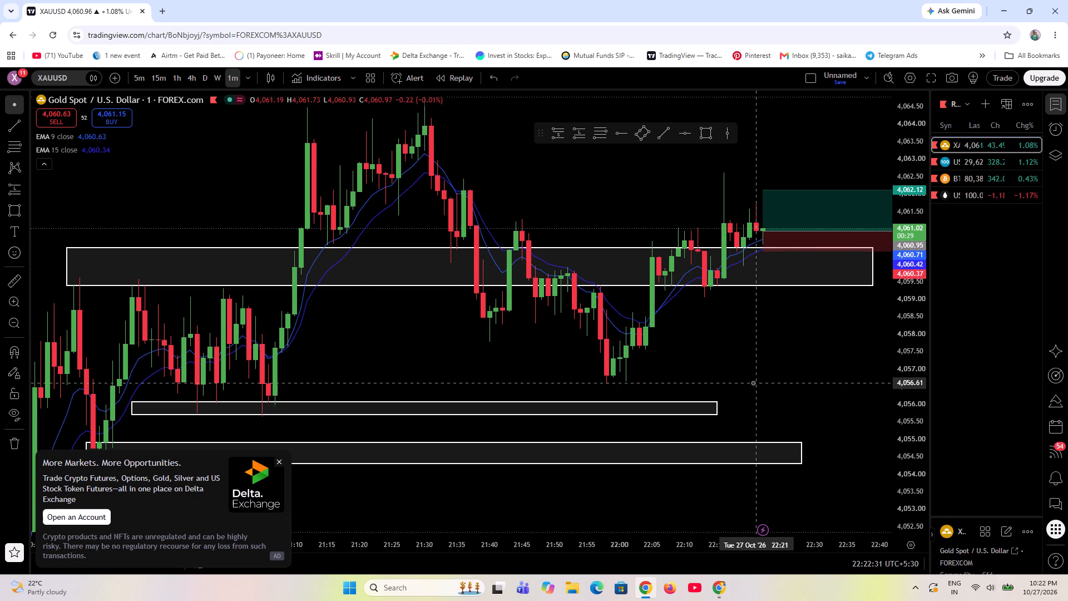
scroll(753, 383, down, 4)
drag(825, 354, 552, 362)
scroll(612, 390, up, 4)
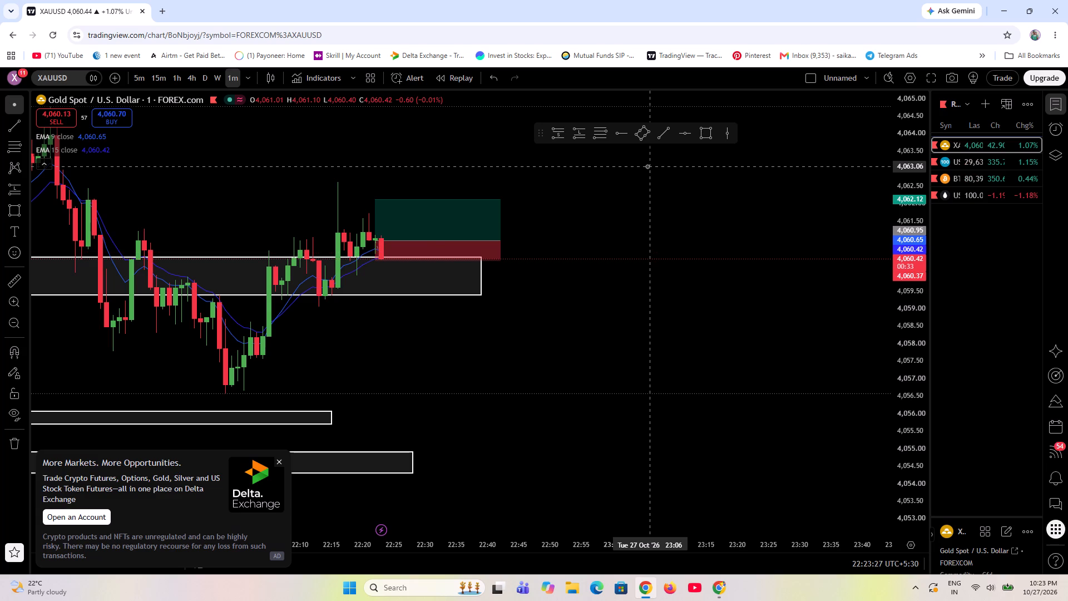
scroll(923, 337, up, 18)
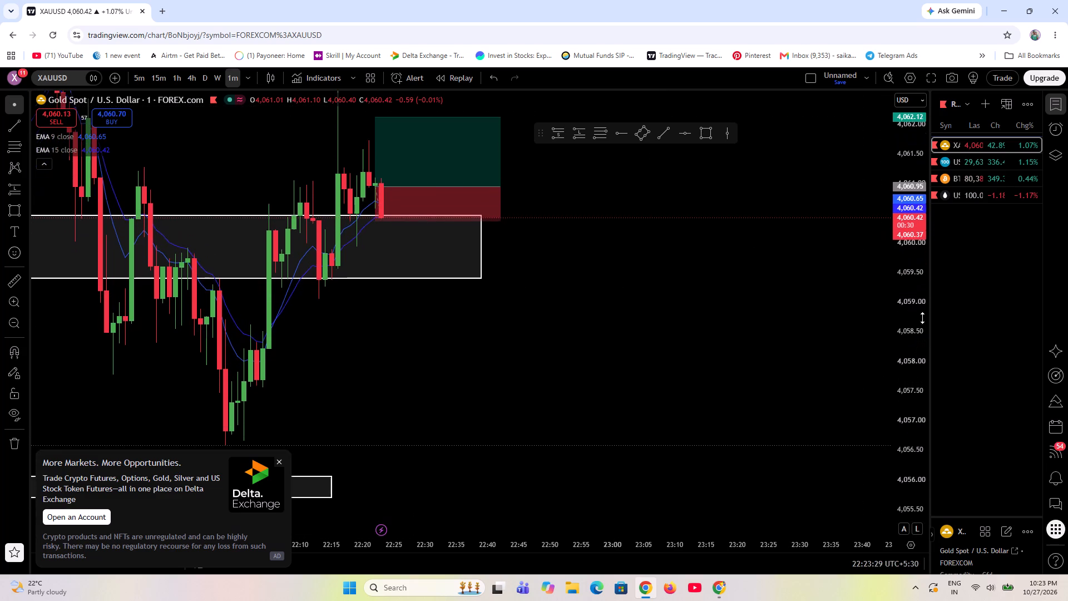
scroll(922, 318, up, 1)
scroll(416, 264, up, 6)
drag(239, 333, 546, 486)
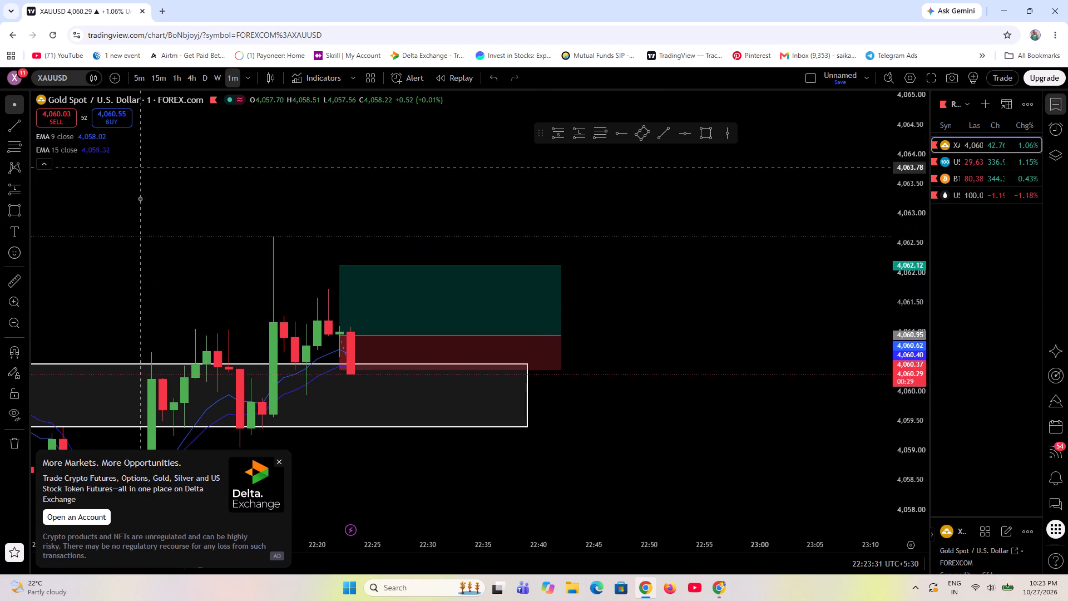
click(424, 328)
click(728, 101)
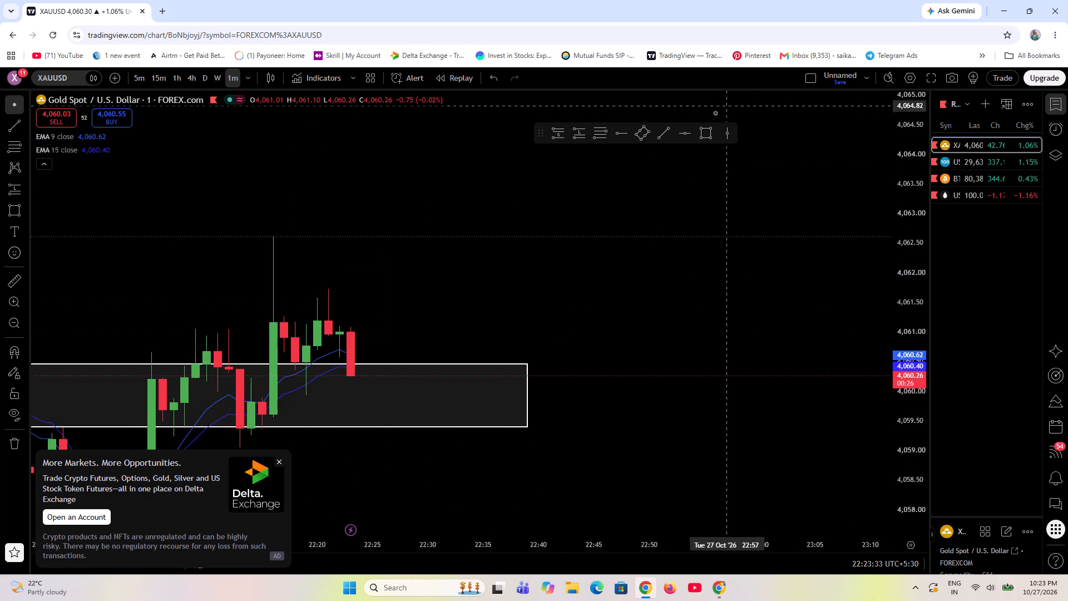
scroll(335, 364, down, 6)
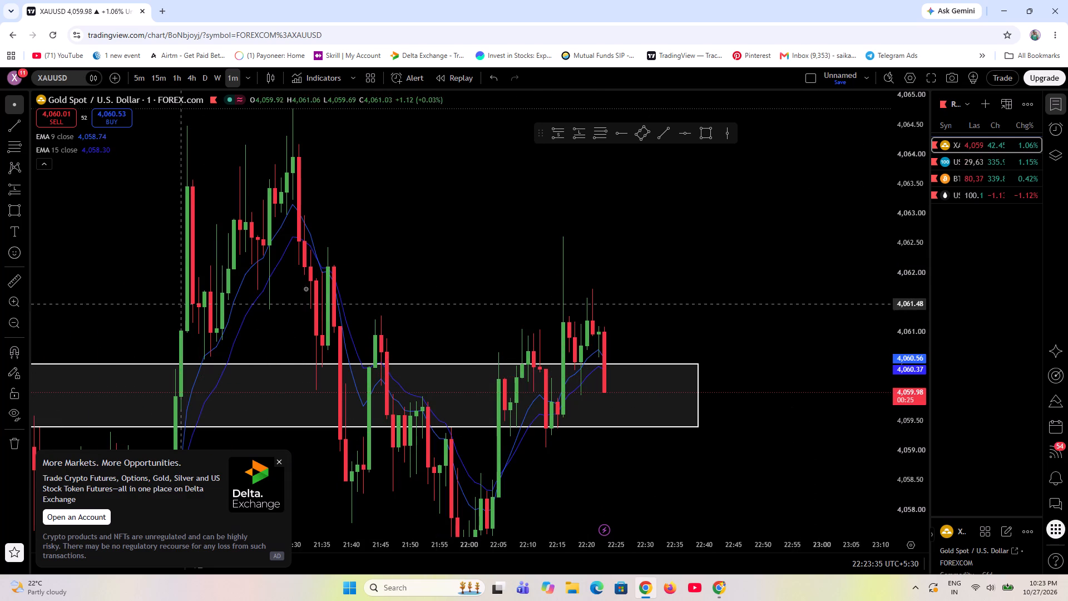
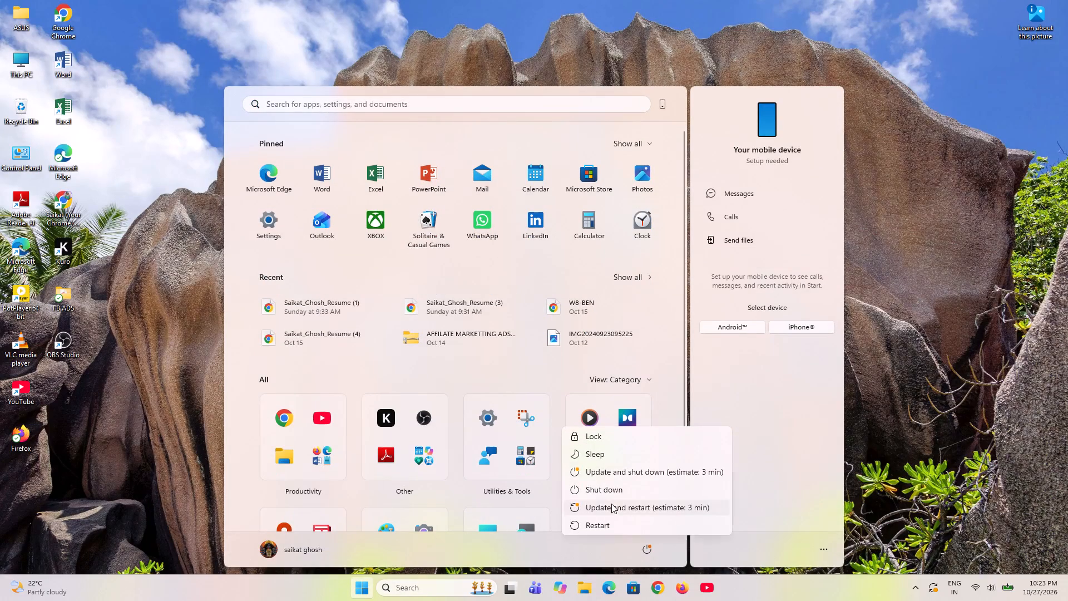
Shut down the computer without installing the pending updates.
click(601, 494)
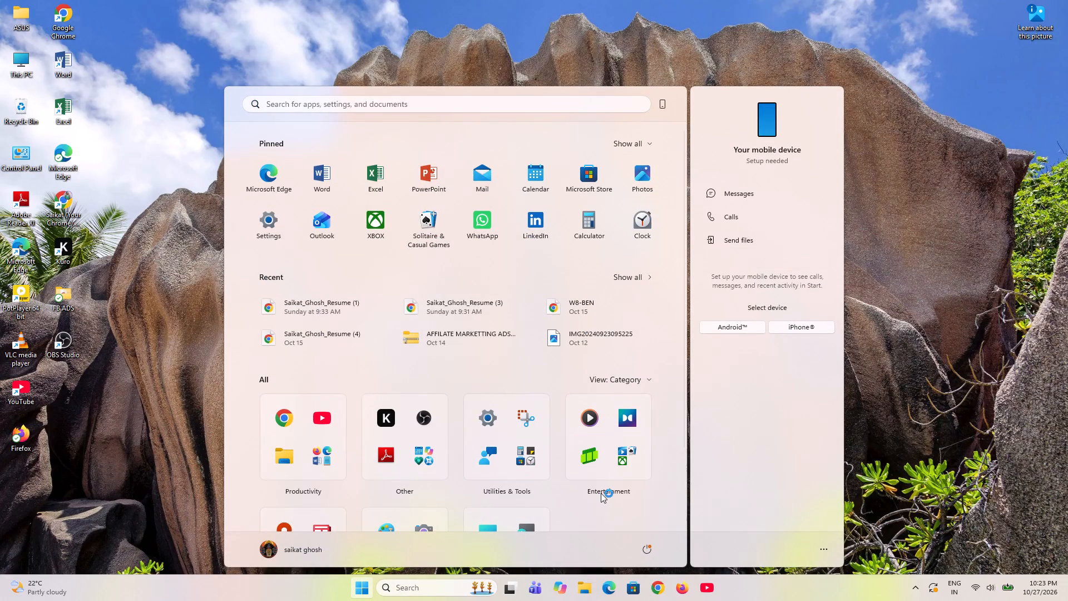